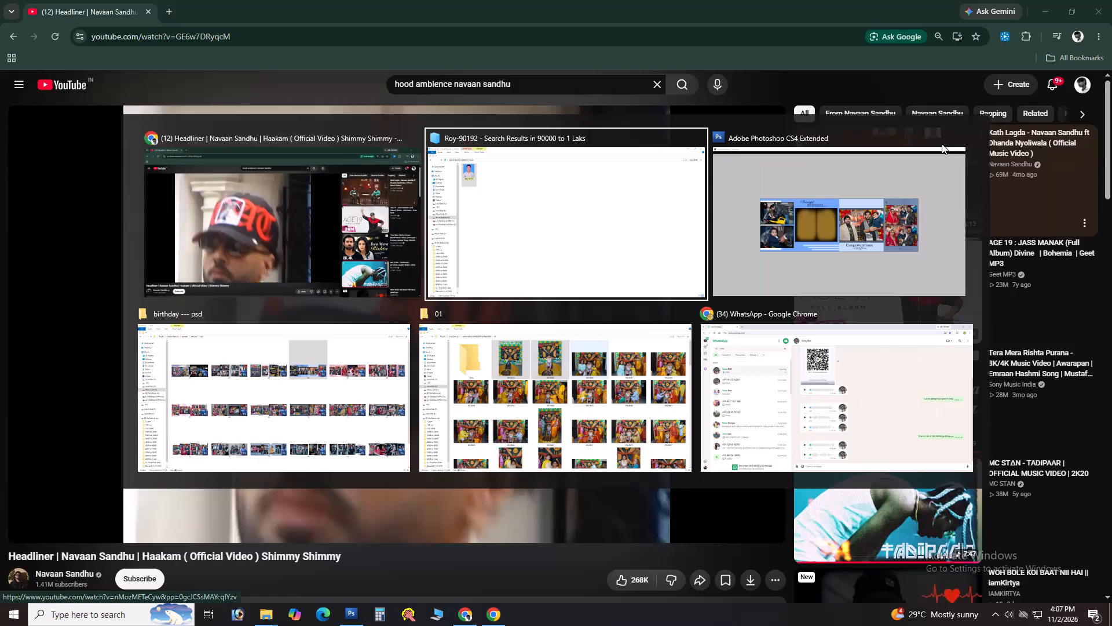
# Close the search results window for the 90000 to 1 Laks folder and switch to Adobe Photoshop CS4 Extended.
pyautogui.hotkey('ctrl', 'w')
pyautogui.hotkey('alt', 'Tab')
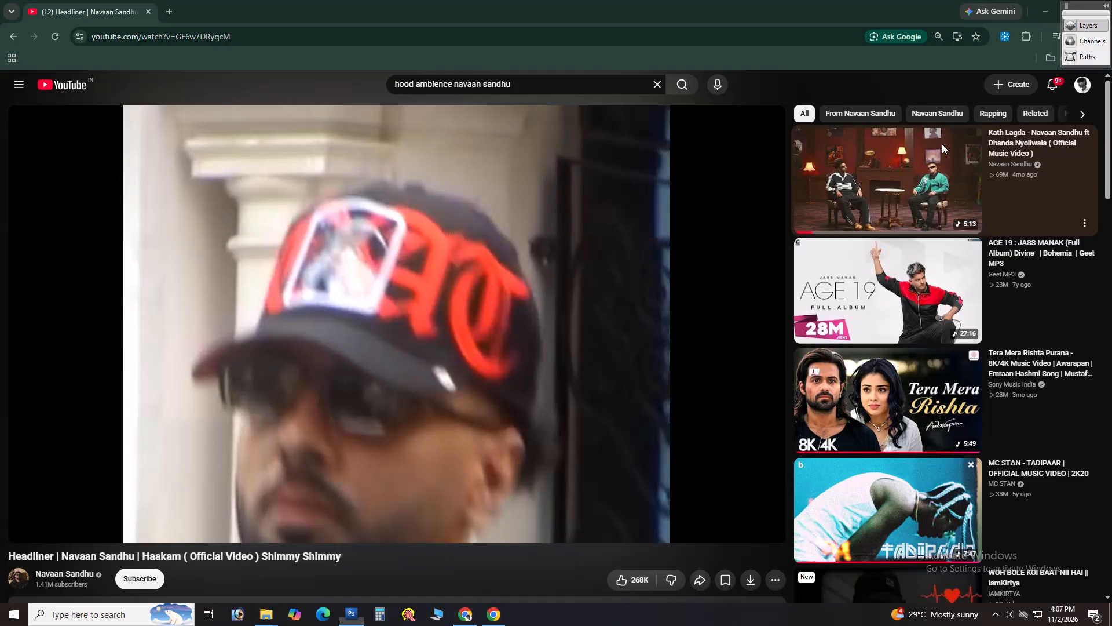
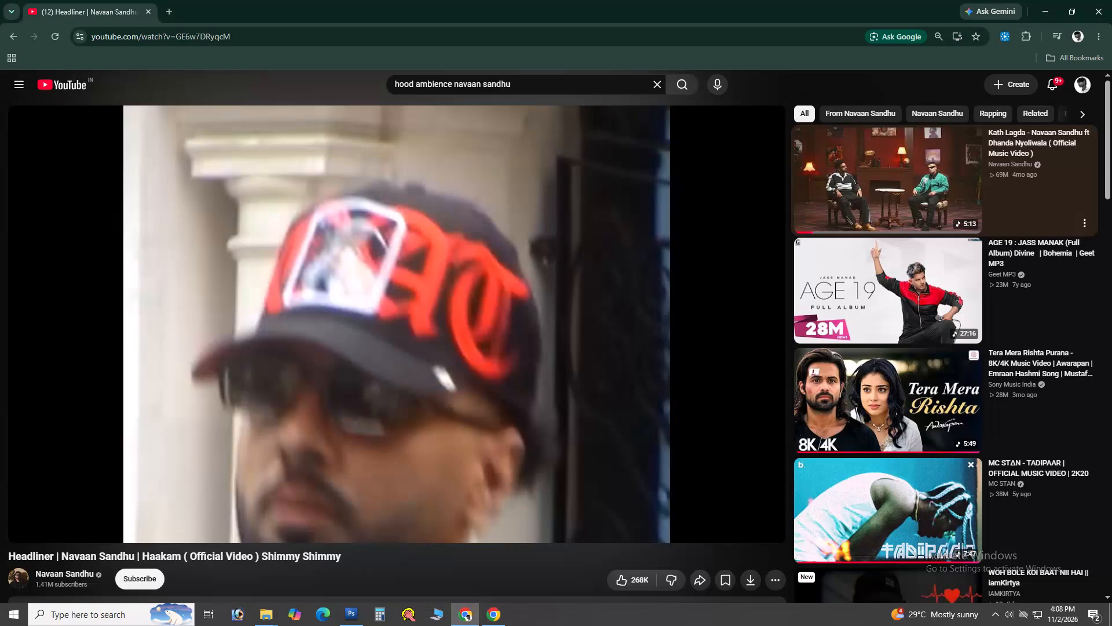
# Search YouTube for "take it easy" in place of the previous query.
pyautogui.hotkey('ctrl', 'a')
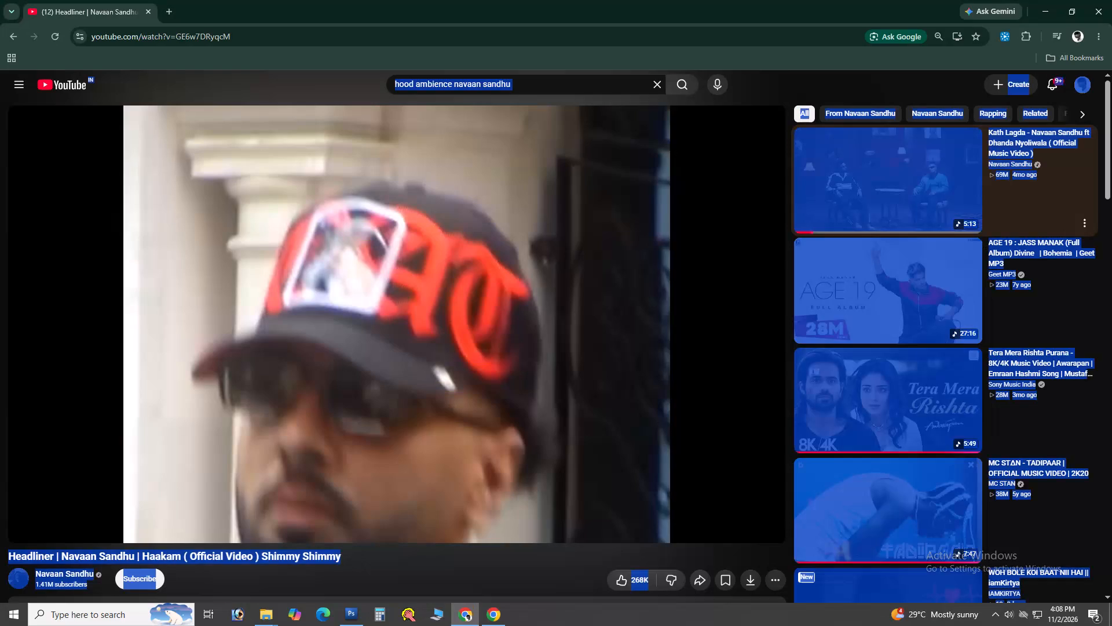
pyautogui.press('BackSpace')
pyautogui.write('\\t')
pyautogui.press('BackSpace')
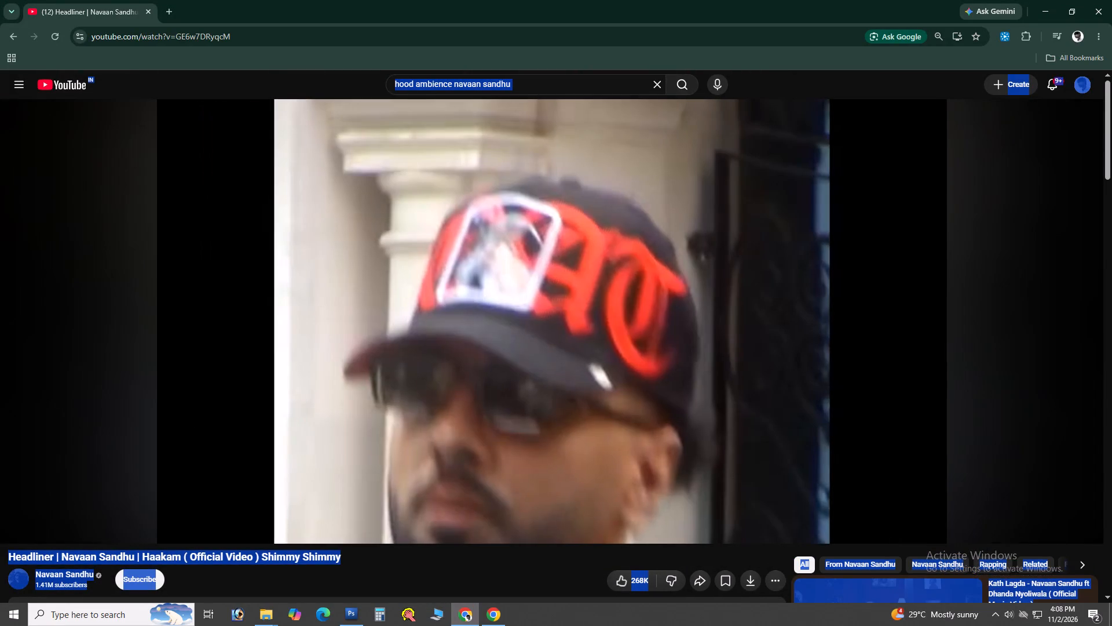
pyautogui.click(566, 91)
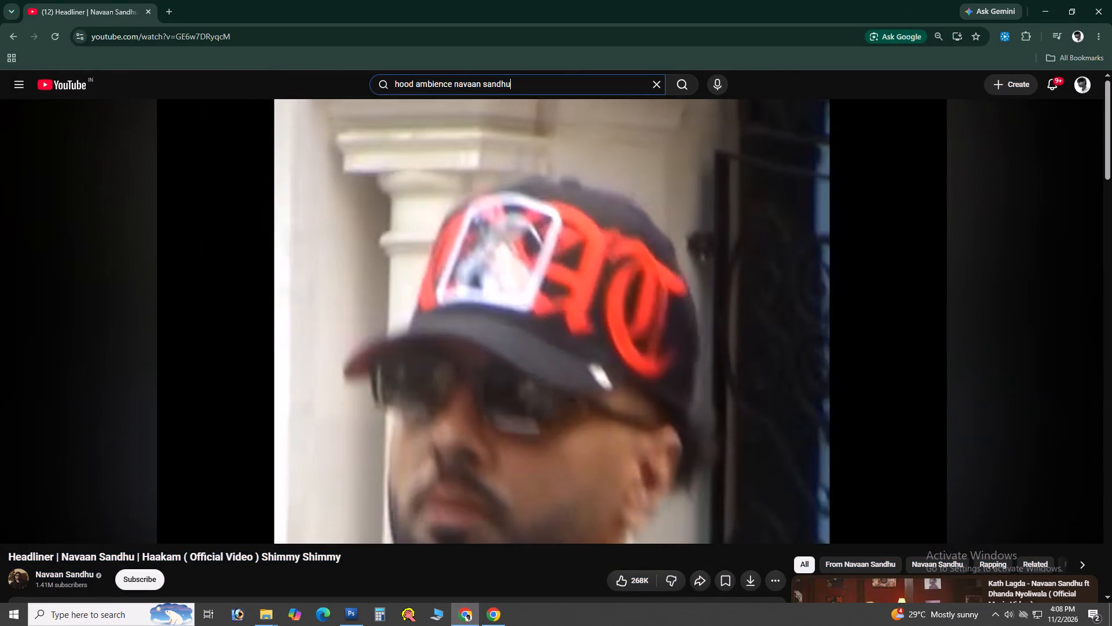
pyautogui.hotkey('ctrl', 'a')
pyautogui.press('BackSpace')
pyautogui.write('take')
pyautogui.press('Down')
pyautogui.press('Return')
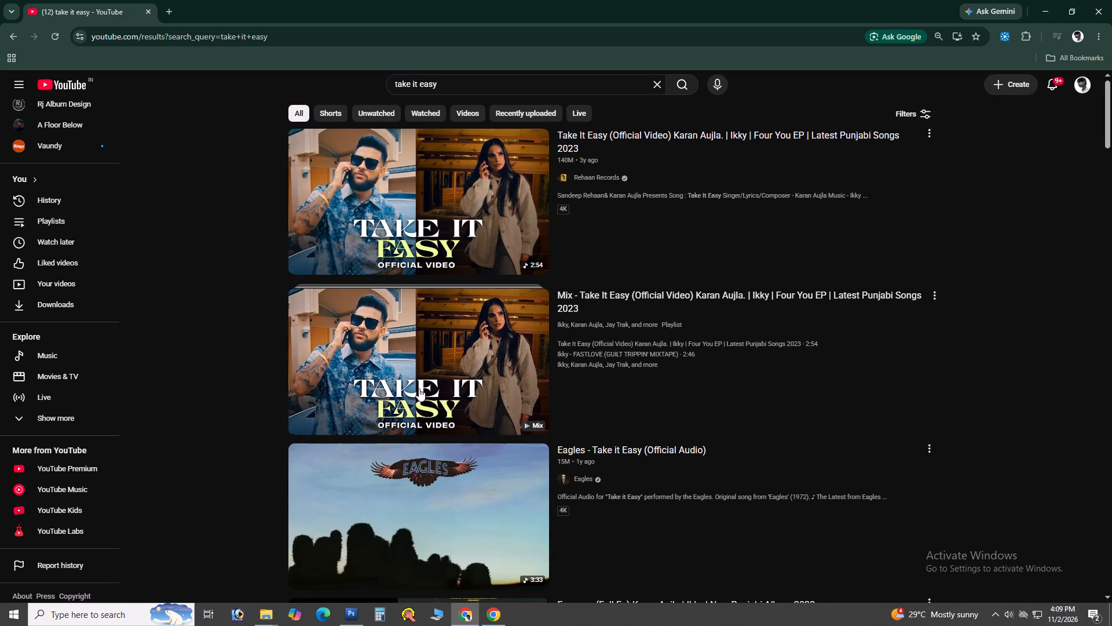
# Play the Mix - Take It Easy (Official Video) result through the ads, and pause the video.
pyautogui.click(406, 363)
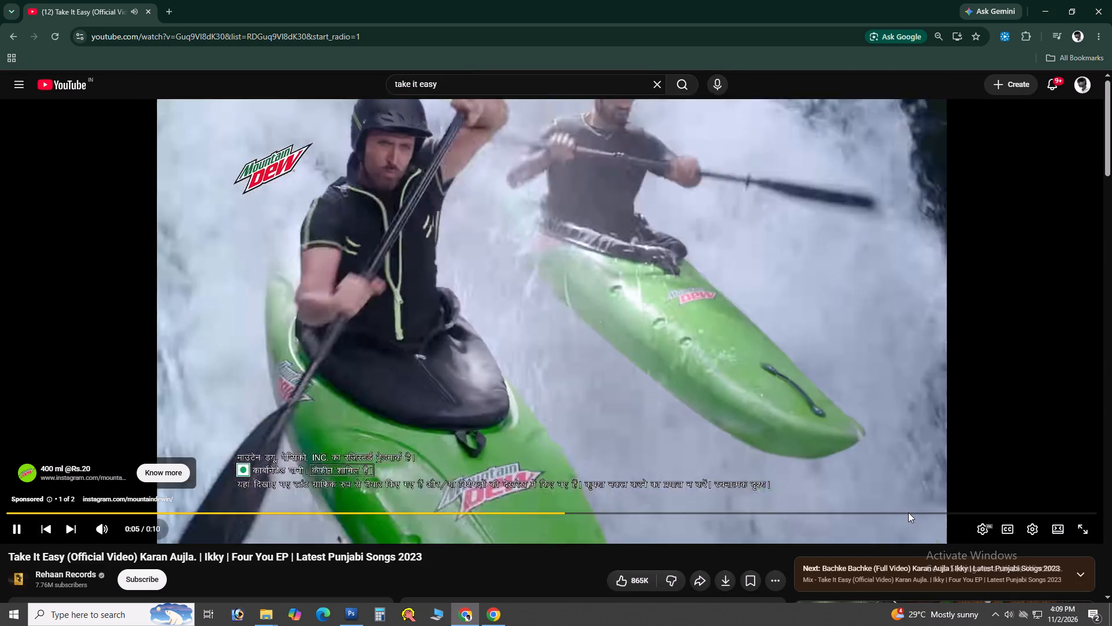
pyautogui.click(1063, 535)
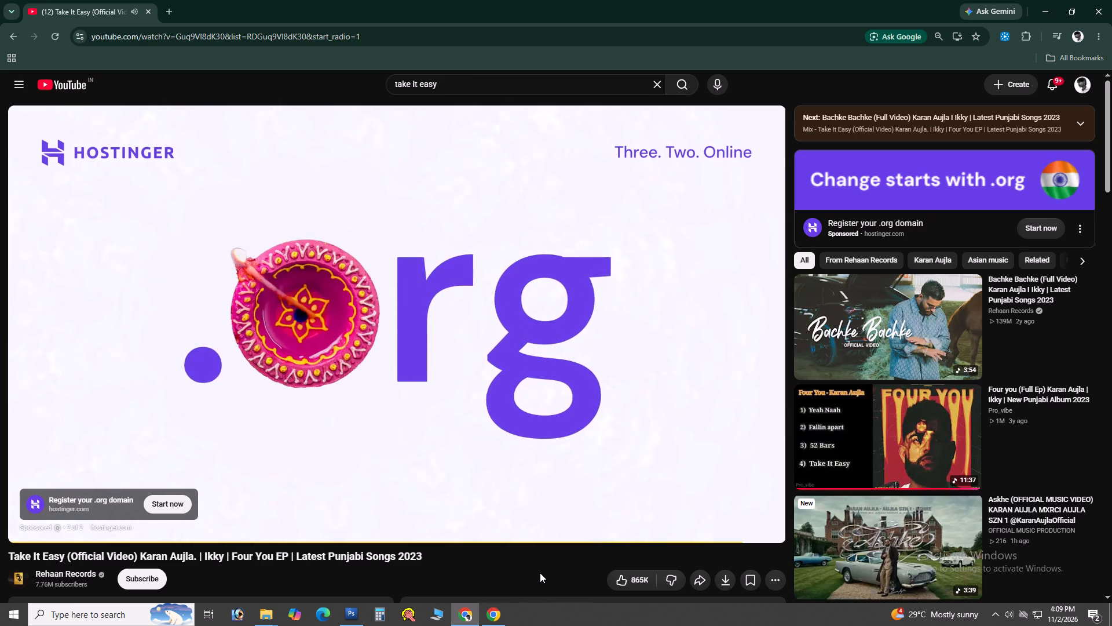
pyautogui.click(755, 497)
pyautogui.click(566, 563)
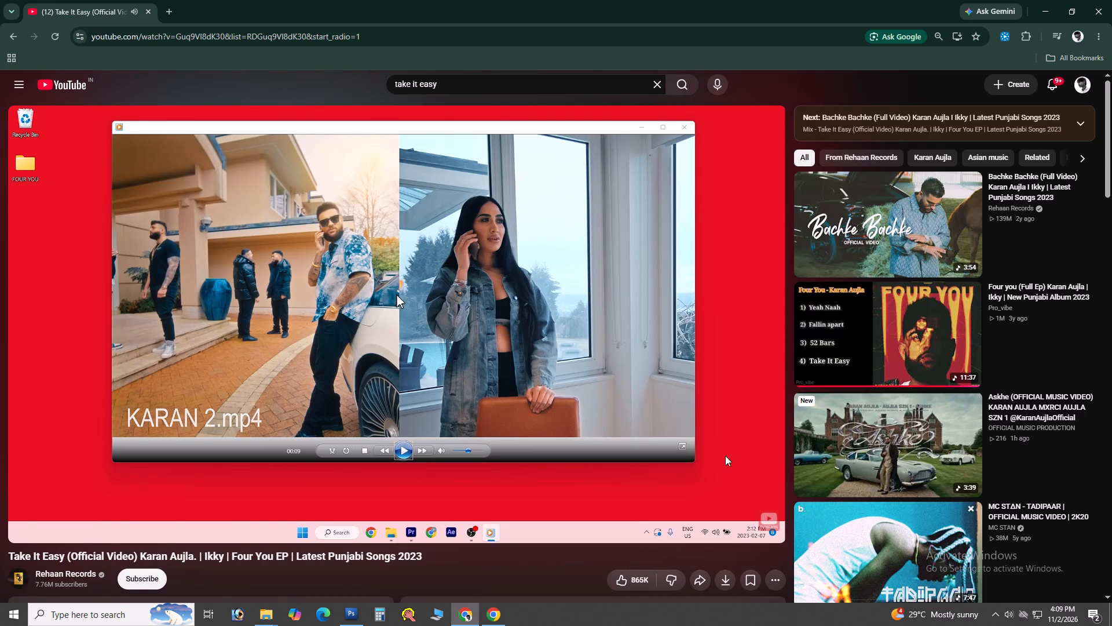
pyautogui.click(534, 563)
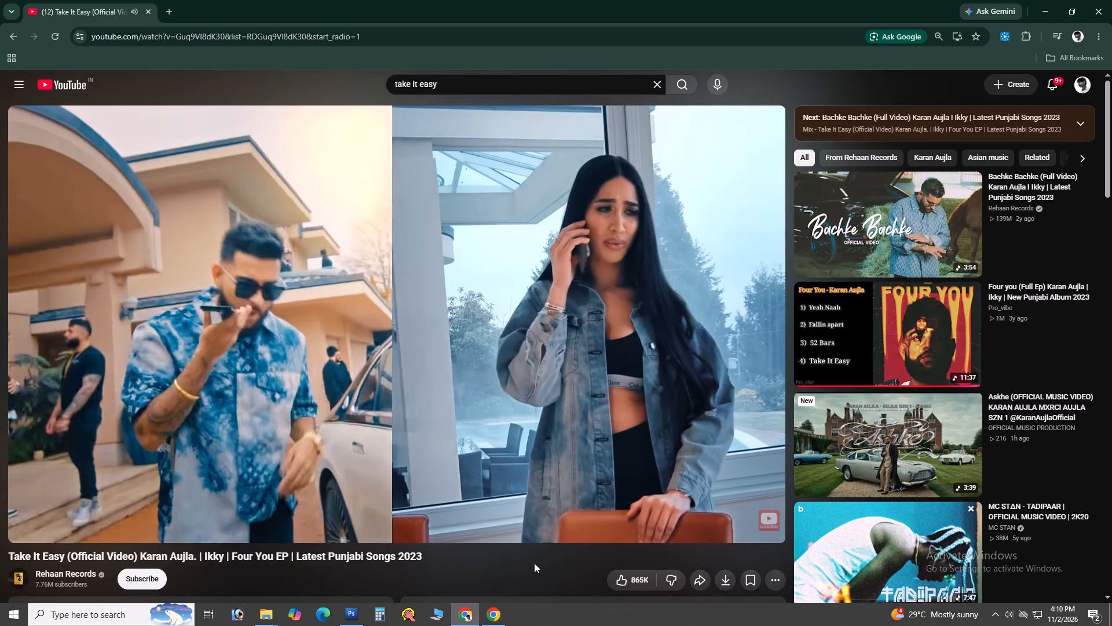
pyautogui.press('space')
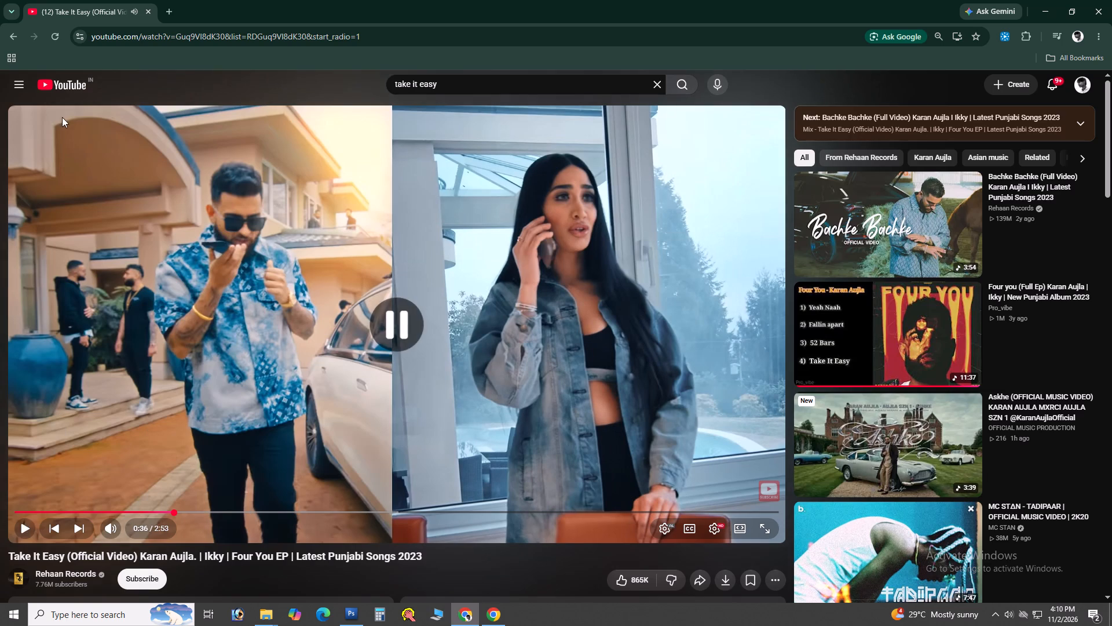
# Return to the "take it easy" search results and play the Take It Easy (Official Video) by Karan Aujla.
pyautogui.click(5, 38)
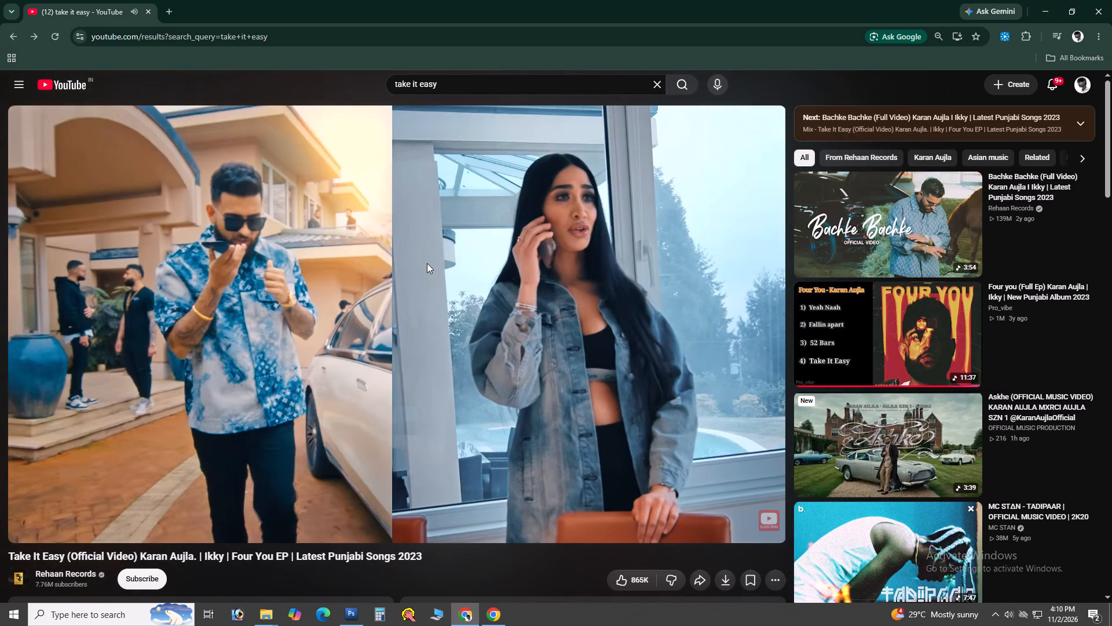
pyautogui.click(451, 235)
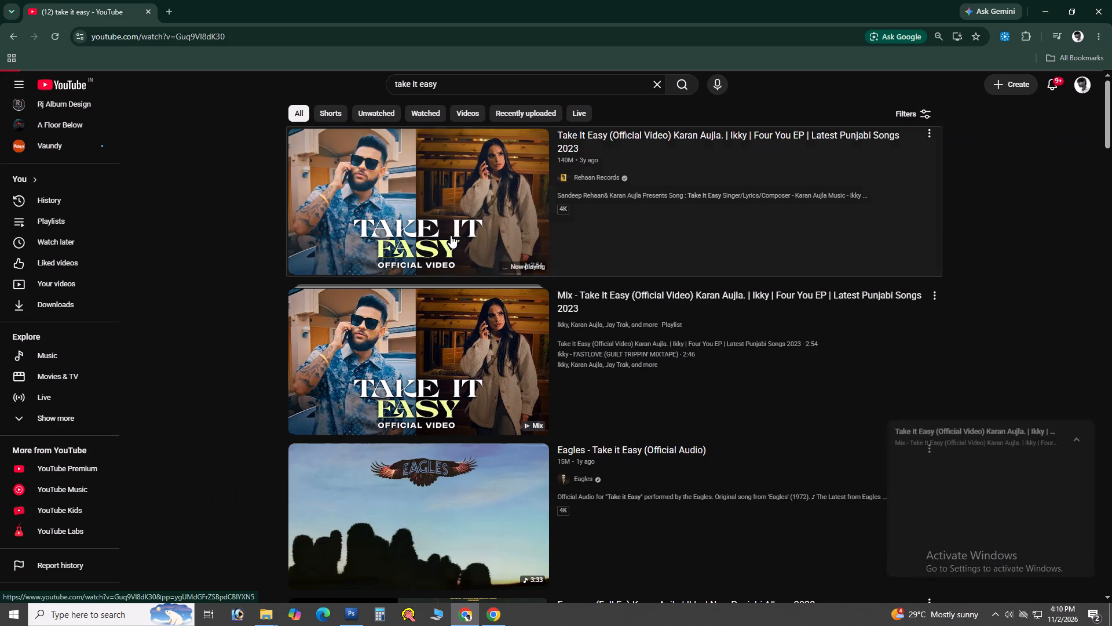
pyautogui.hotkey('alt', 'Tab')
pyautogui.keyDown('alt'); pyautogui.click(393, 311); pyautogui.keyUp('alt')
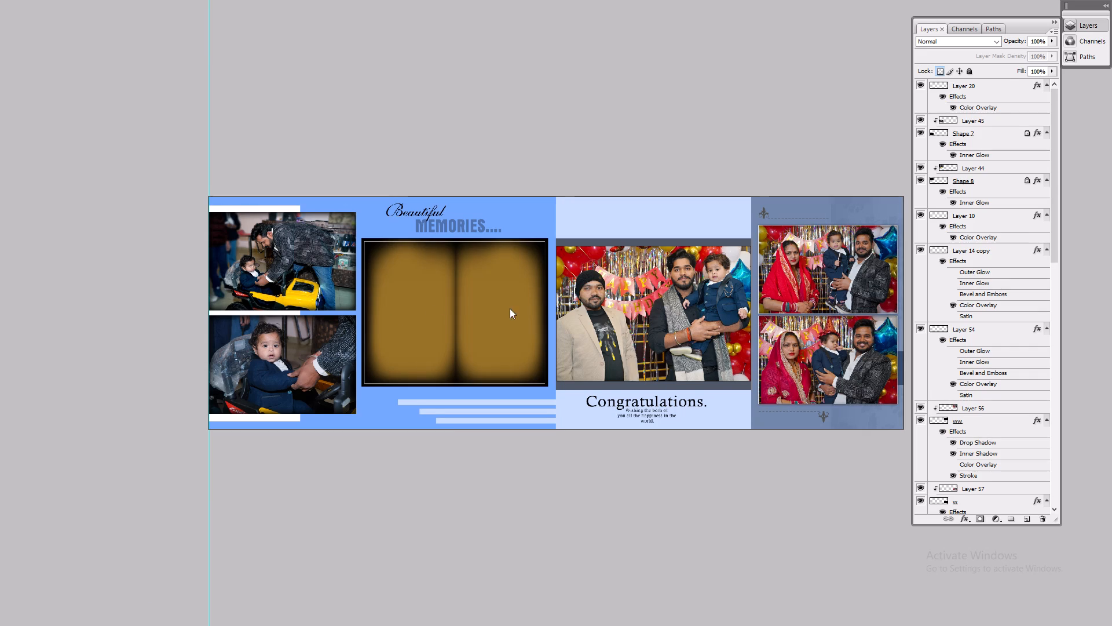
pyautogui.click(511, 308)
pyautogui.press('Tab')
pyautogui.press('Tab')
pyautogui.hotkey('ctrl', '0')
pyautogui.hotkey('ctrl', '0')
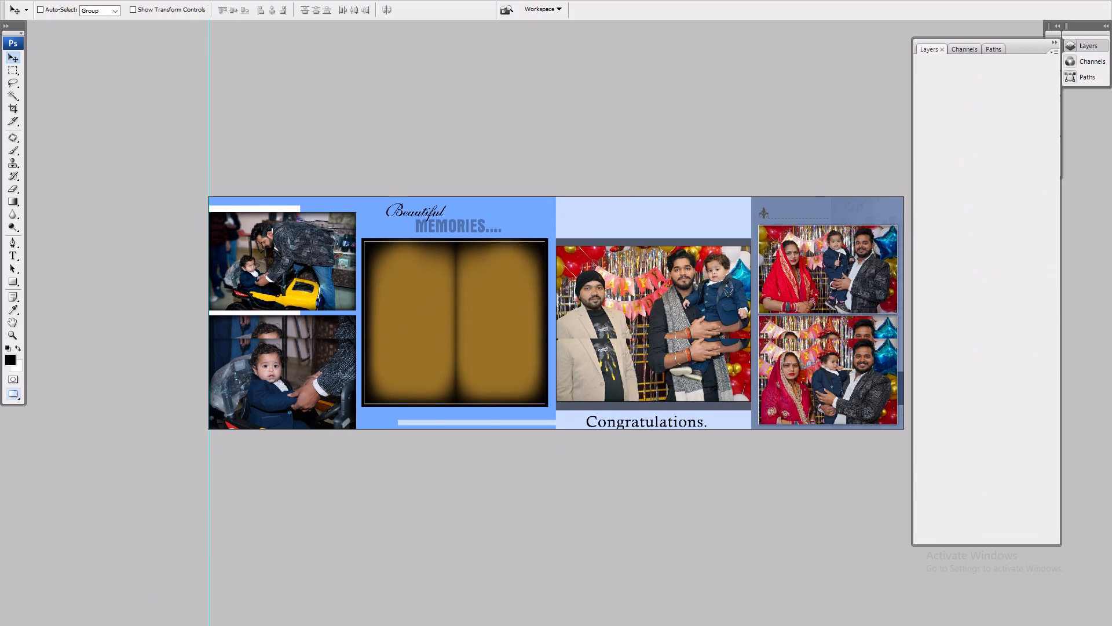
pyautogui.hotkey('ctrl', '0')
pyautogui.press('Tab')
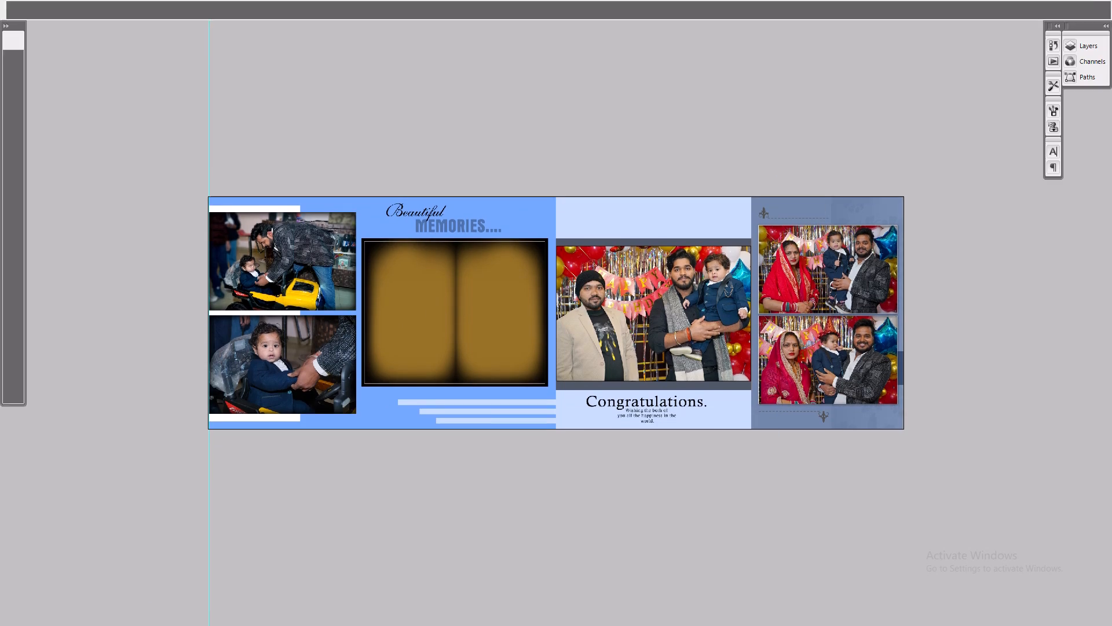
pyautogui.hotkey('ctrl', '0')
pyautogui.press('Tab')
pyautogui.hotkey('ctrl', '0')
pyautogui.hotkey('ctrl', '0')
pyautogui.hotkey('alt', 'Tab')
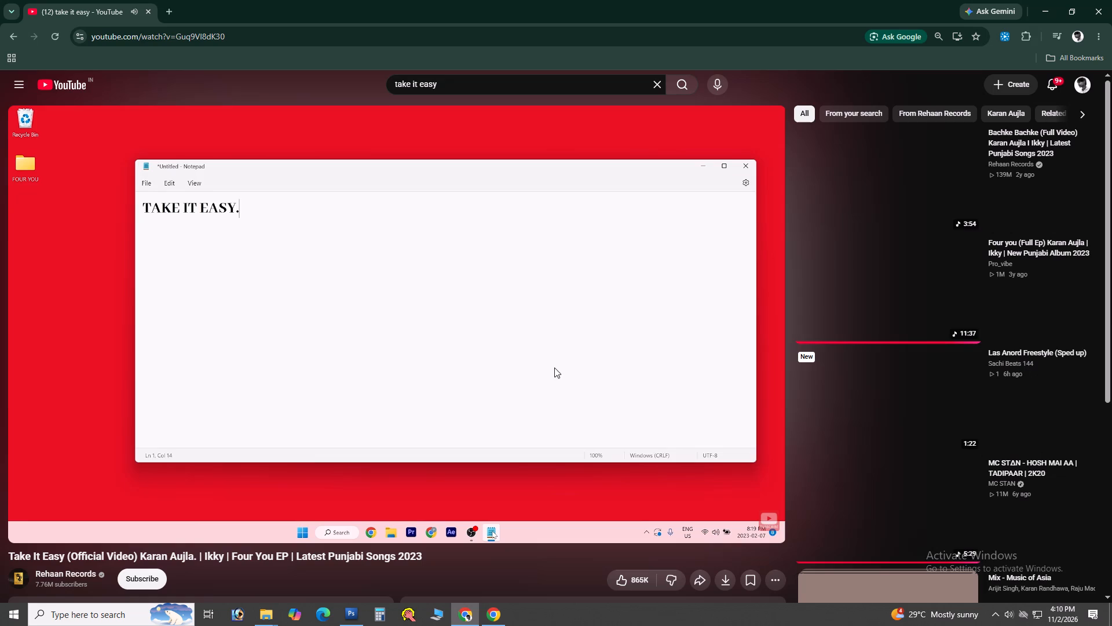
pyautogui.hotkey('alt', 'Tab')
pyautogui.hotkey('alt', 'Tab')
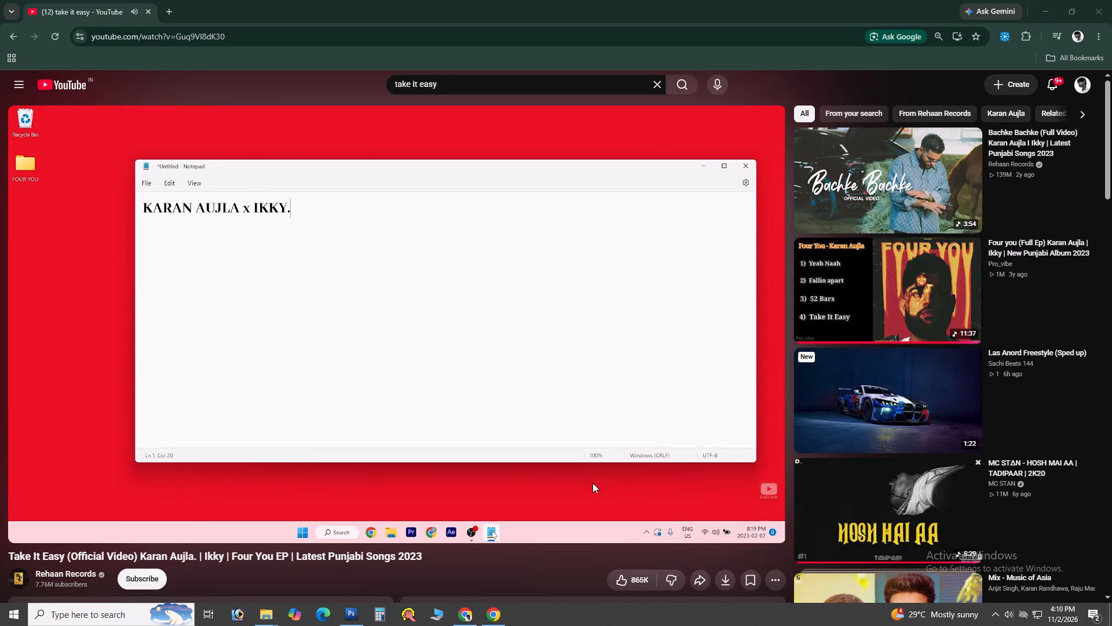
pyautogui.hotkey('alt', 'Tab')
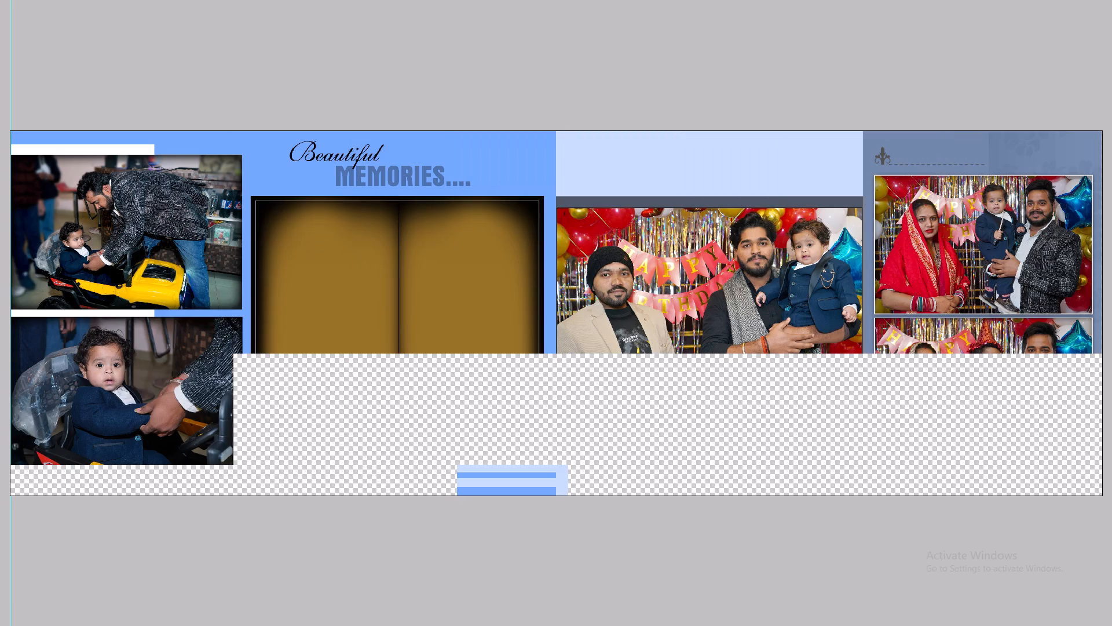
# Show the desktop, run Windows CleanUp! to remove temporary files, and close it without logging off.
pyautogui.press('super+d')
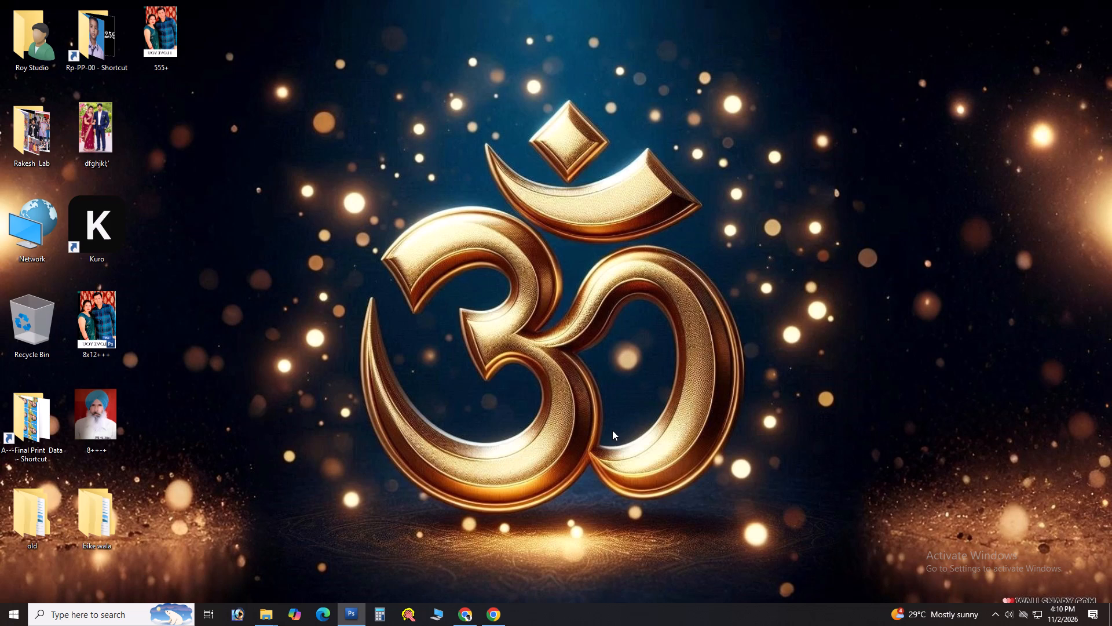
pyautogui.click(411, 612)
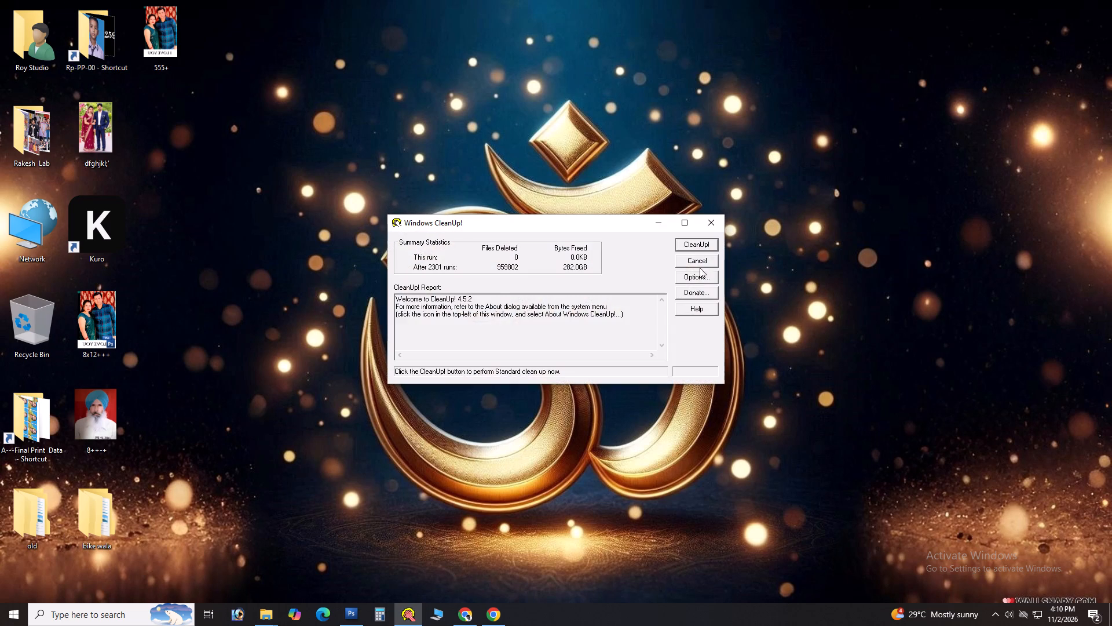
pyautogui.click(696, 246)
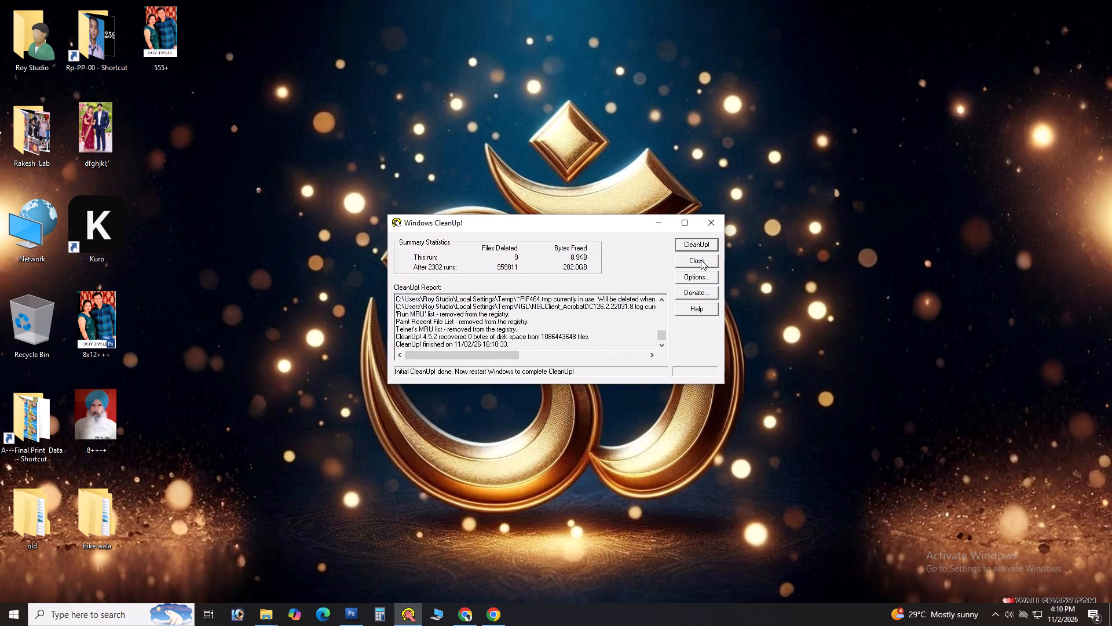
pyautogui.click(701, 260)
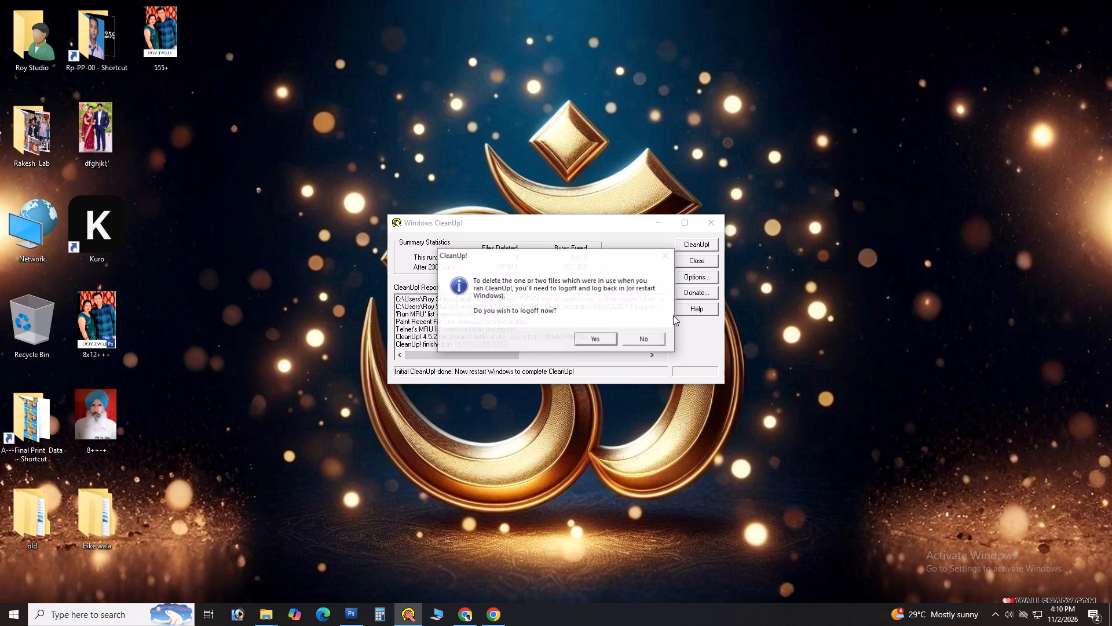
pyautogui.click(636, 352)
pyautogui.click(636, 344)
# Refresh the desktop twice.
pyautogui.click(596, 310)
pyautogui.rightClick(595, 309)
pyautogui.click(626, 343)
pyautogui.click(606, 308)
pyautogui.rightClick(606, 308)
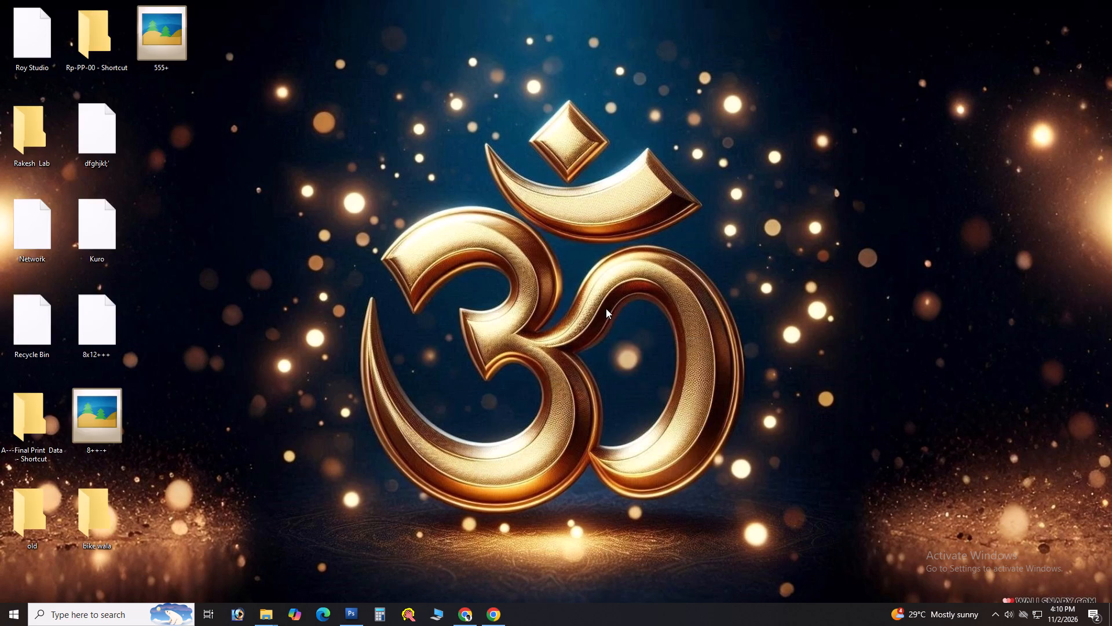
pyautogui.click(628, 336)
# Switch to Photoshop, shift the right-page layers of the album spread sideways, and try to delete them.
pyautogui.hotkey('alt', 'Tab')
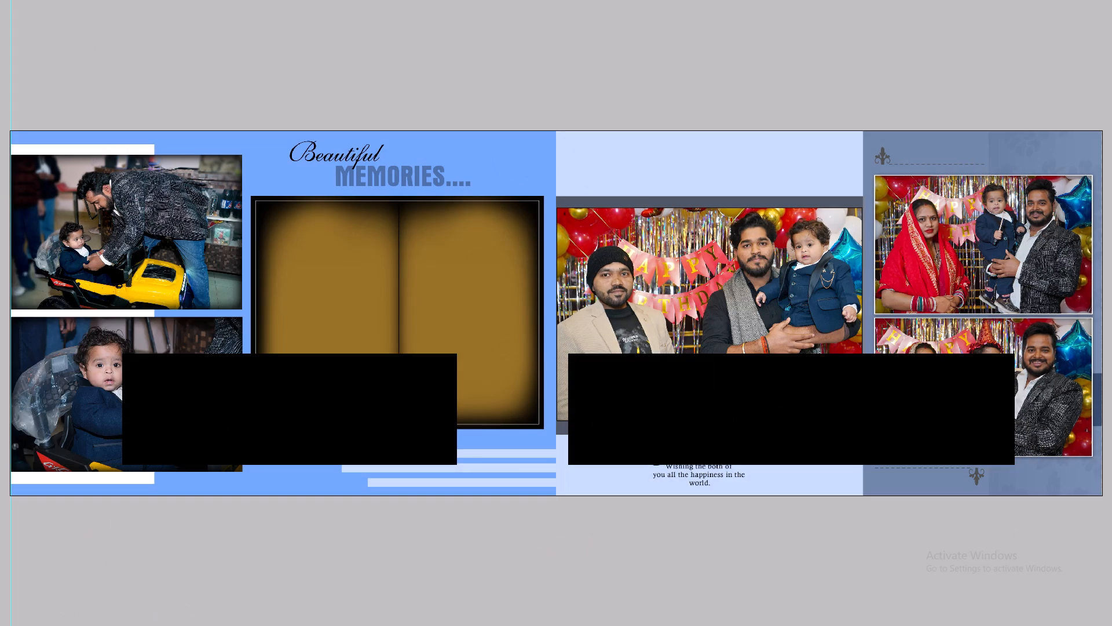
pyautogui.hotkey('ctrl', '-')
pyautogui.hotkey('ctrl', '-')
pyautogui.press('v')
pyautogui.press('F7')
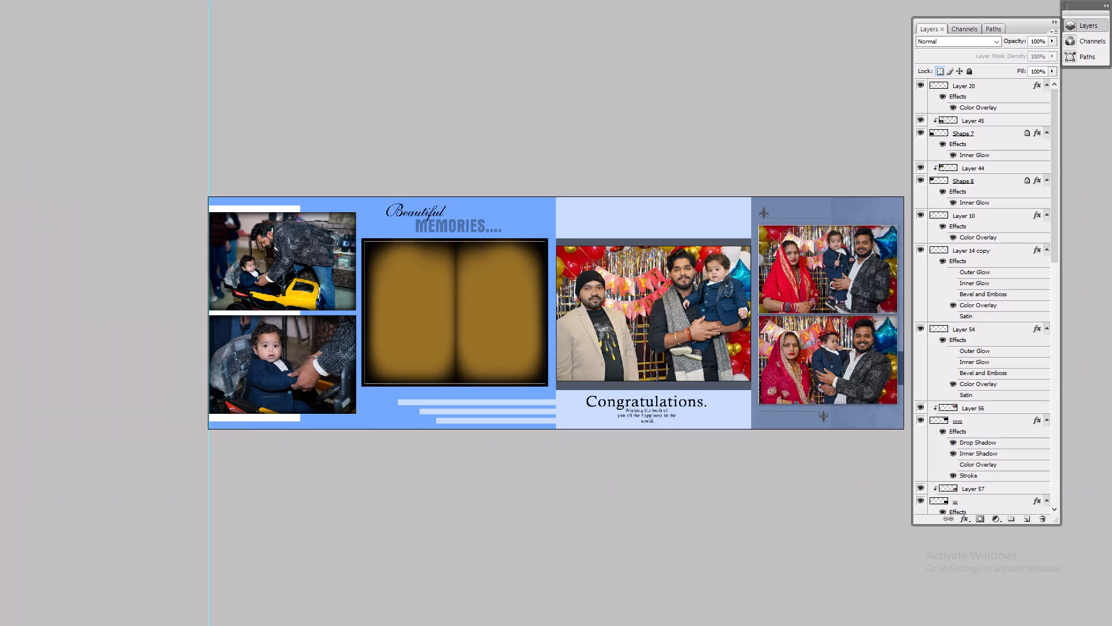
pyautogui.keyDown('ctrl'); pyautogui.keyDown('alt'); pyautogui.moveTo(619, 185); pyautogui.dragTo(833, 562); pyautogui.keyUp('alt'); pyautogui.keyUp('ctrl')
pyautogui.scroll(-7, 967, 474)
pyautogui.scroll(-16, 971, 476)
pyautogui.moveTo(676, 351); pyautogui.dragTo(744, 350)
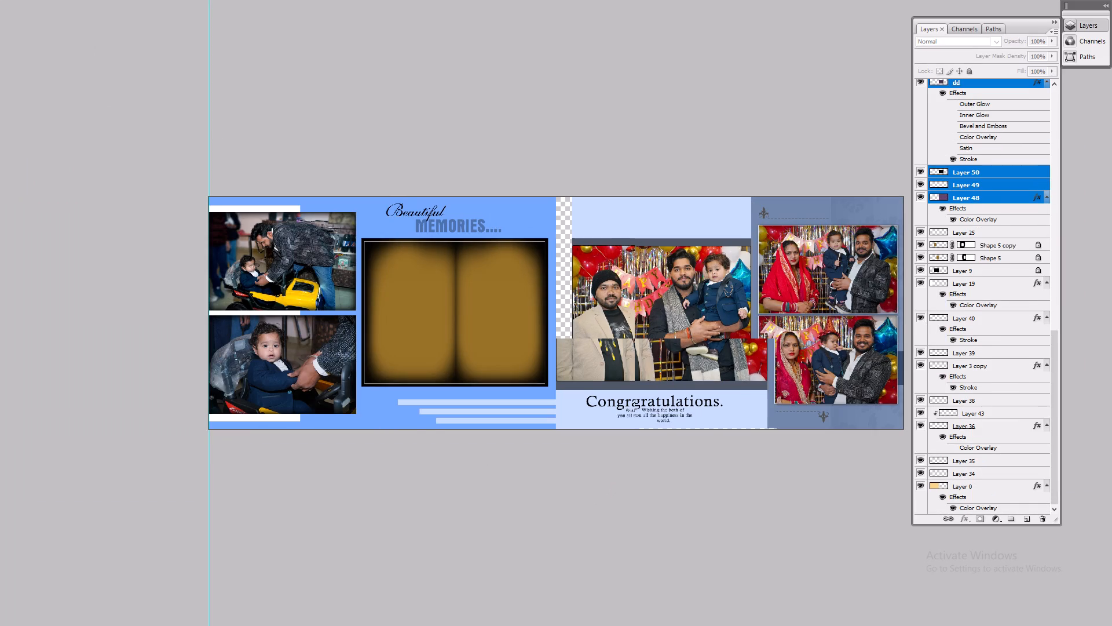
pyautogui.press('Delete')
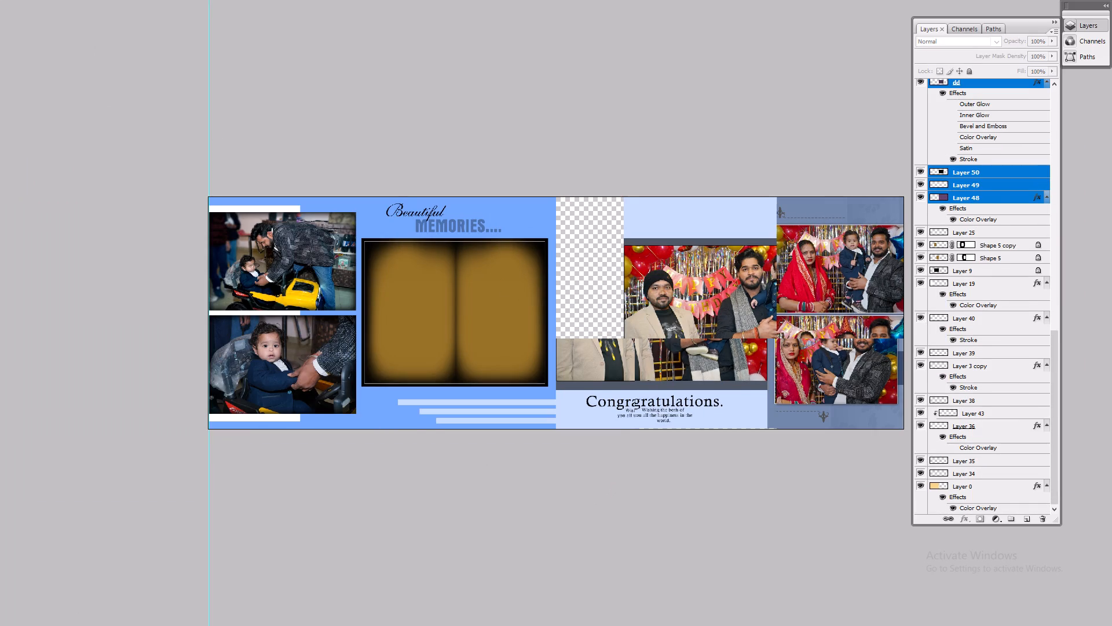
# Delete the two child photos from the stacked frames on the left page, keeping the black frame shapes.
pyautogui.rightClick(314, 276)
pyautogui.click(333, 280)
pyautogui.press('Delete')
pyautogui.rightClick(294, 358)
pyautogui.click(341, 369)
pyautogui.rightClick(315, 369)
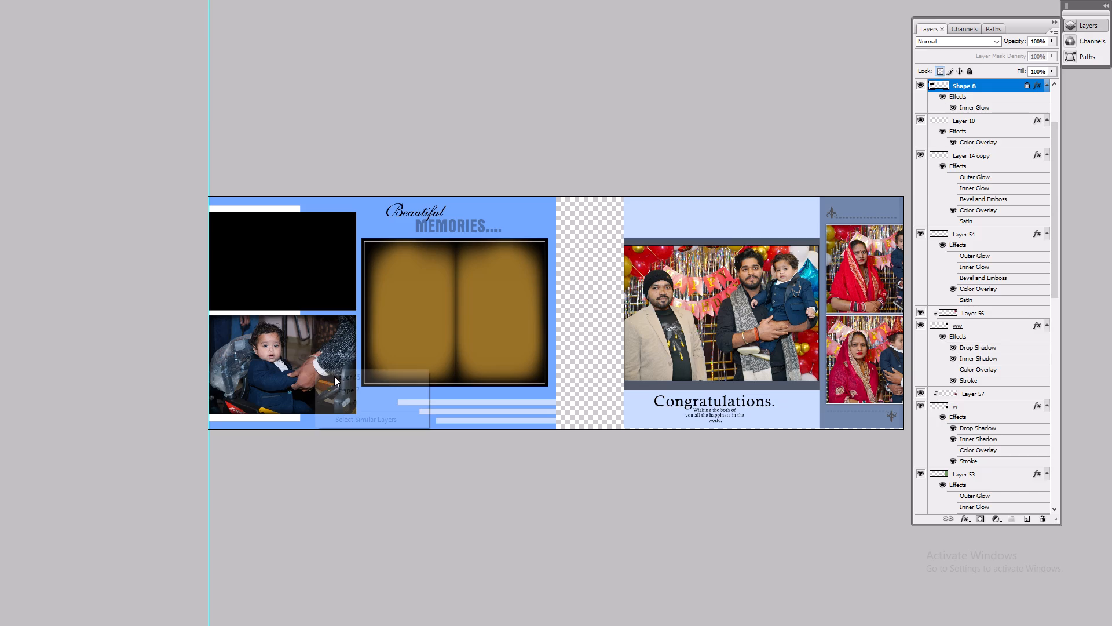
pyautogui.click(334, 376)
pyautogui.press('Delete')
# Delete all the right-page design and photo layers, including the leftover Layer 51 texture, and fit the spread on screen.
pyautogui.keyDown('ctrl'); pyautogui.keyDown('alt'); pyautogui.moveTo(616, 181); pyautogui.dragTo(861, 513); pyautogui.keyUp('alt'); pyautogui.keyUp('ctrl')
pyautogui.press('Delete')
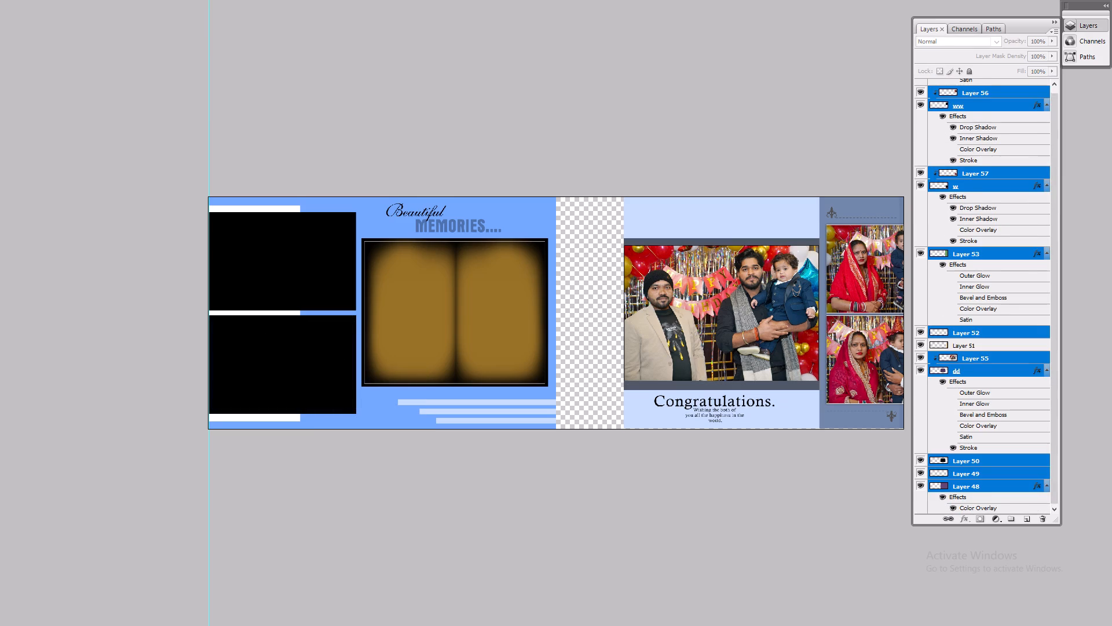
pyautogui.press('Tab')
pyautogui.press('Tab')
pyautogui.rightClick(886, 330)
pyautogui.click(911, 340)
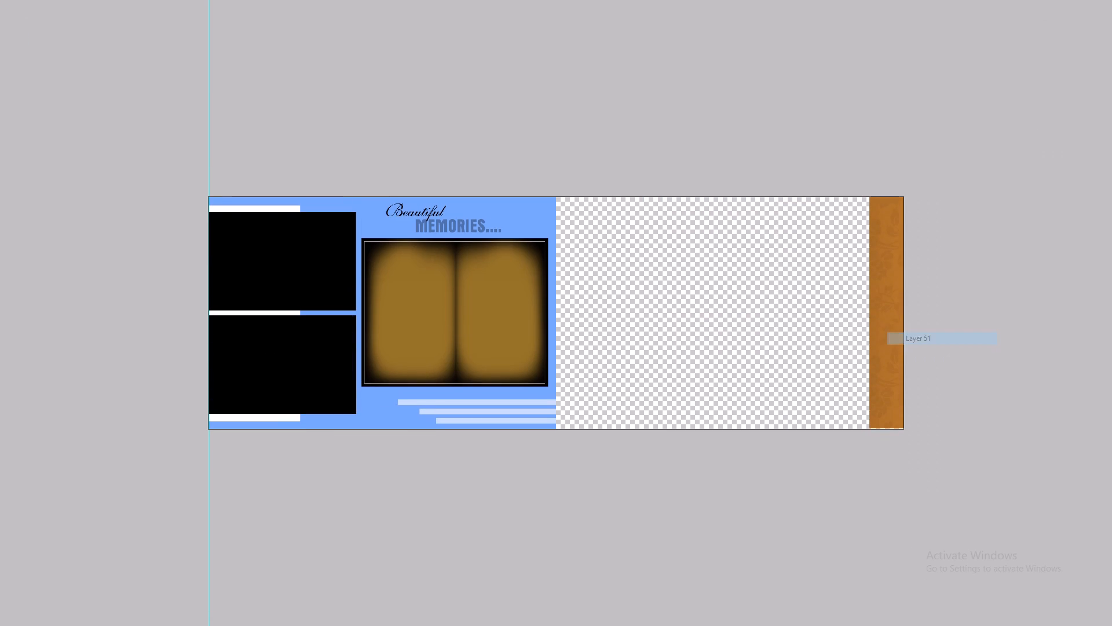
pyautogui.press('Delete')
pyautogui.hotkey('ctrl', '0')
pyautogui.hotkey('ctrl', '0')
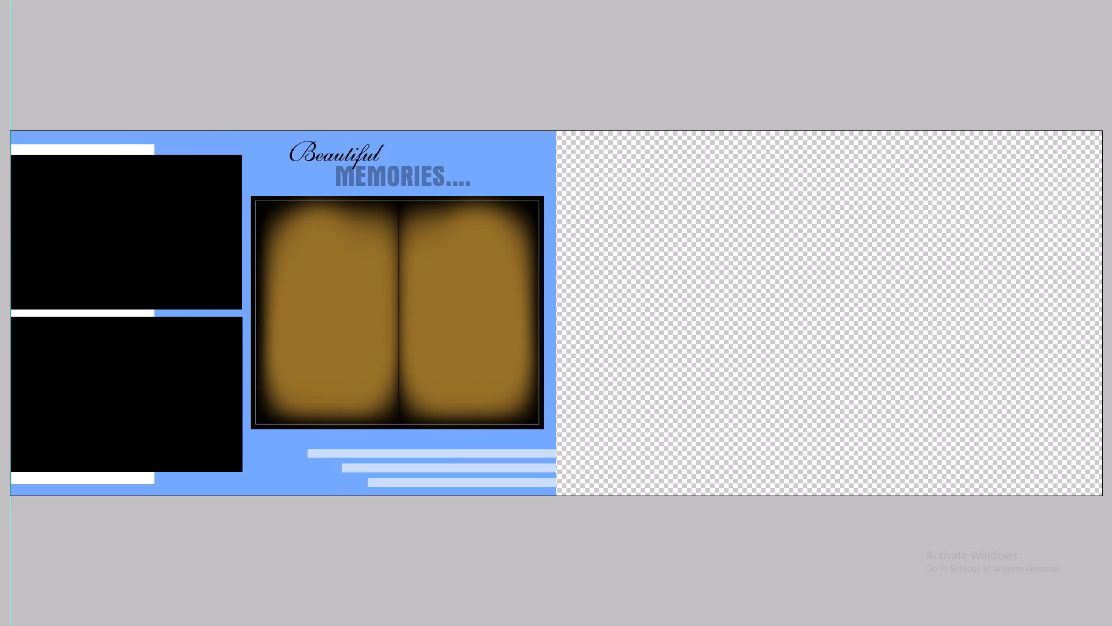
# Switch to File Explorer and look over the JANEU SANSKAR photos in folder 01, comparing with the album spread.
pyautogui.hotkey('alt', 'Tab')
pyautogui.keyDown('alt'); pyautogui.click(742, 335); pyautogui.keyUp('alt')
pyautogui.click(447, 206)
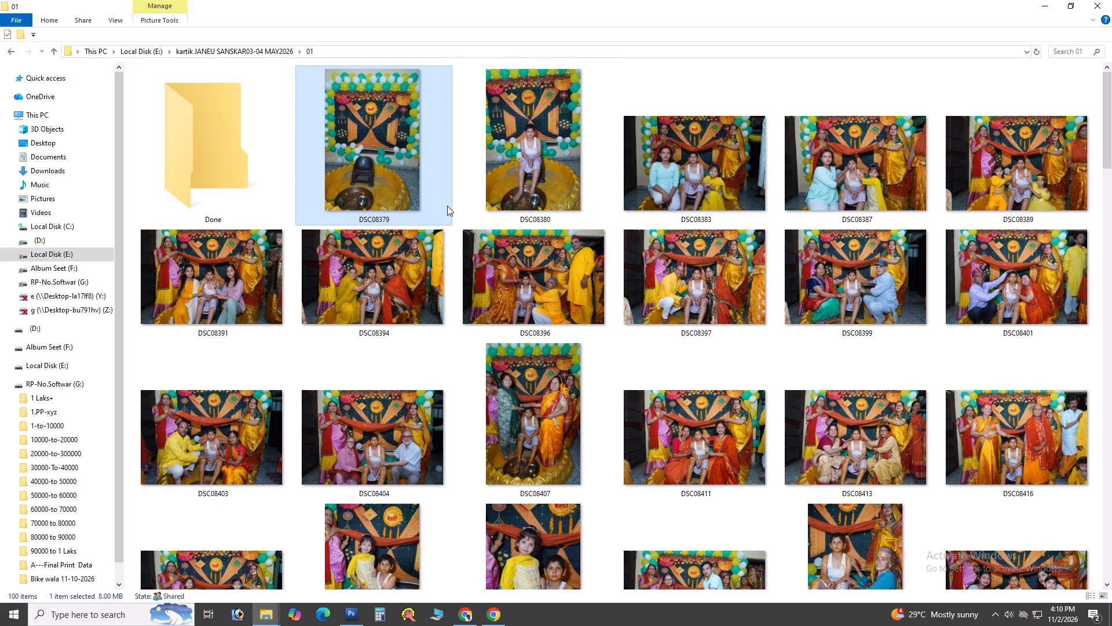
pyautogui.hotkey('alt', 'Tab')
pyautogui.hotkey('alt', 'Tab')
pyautogui.hotkey('alt', 'Tab')
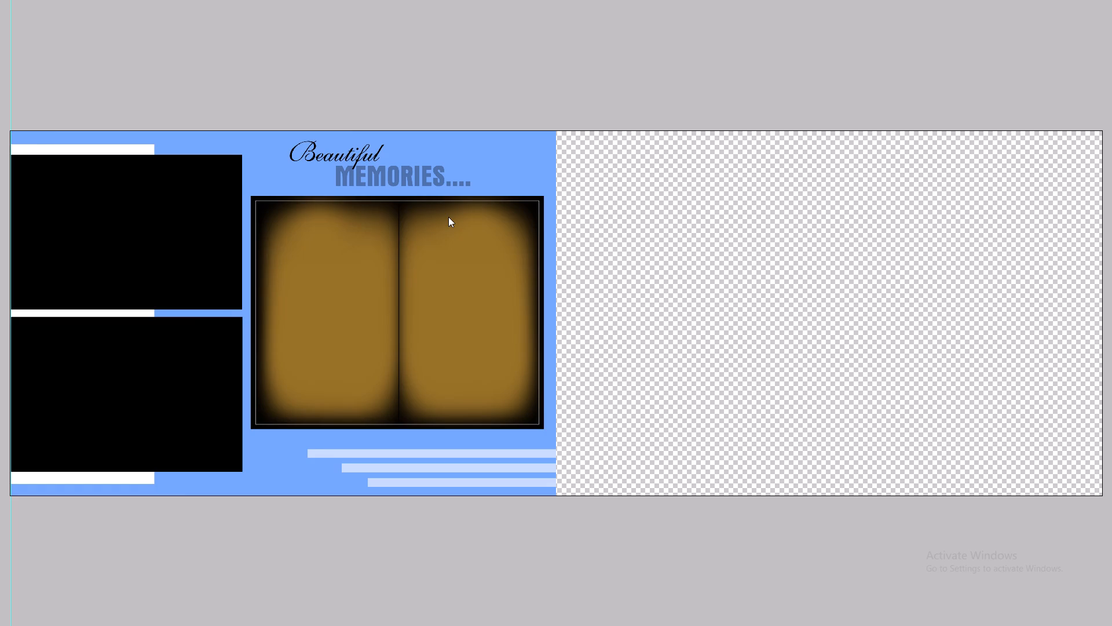
pyautogui.hotkey('ctrl', '-')
pyautogui.hotkey('alt', 'Tab')
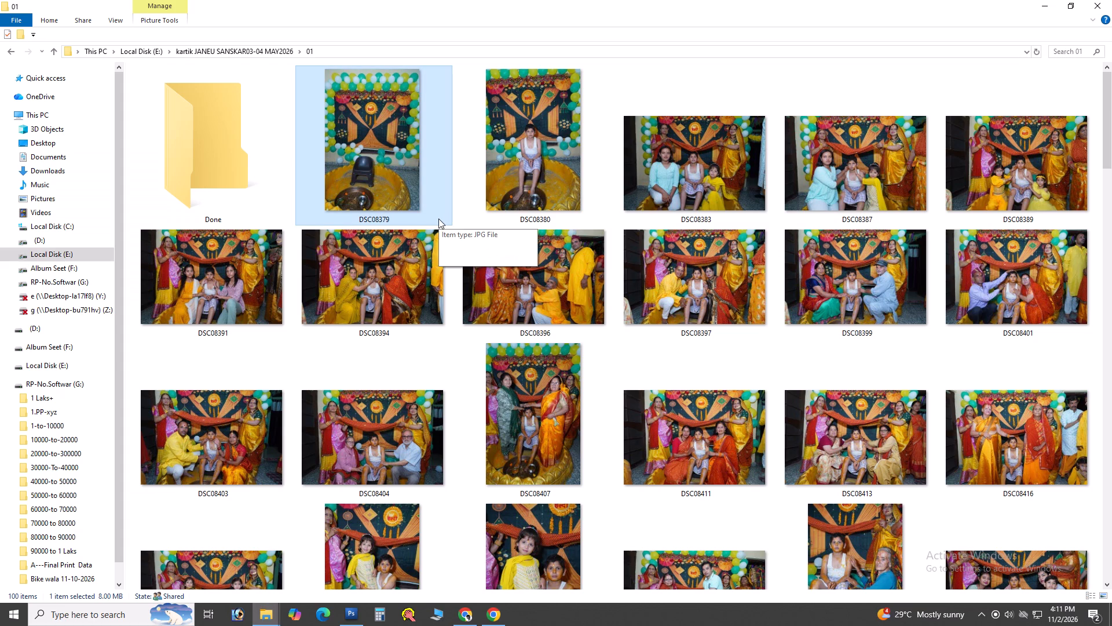
pyautogui.hotkey('alt', 'Tab')
# Select all the left-page layers of the album spread and flip them horizontally.
pyautogui.hotkey('ctrl', '-')
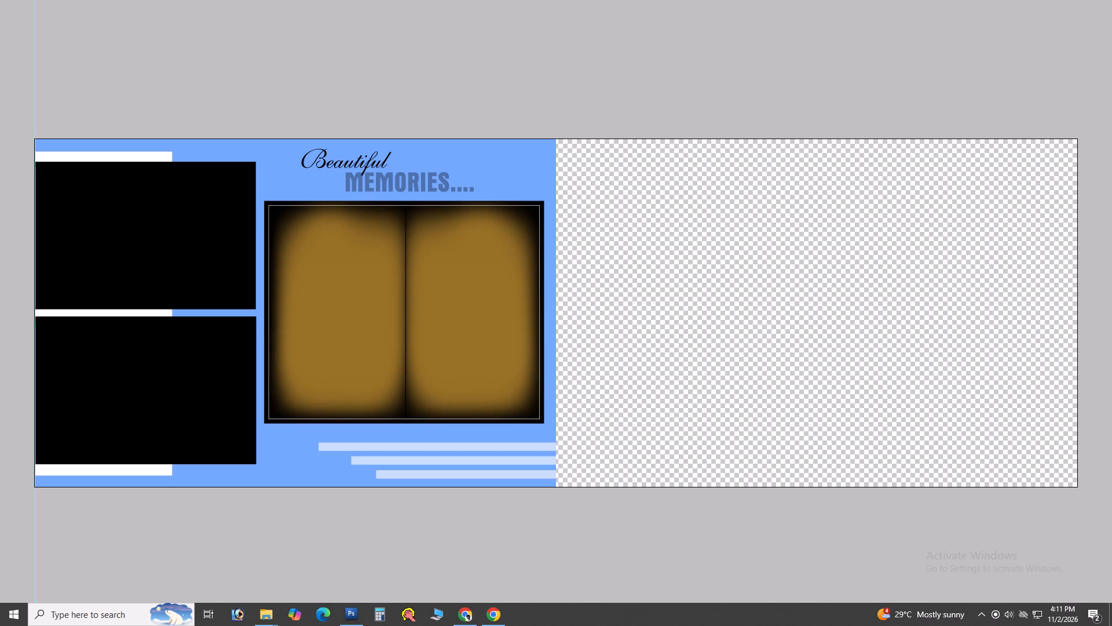
pyautogui.keyDown('ctrl'); pyautogui.keyDown('alt'); pyautogui.moveTo(494, 159); pyautogui.dragTo(225, 429); pyautogui.keyUp('alt'); pyautogui.keyUp('ctrl')
pyautogui.hotkey('ctrl', 't')
pyautogui.rightClick(418, 285)
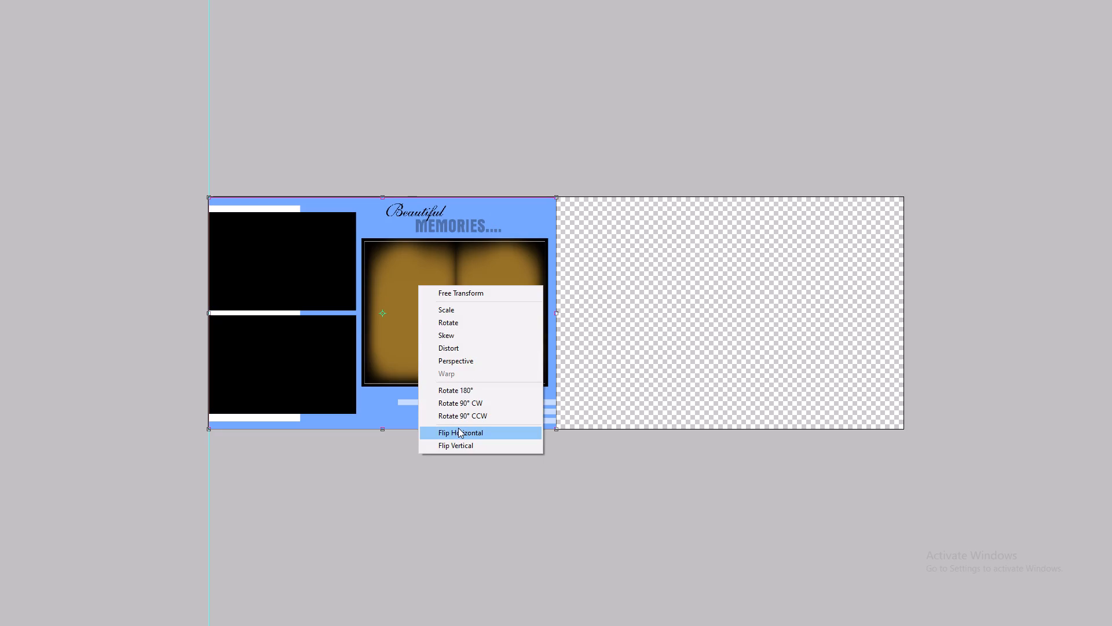
pyautogui.click(458, 428)
pyautogui.press('Return')
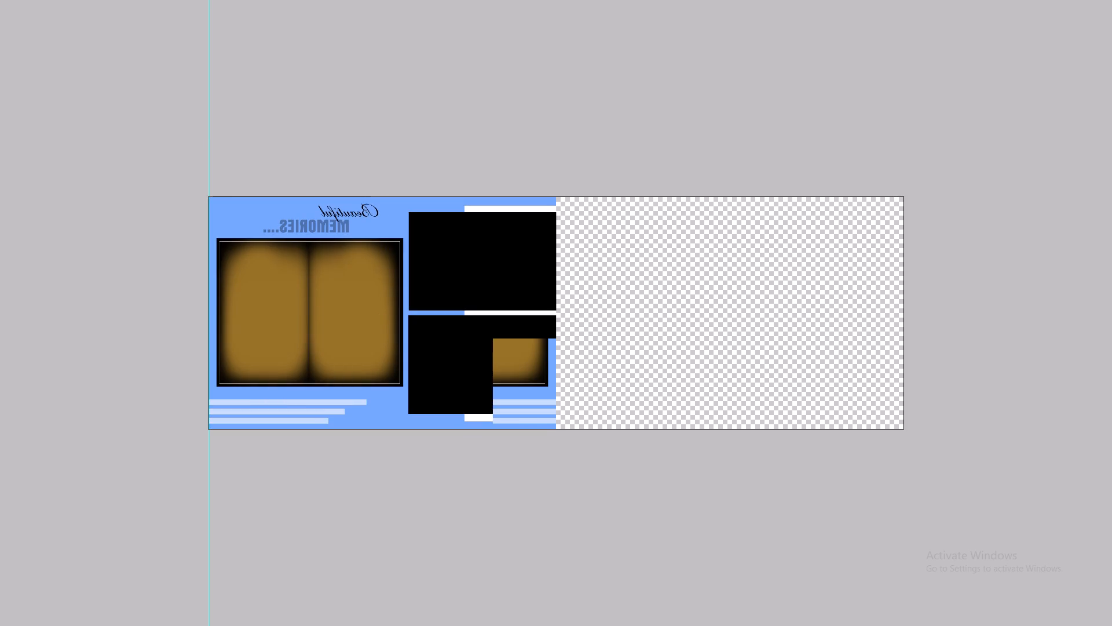
# Flip the mirrored Beautiful MEMORIES.... heading horizontally so it reads correctly again.
pyautogui.hotkey('ctrl', '0')
pyautogui.press('space')
pyautogui.keyDown('ctrl'); pyautogui.moveTo(156, 123); pyautogui.dragTo(293, 242); pyautogui.keyUp('ctrl')
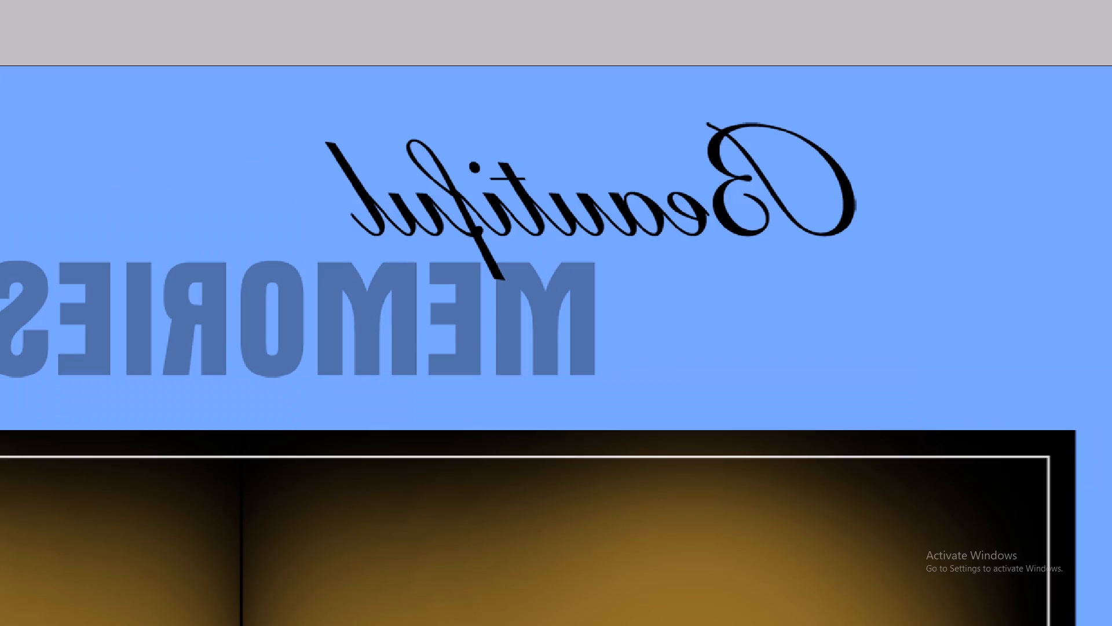
pyautogui.rightClick(390, 277)
pyautogui.click(397, 281)
pyautogui.hotkey('ctrl', 't')
pyautogui.rightClick(397, 281)
pyautogui.click(448, 424)
pyautogui.press('Return')
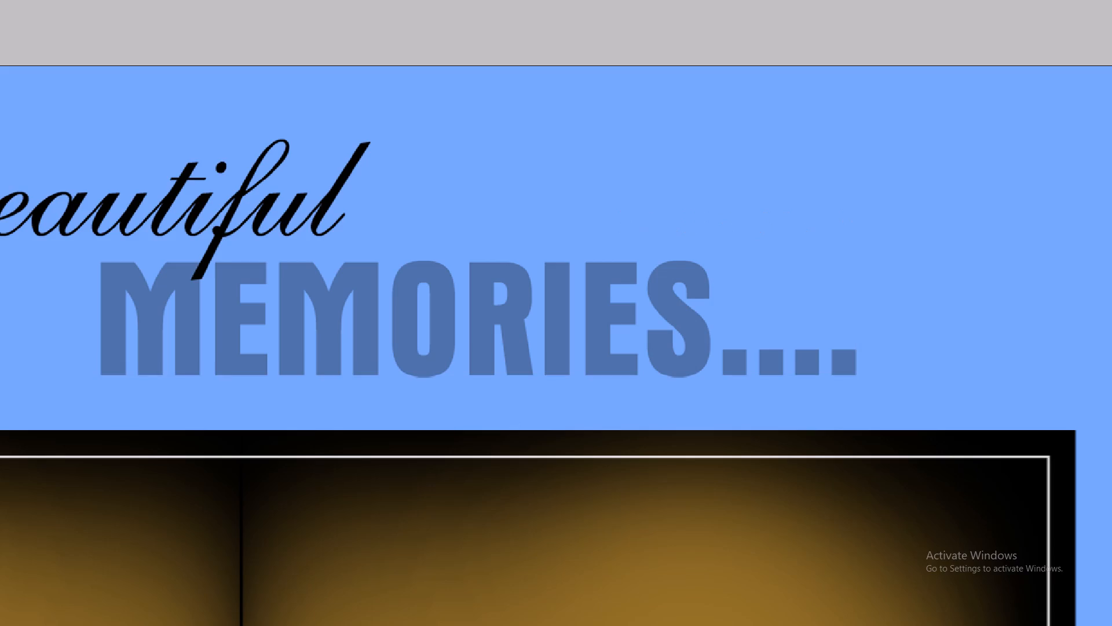
pyautogui.hotkey('ctrl', '0')
# Open photo DSC08379 from folder 01 in Photoshop, run the recorded brightening action on it twice and deselect.
pyautogui.hotkey('alt', 'Tab')
pyautogui.moveTo(381, 185); pyautogui.dragTo(403, 248)
pyautogui.hotkey('alt', 'Tab')
pyautogui.press('F6')
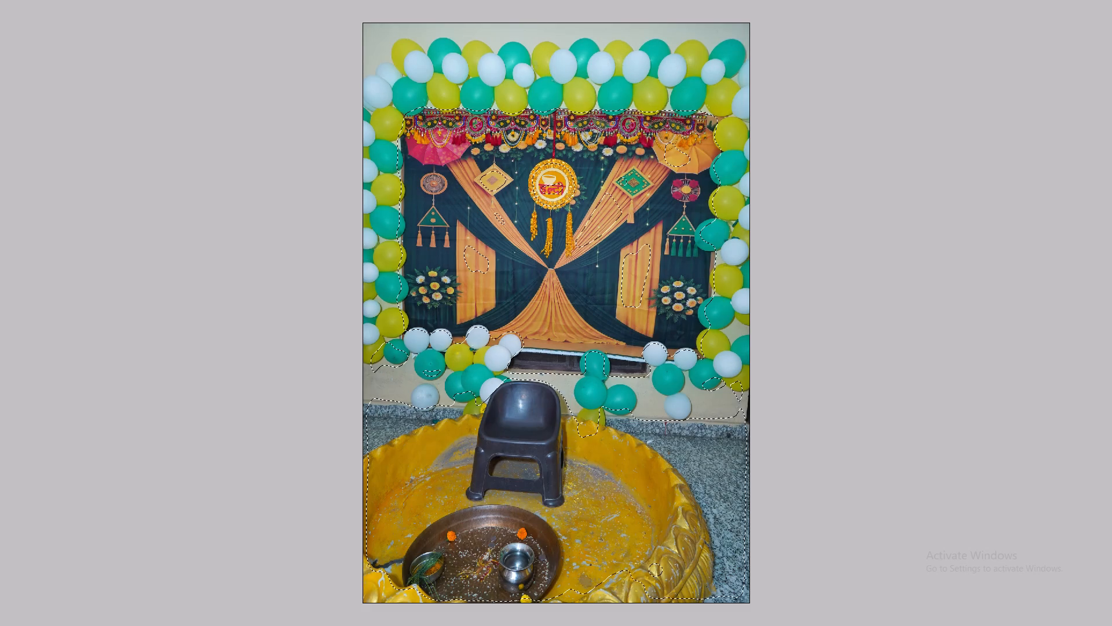
pyautogui.press('F6')
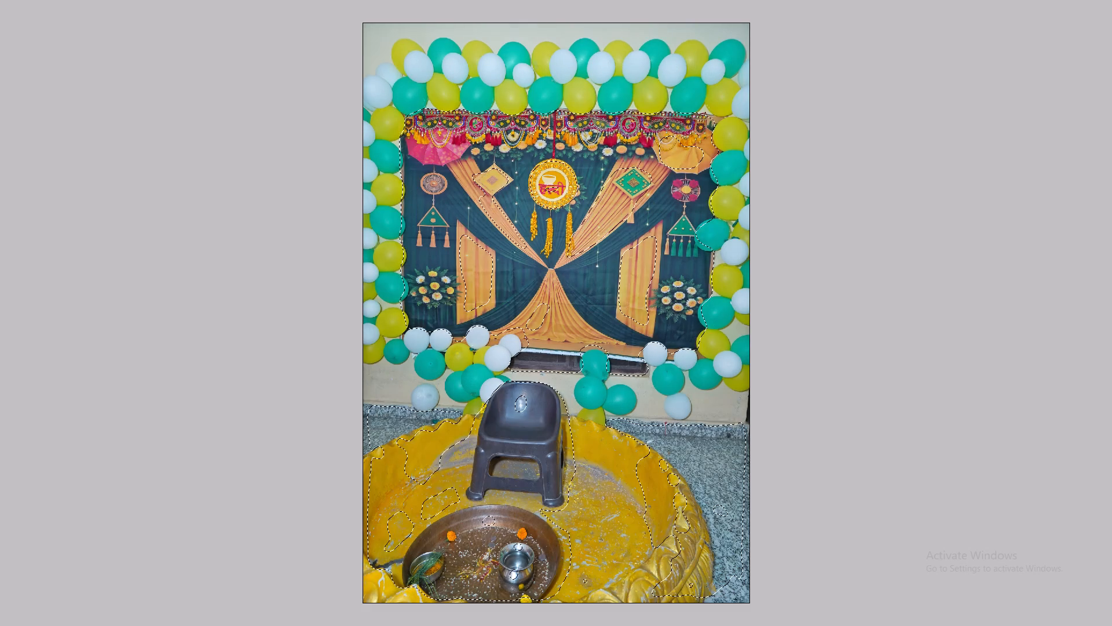
pyautogui.hotkey('ctrl', '0')
pyautogui.hotkey('ctrl', 'd')
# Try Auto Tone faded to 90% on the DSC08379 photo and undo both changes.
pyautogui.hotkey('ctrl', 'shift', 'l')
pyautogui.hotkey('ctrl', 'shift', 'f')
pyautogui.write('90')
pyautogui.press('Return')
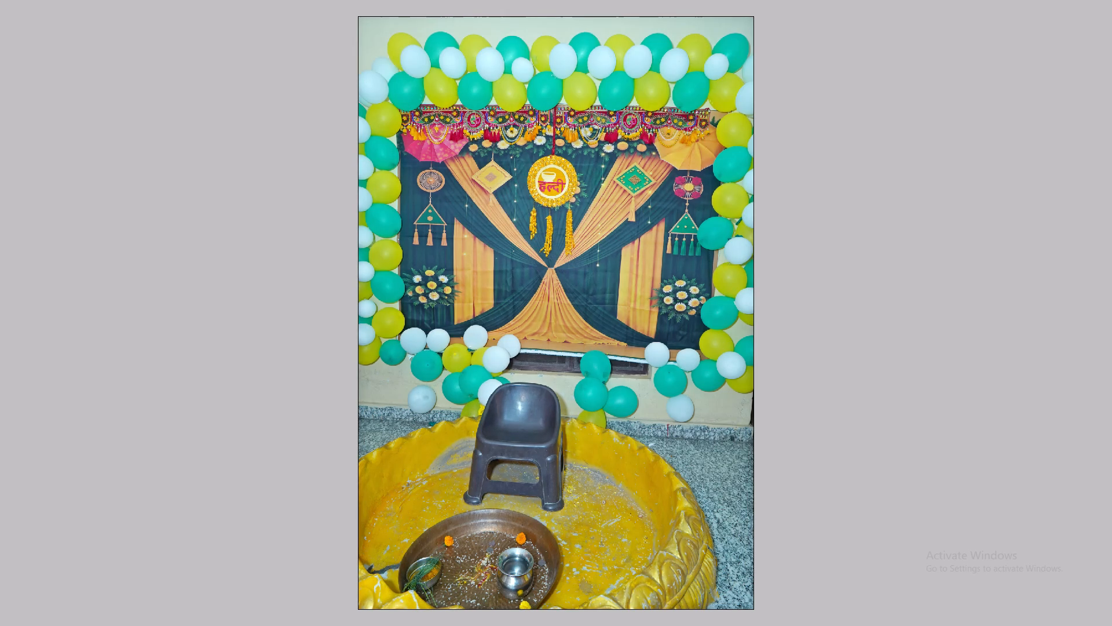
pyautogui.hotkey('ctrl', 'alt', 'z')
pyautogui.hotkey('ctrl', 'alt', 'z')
# Adjust the DSC08379 photo's Levels with midtones 1.12, highlights 236 and a raised black point, and compare before and after.
pyautogui.hotkey('ctrl', 'l')
pyautogui.click(922, 494)
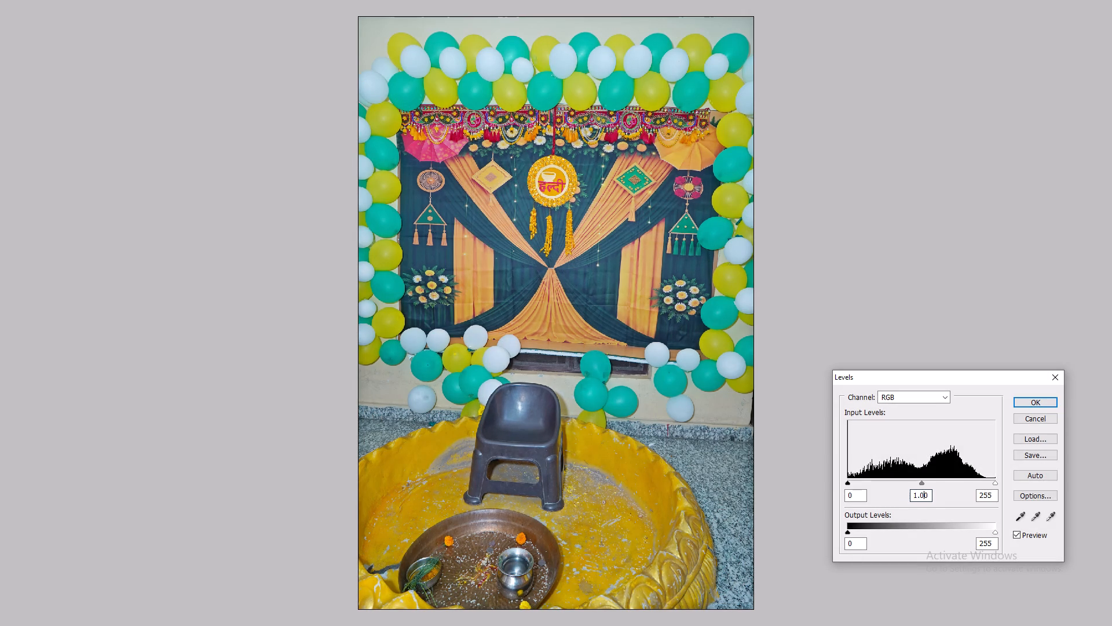
pyautogui.scroll(9, 928, 494)
pyautogui.press('Tab')
pyautogui.scroll(-15, 928, 494)
pyautogui.hotkey('shift', 'Tab')
pyautogui.scroll(7, 927, 493)
pyautogui.press('Tab')
pyautogui.scroll(-8, 927, 493)
pyautogui.hotkey('shift', 'Tab')
pyautogui.hotkey('shift', 'Tab')
pyautogui.scroll(11, 926, 493)
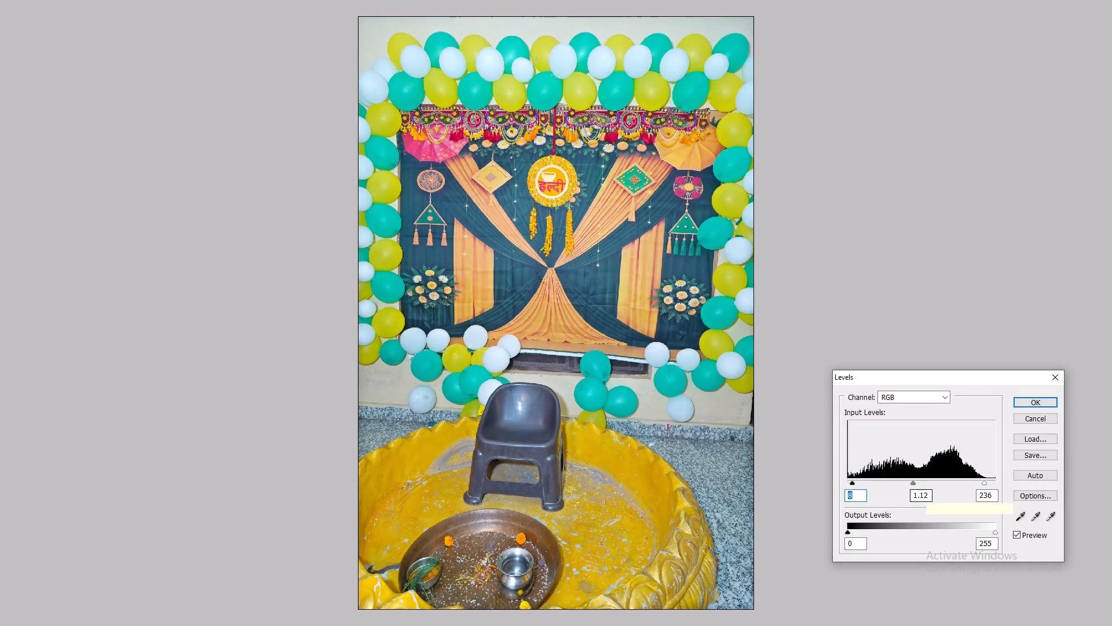
pyautogui.scroll(13, 926, 493)
pyautogui.press('Return')
pyautogui.hotkey('ctrl', 'alt', 'z')
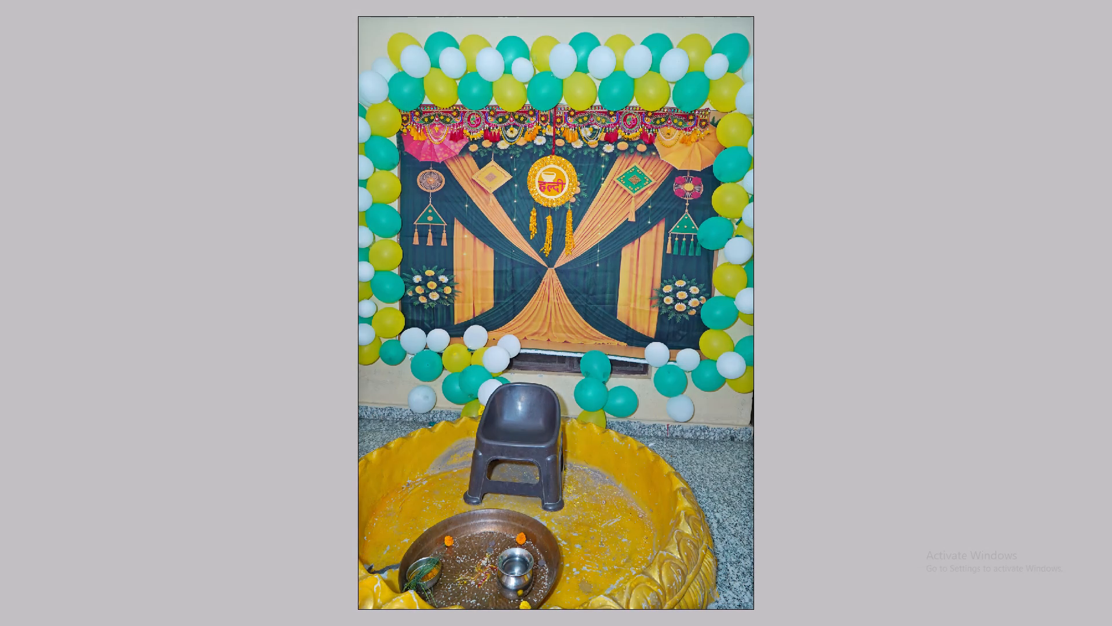
pyautogui.hotkey('ctrl', 'z')
# Strengthen the DSC08379 photo's contrast with one more image adjustment faded to 50%.
pyautogui.hotkey('alt', 'i')
pyautogui.hotkey('alt', 'a')
pyautogui.hotkey('alt', 'x')
pyautogui.press('Return')
pyautogui.hotkey('ctrl', 'shift', 'f')
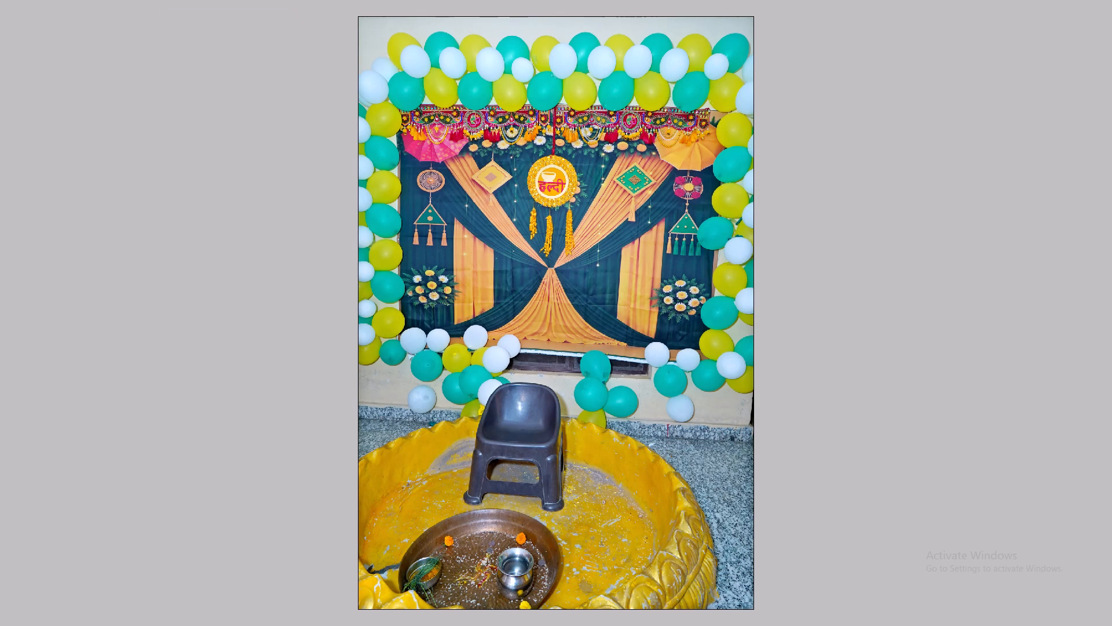
pyautogui.write('50')
pyautogui.press('Return')
# Cut the whole DSC08379 photo out of its document and close that document without saving.
pyautogui.hotkey('ctrl', 'a')
pyautogui.hotkey('ctrl', 'x')
pyautogui.hotkey('ctrl', 'w')
pyautogui.press('Tab')
pyautogui.press('space')
# Paste the cut photo above the left gold shape of the double frame and clip it to that shape.
pyautogui.write('v')
pyautogui.hotkey('ctrl', '-')
pyautogui.press('v')
pyautogui.press('space')
pyautogui.moveTo(423, 260); pyautogui.dragTo(696, 264)
pyautogui.rightClick(392, 292)
pyautogui.click(424, 297)
pyautogui.hotkey('ctrl', 'v')
pyautogui.hotkey('ctrl', 'g')
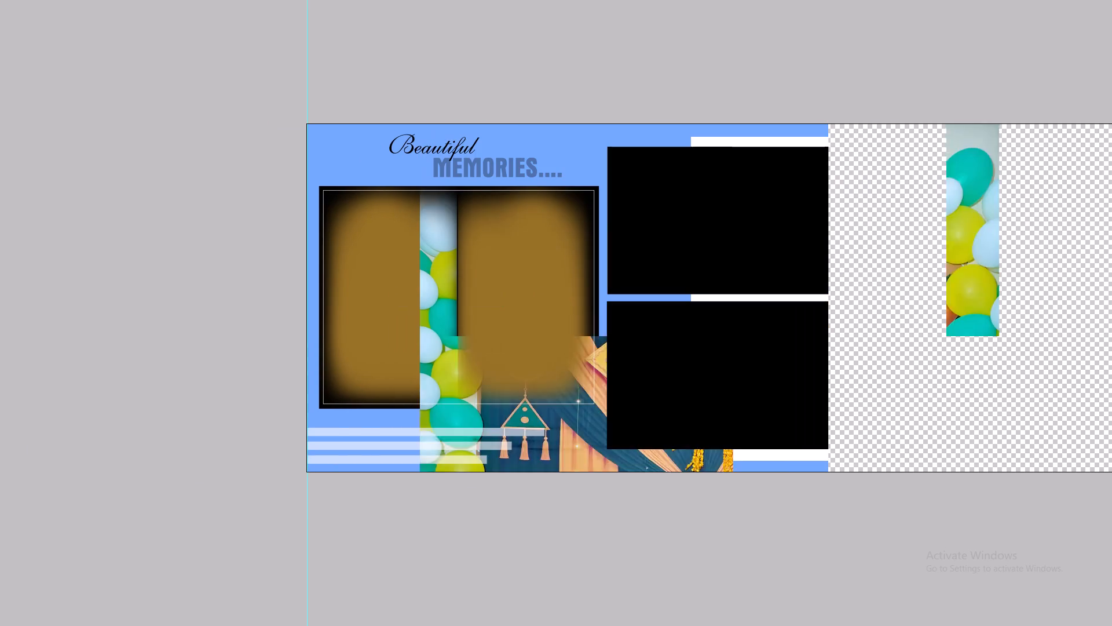
# Scale the chair photo down, tilt it slightly and place it over the left half of the double frame.
pyautogui.hotkey('ctrl', 't')
pyautogui.keyDown('alt'); pyautogui.keyDown('shift'); pyautogui.moveTo(425, 126); pyautogui.dragTo(667, 431); pyautogui.keyUp('shift'); pyautogui.keyUp('alt')
pyautogui.moveTo(689, 515); pyautogui.dragTo(426, 285)
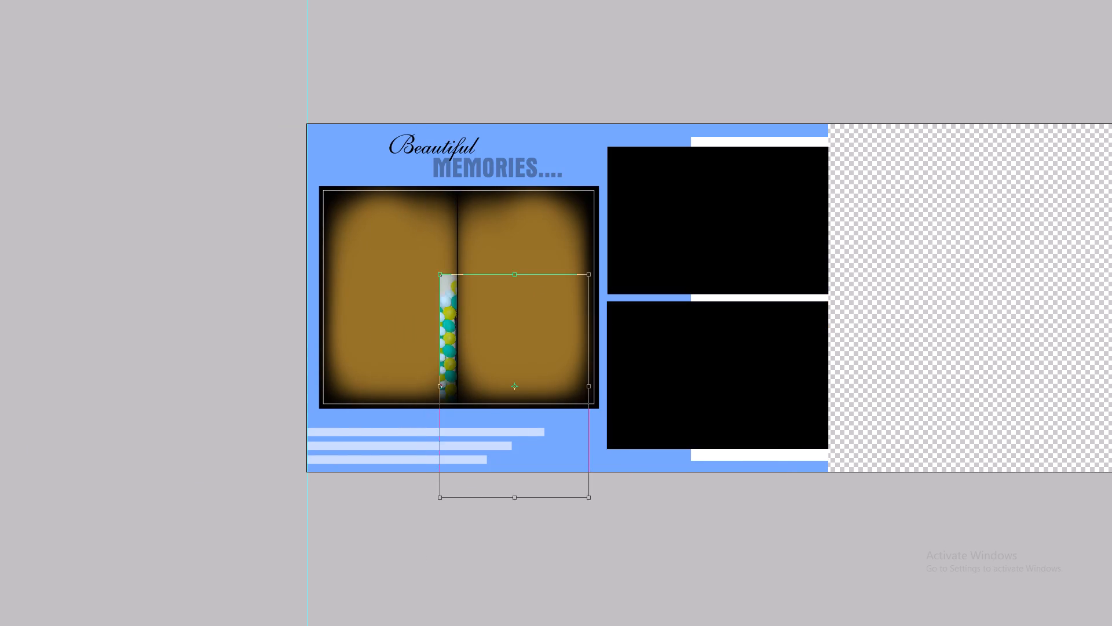
pyautogui.moveTo(426, 285); pyautogui.dragTo(389, 255)
pyautogui.moveTo(637, 347); pyautogui.dragTo(641, 334)
pyautogui.press('space')
pyautogui.moveTo(557, 336); pyautogui.dragTo(717, 358)
pyautogui.hotkey('ctrl', '+')
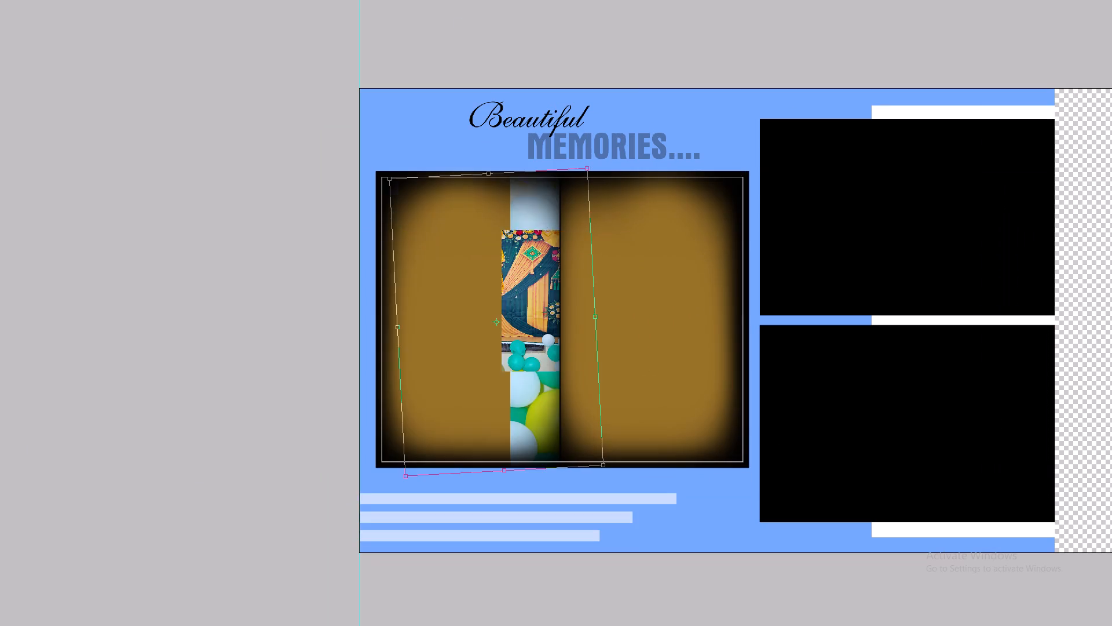
pyautogui.moveTo(524, 329); pyautogui.dragTo(499, 308)
pyautogui.press('space')
pyautogui.press('space')
pyautogui.moveTo(493, 325); pyautogui.dragTo(541, 322)
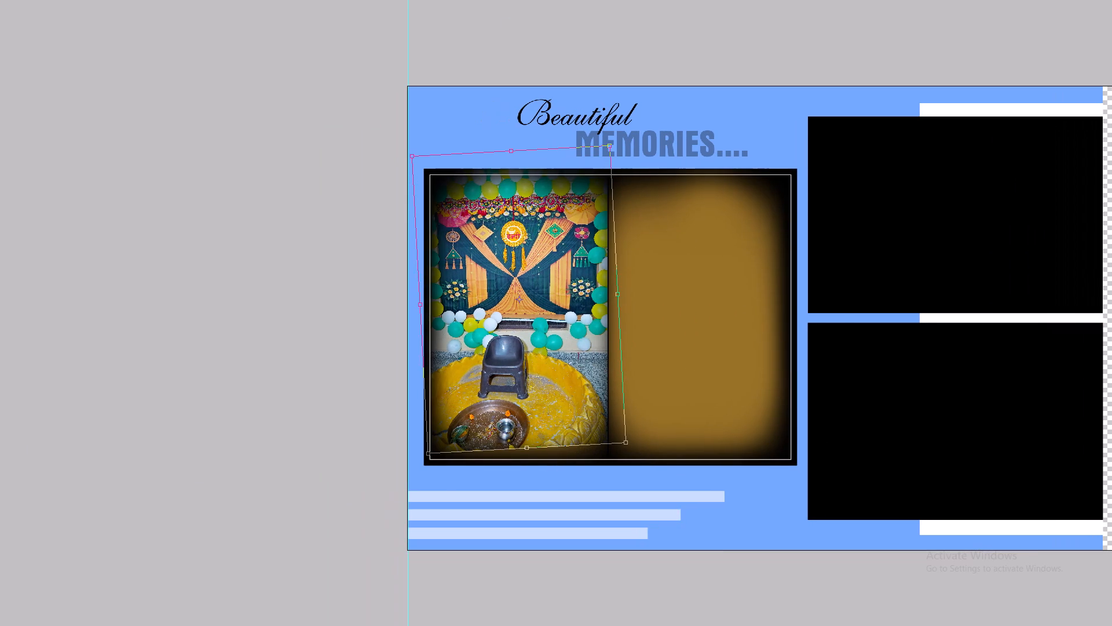
# Reduce the chair photo's tilt, enlarge it to fill the left half of the frame, nudge it down and apply the transform.
pyautogui.moveTo(731, 425); pyautogui.dragTo(729, 434)
pyautogui.keyDown('alt'); pyautogui.keyDown('shift'); pyautogui.moveTo(623, 442); pyautogui.dragTo(636, 453); pyautogui.keyUp('shift'); pyautogui.keyUp('alt')
pyautogui.hotkey('shift', 'Down')
pyautogui.hotkey('shift', 'Down')
pyautogui.hotkey('shift', 'Down')
pyautogui.hotkey('shift', 'Down')
pyautogui.hotkey('shift', 'Down')
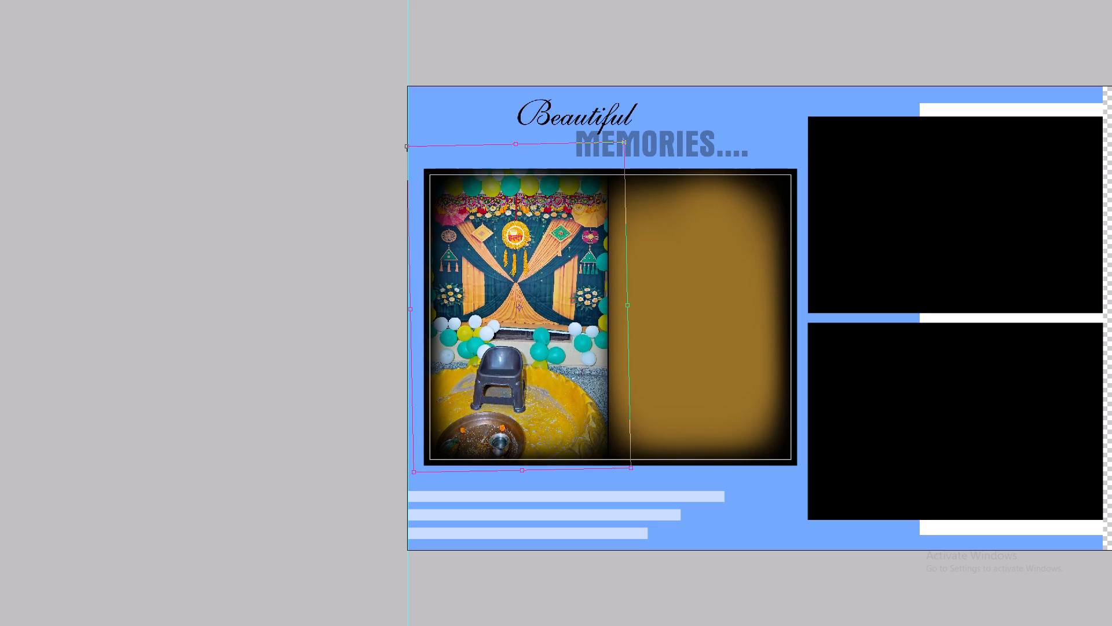
pyautogui.press('Return')
pyautogui.hotkey('ctrl', '0')
# Open photo DSC08380 from folder 01 in Photoshop and run the recorded brightening action on it twice.
pyautogui.hotkey('alt', 'Tab')
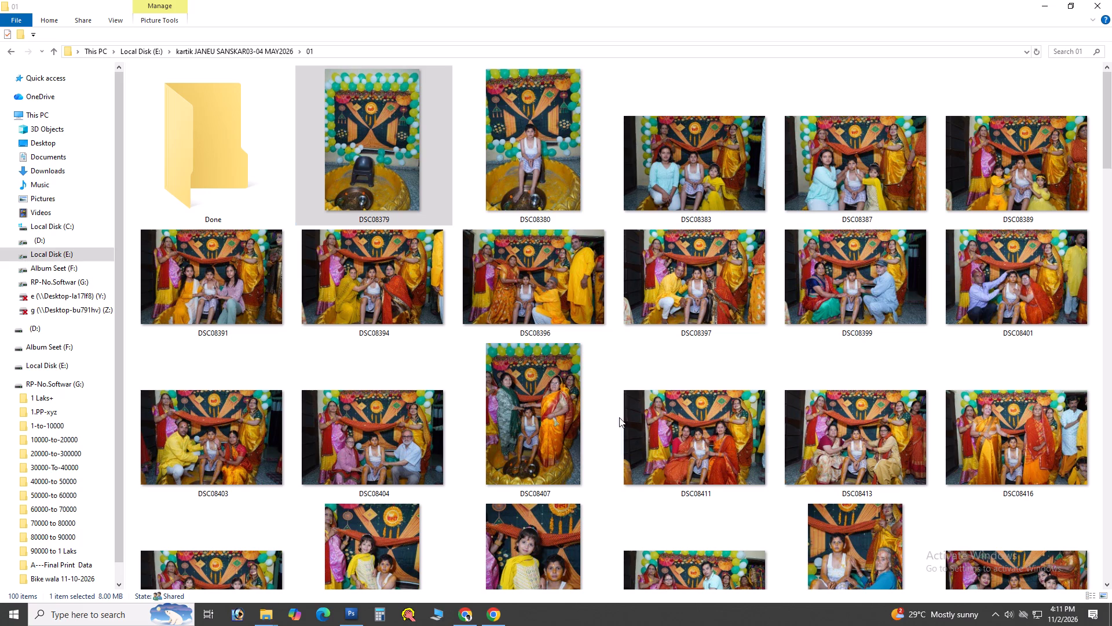
pyautogui.click(510, 218)
pyautogui.moveTo(496, 213); pyautogui.dragTo(507, 216)
pyautogui.hotkey('alt', 'Tab')
pyautogui.hotkey('ctrl', '0')
pyautogui.write('00')
pyautogui.press('F6')
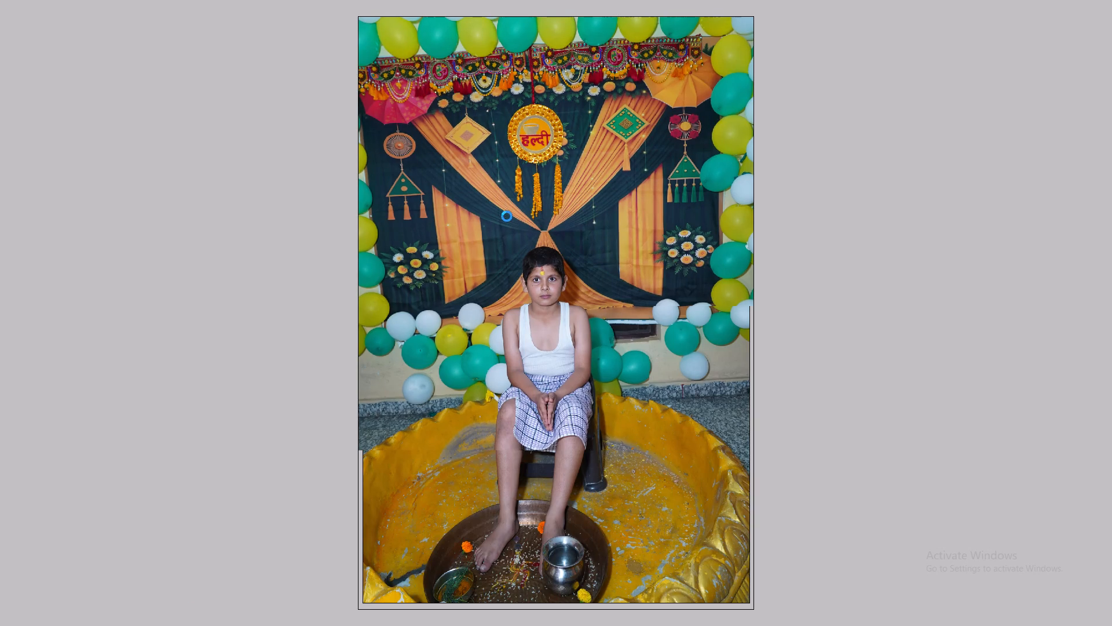
pyautogui.press('F6')
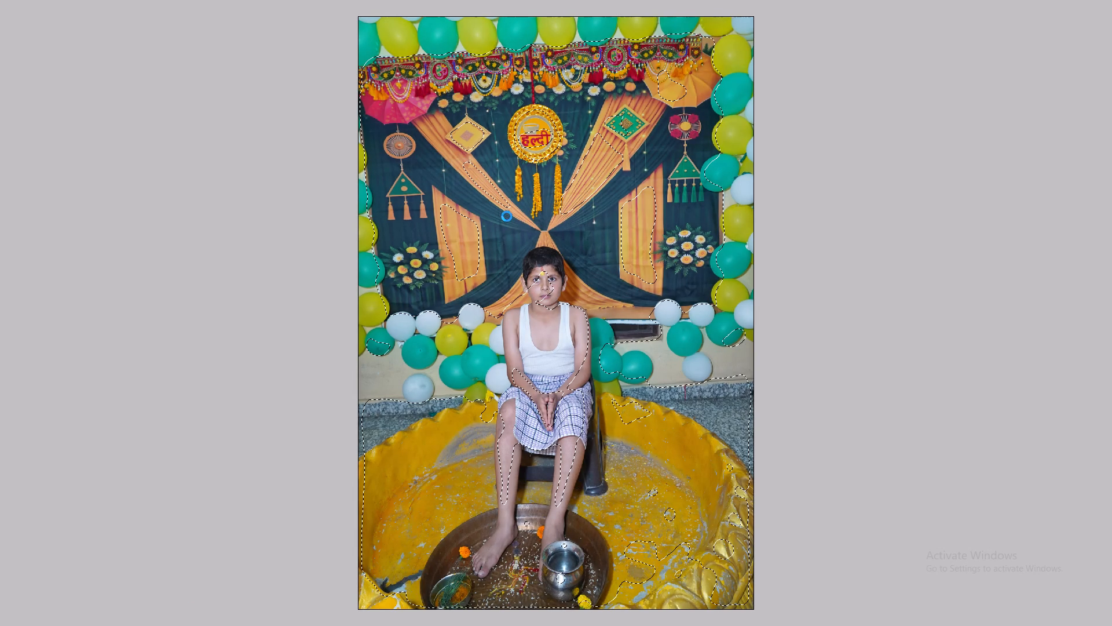
# Deselect, apply Auto Tone to the DSC08380 photo and fade it, first to 90% and finally to 20%.
pyautogui.hotkey('ctrl', 'd')
pyautogui.hotkey('ctrl', '0')
pyautogui.press('0')
pyautogui.hotkey('ctrl', 'shift', 'l')
pyautogui.hotkey('ctrl', 'shift', 'f')
pyautogui.write('90')
pyautogui.press('Return')
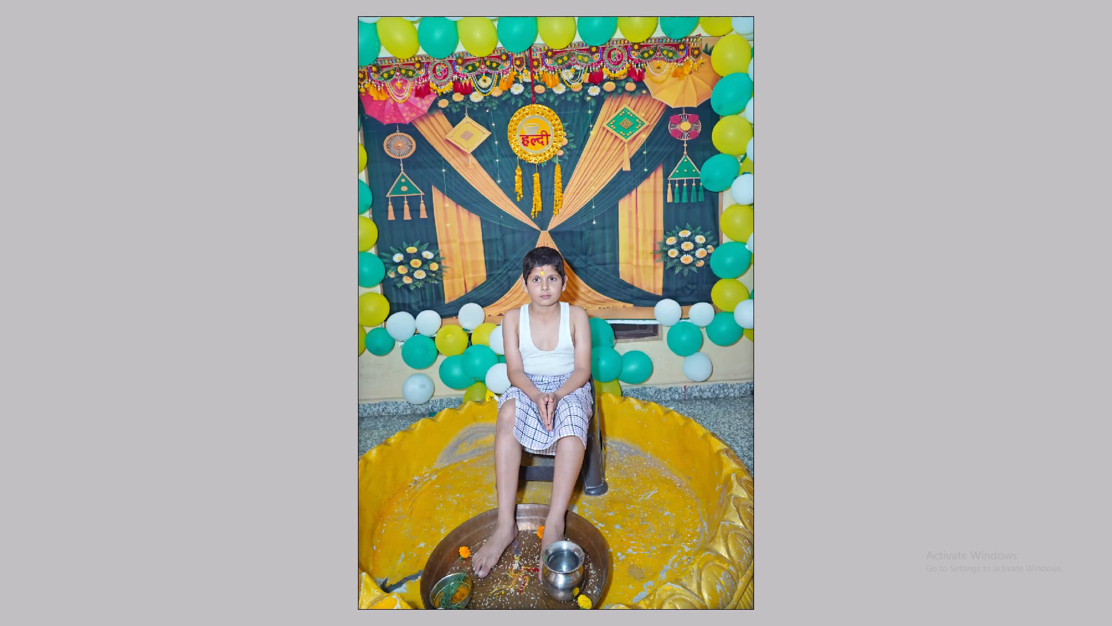
pyautogui.hotkey('ctrl', 'shift', 'f')
pyautogui.write('20')
pyautogui.press('Return')
# Apply Auto Contrast to the DSC08380 photo, fade it to 90% and return to the full-screen view.
pyautogui.hotkey('ctrl', '+')
pyautogui.hotkey('ctrl', 'alt', 'shift', 'l')
pyautogui.hotkey('ctrl', 'shift', 'f')
pyautogui.press('9')
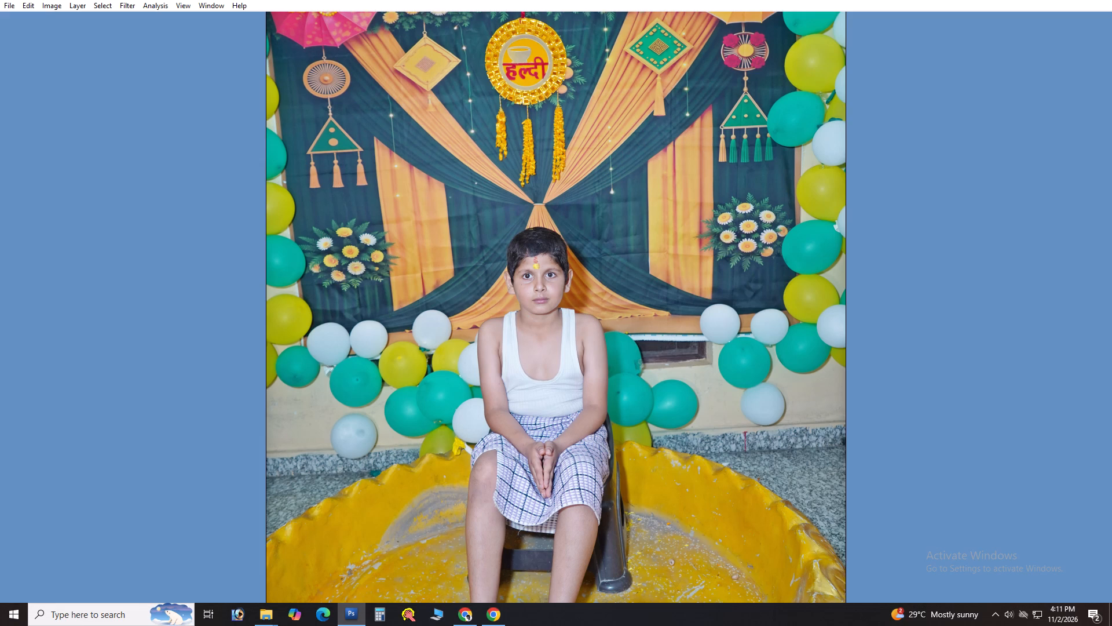
pyautogui.hotkey('ctrl', 'shift', 'f')
pyautogui.write('90')
pyautogui.press('Return')
pyautogui.press('f')
# Apply Levels with the last-used settings to the DSC08380 photo and fade the adjustment to 50%.
pyautogui.hotkey('alt', 'i')
pyautogui.hotkey('alt', 'a')
pyautogui.hotkey('alt', 'l')
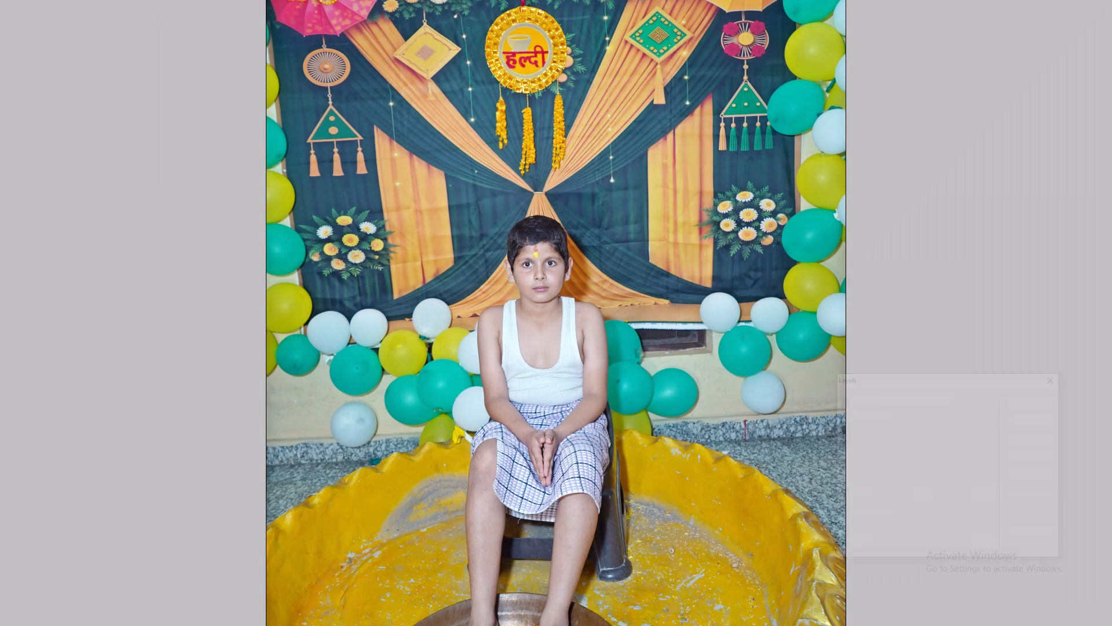
pyautogui.press('Return')
pyautogui.hotkey('ctrl', 'shift', 'f')
pyautogui.write('50')
pyautogui.press('Return')
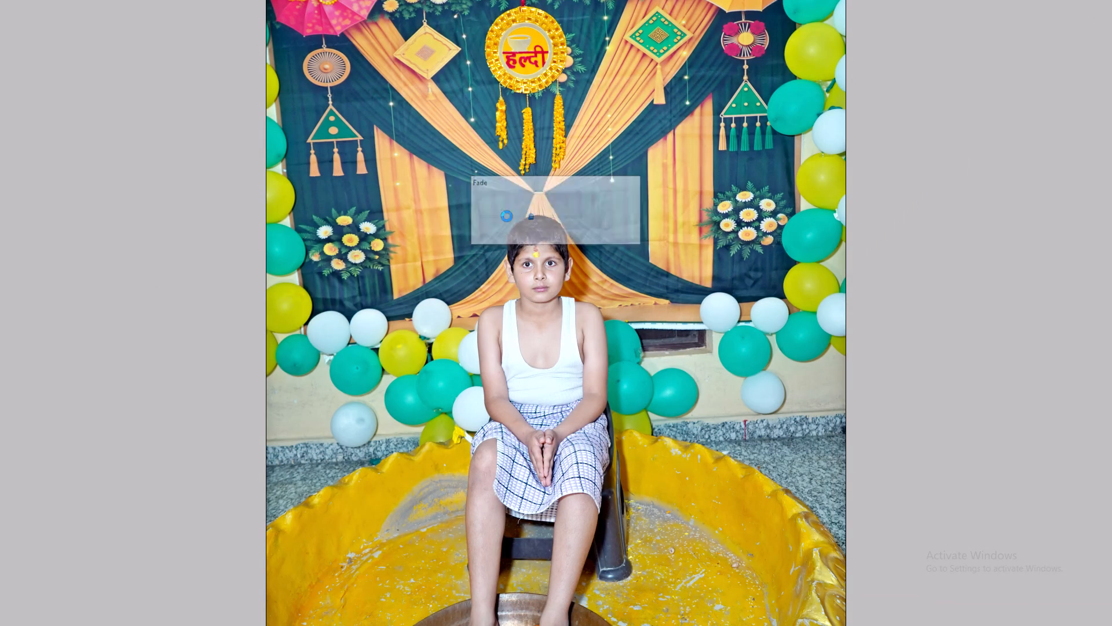
# Apply the same final image adjustment used on the chair photo to DSC08380 and fade it to 40%.
pyautogui.hotkey('alt', 'i')
pyautogui.hotkey('alt', 'a')
pyautogui.hotkey('alt', 'x')
pyautogui.press('Return')
pyautogui.hotkey('ctrl', 'shift', 'f')
pyautogui.write('40')
pyautogui.press('Return')
pyautogui.hotkey('ctrl', '-')
pyautogui.hotkey('ctrl', '0')
pyautogui.hotkey('ctrl', '-')
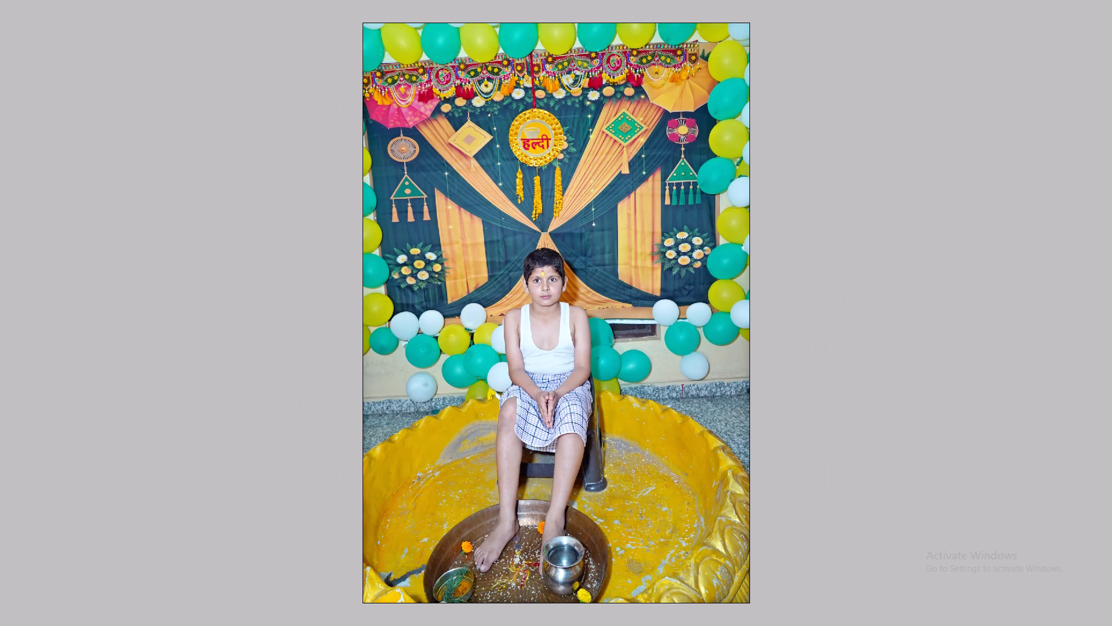
# Cut the whole DSC08380 photo out of its document and close that document without saving.
pyautogui.hotkey('ctrl', 'a')
pyautogui.hotkey('ctrl', 'x')
pyautogui.hotkey('ctrl', 'w')
pyautogui.press('Tab')
pyautogui.press('Tab')
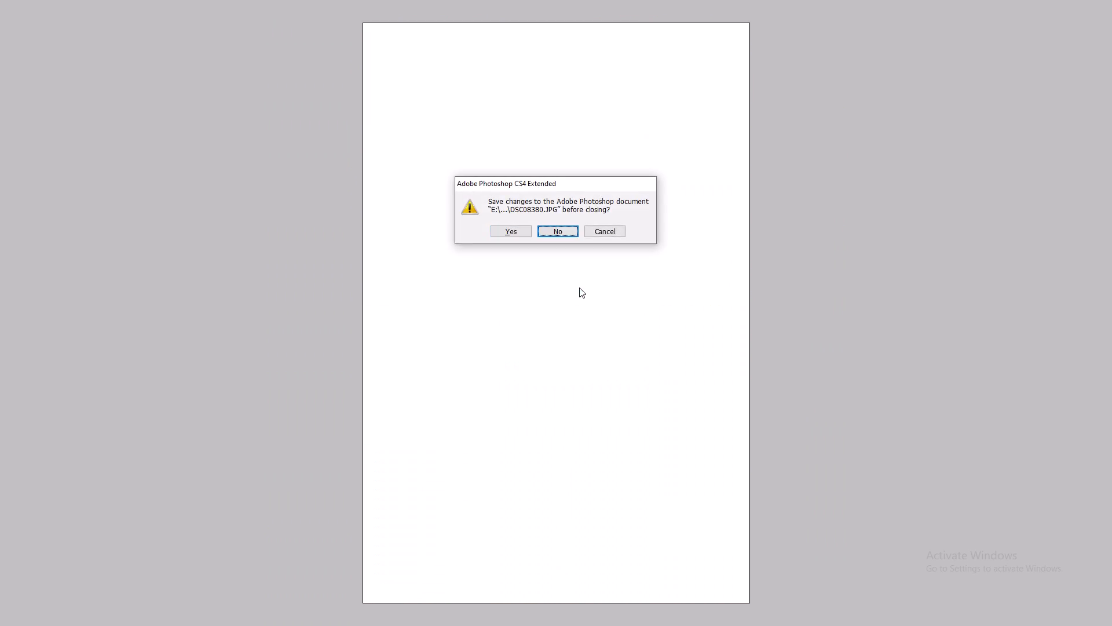
pyautogui.press('space')
# Paste the cut photo above the right gold shape, Shape 5 copy, and clip it to that shape.
pyautogui.write('v-v')
pyautogui.press('space')
pyautogui.moveTo(279, 289); pyautogui.dragTo(514, 286)
pyautogui.rightClick(459, 289)
pyautogui.click(482, 296)
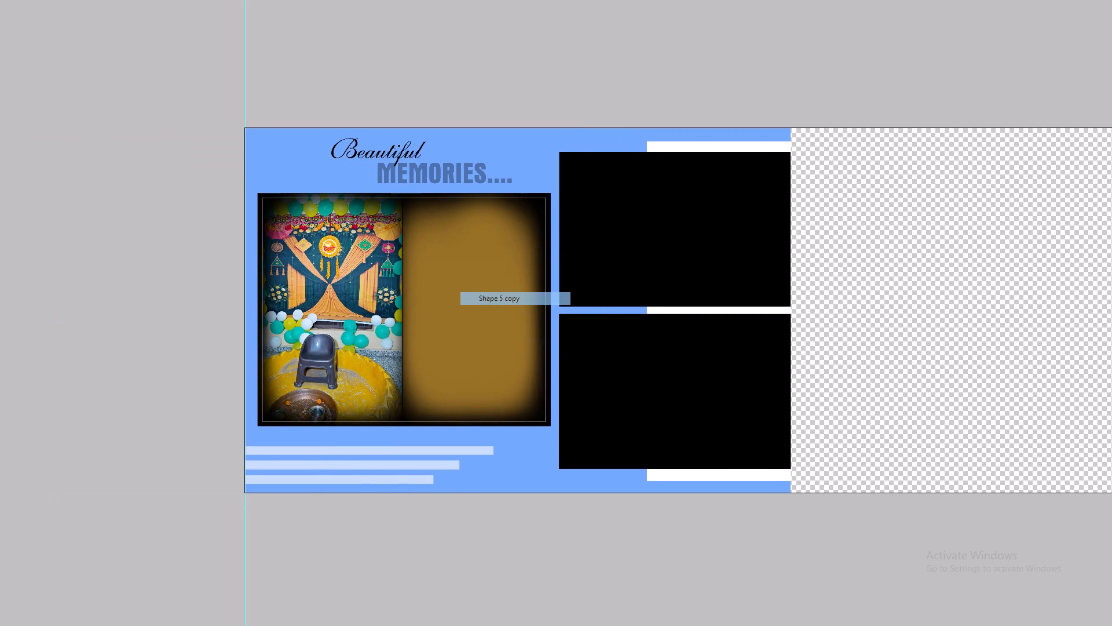
pyautogui.hotkey('ctrl', 'v')
pyautogui.hotkey('ctrl', 'g')
# Scale down the pasted DSC08380 photo, tilt it slightly clockwise and position it over the right gold shape.
pyautogui.hotkey('ctrl', 't')
pyautogui.keyDown('alt'); pyautogui.keyDown('shift'); pyautogui.moveTo(372, 127); pyautogui.dragTo(591, 447); pyautogui.keyUp('shift'); pyautogui.keyUp('alt')
pyautogui.moveTo(697, 564); pyautogui.dragTo(466, 261)
pyautogui.moveTo(727, 412); pyautogui.dragTo(729, 423)
pyautogui.keyDown('shift'); pyautogui.moveTo(500, 372); pyautogui.dragTo(526, 367); pyautogui.keyUp('shift')
pyautogui.keyDown('shift'); pyautogui.moveTo(526, 367); pyautogui.dragTo(527, 378); pyautogui.keyUp('shift')
pyautogui.hotkey('shift', 'space')
pyautogui.moveTo(528, 362); pyautogui.dragTo(532, 380)
pyautogui.click(675, 423)
pyautogui.hotkey('shift', 'Right')
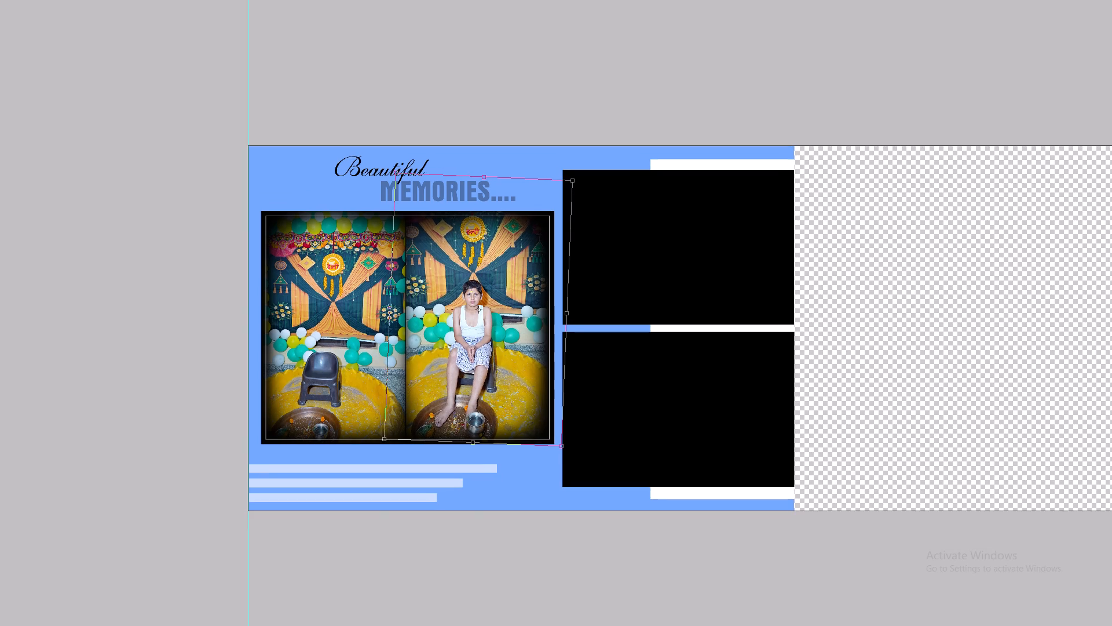
# Enlarge the DSC08380 photo slightly, nudge it down within the right gold shape and apply the transform.
pyautogui.hotkey('shift', 'Down')
pyautogui.hotkey('shift', 'Down')
pyautogui.keyDown('shift'); pyautogui.moveTo(577, 183); pyautogui.dragTo(588, 179); pyautogui.keyUp('shift')
pyautogui.hotkey('shift', 'Down')
pyautogui.press('Return')
pyautogui.hotkey('shift', 'Down')
pyautogui.hotkey('shift', 'Down')
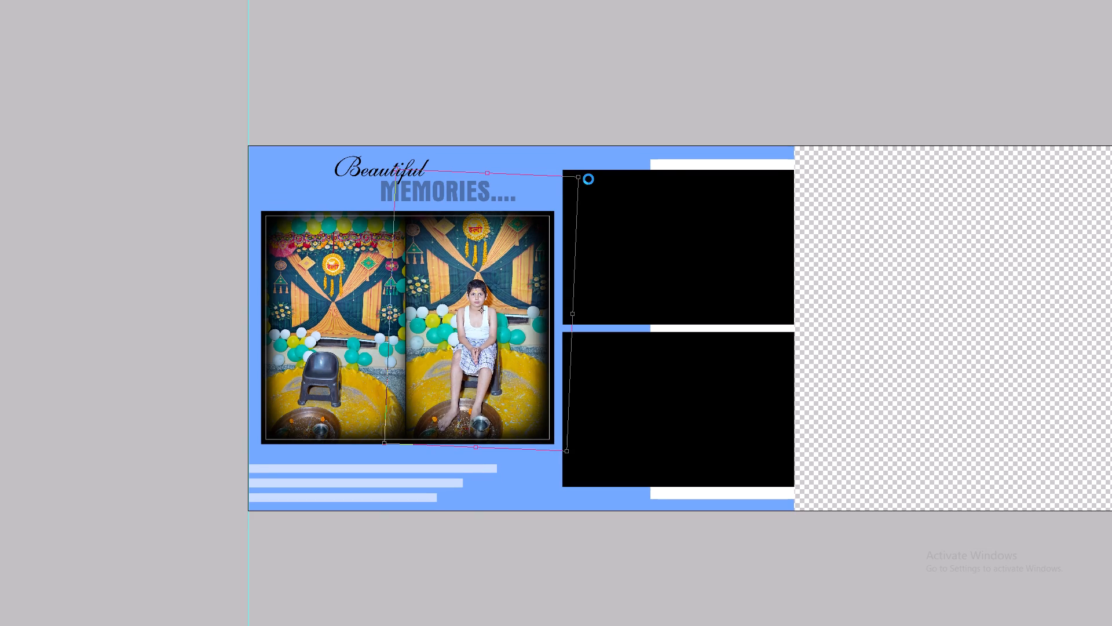
pyautogui.hotkey('ctrl', '0')
pyautogui.press('v')
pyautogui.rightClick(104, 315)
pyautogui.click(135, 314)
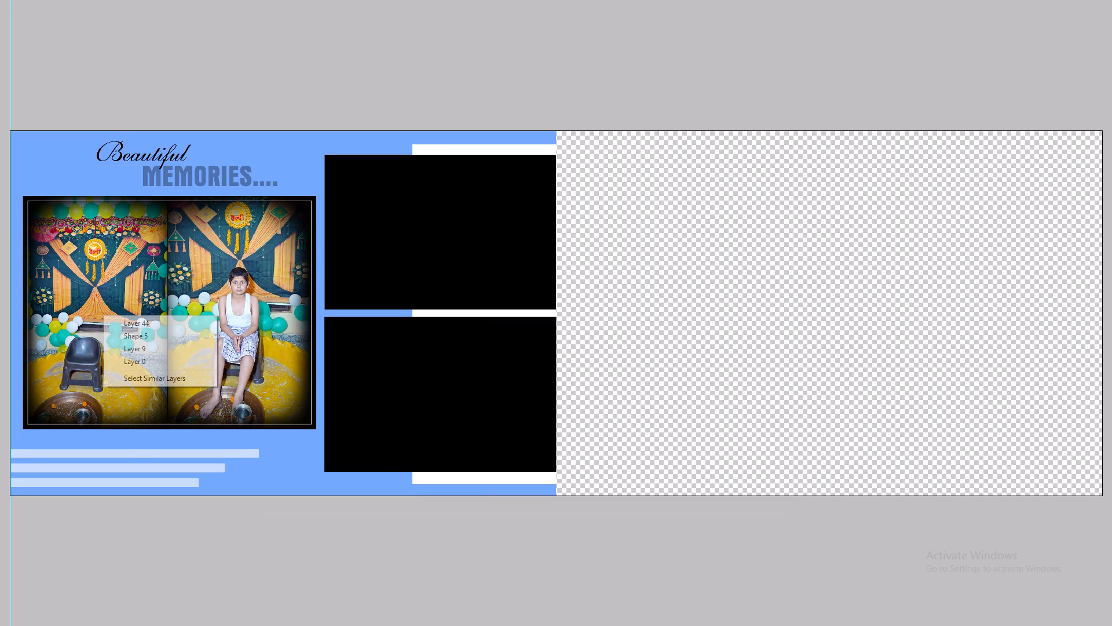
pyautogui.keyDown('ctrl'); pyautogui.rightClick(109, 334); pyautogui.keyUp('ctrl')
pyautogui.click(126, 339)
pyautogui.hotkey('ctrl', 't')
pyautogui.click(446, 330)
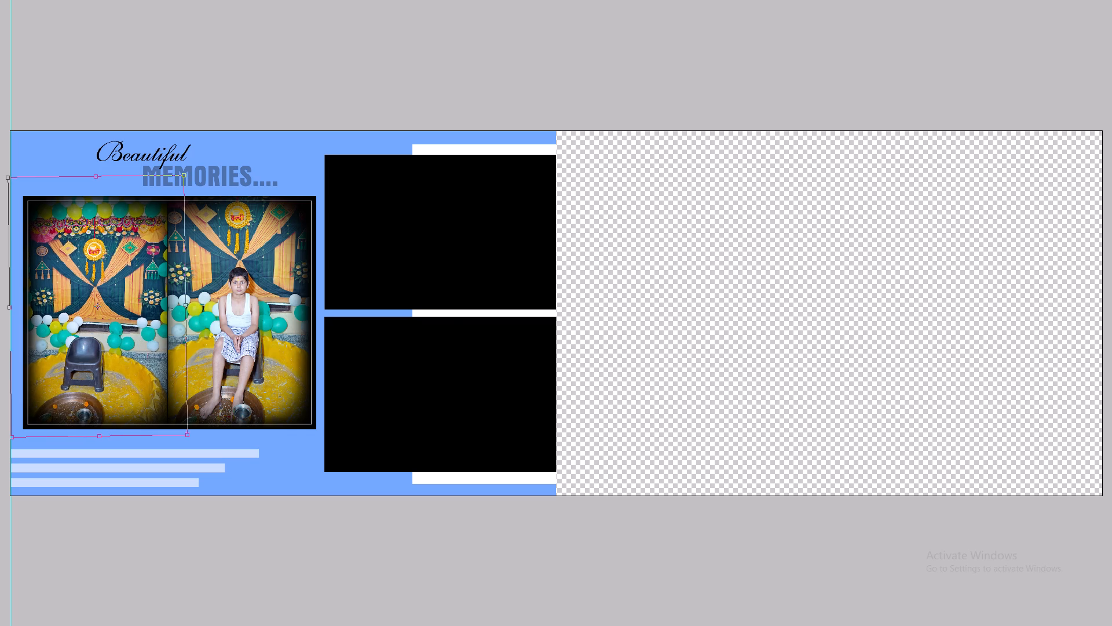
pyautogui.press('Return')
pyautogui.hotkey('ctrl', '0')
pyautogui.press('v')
# Open the DSC08383 photo from folder 01 in Photoshop.
pyautogui.hotkey('alt', 'Tab')
pyautogui.click(687, 187)
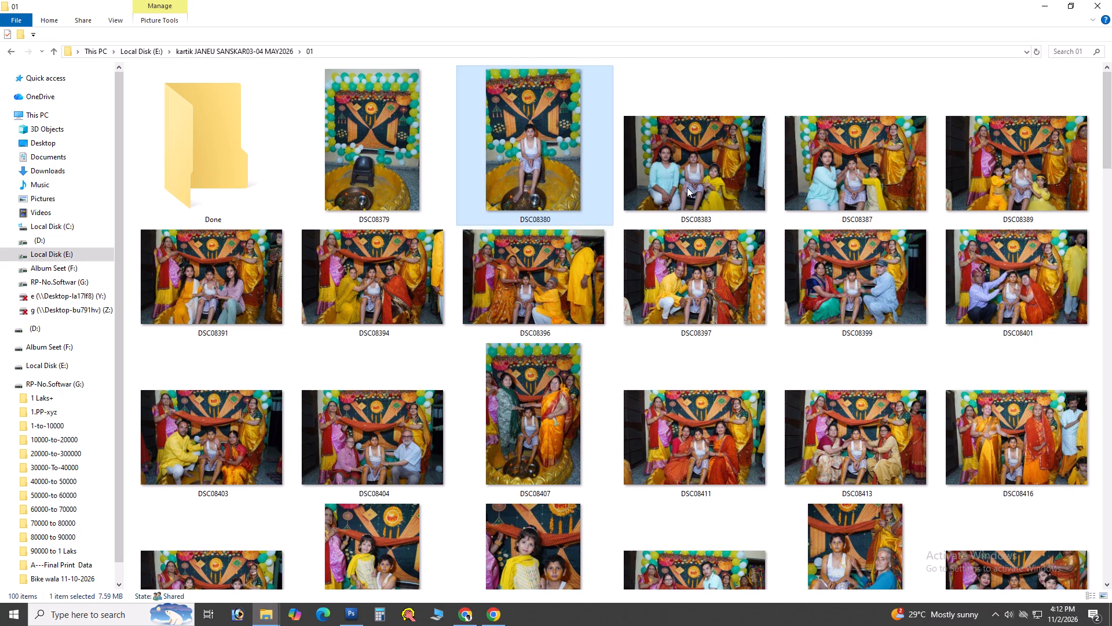
pyautogui.moveTo(646, 194); pyautogui.dragTo(700, 188)
pyautogui.hotkey('alt', 'Tab')
pyautogui.hotkey('ctrl', '0')
pyautogui.press('0')
# Run the photo-brightening action on DSC08383 and clear the selection it leaves.
pyautogui.press('F6')
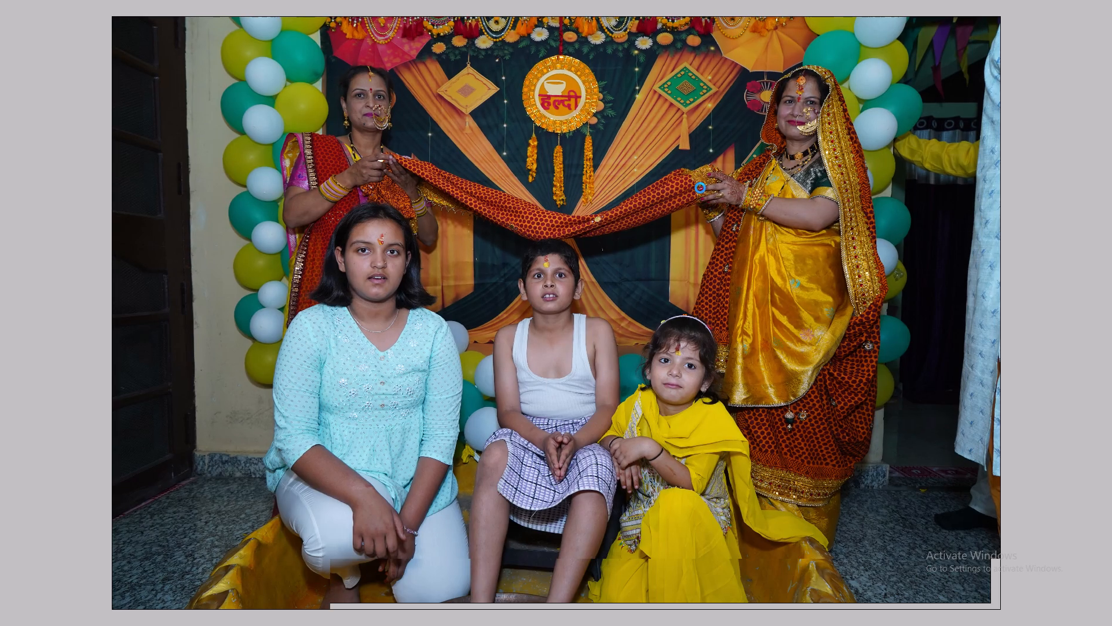
pyautogui.press('F6')
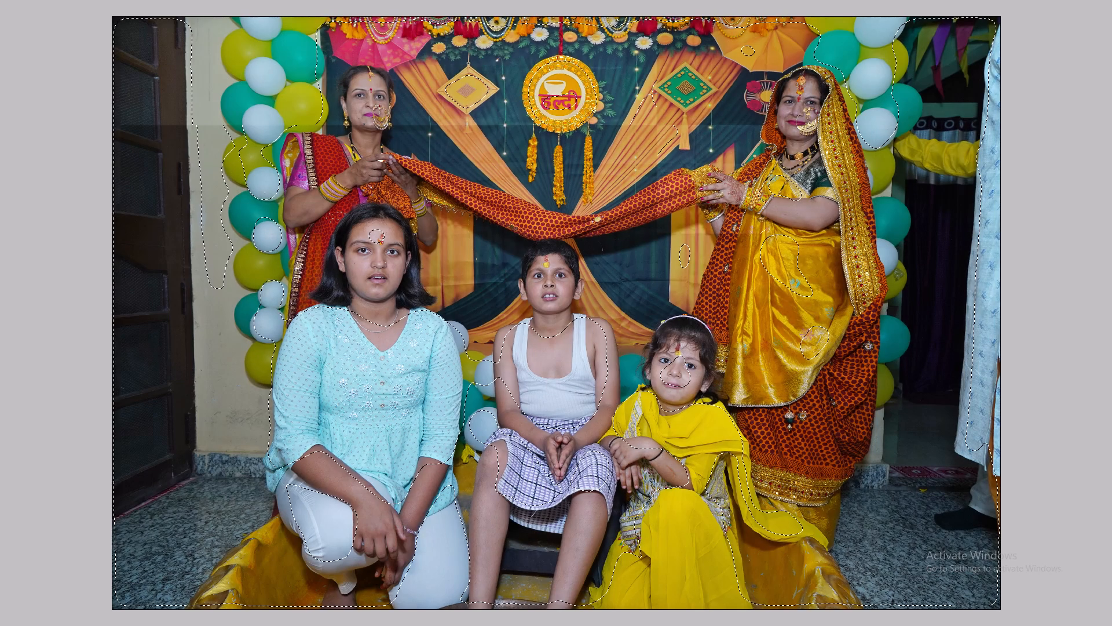
pyautogui.hotkey('ctrl', 'd')
pyautogui.hotkey('ctrl', '0')
# Apply Auto Tone to the DSC08383 photo, fade it to 50% and restore the plain full-screen view.
pyautogui.hotkey('ctrl', 'shift', 'l')
pyautogui.hotkey('ctrl', 'shift', 'f')
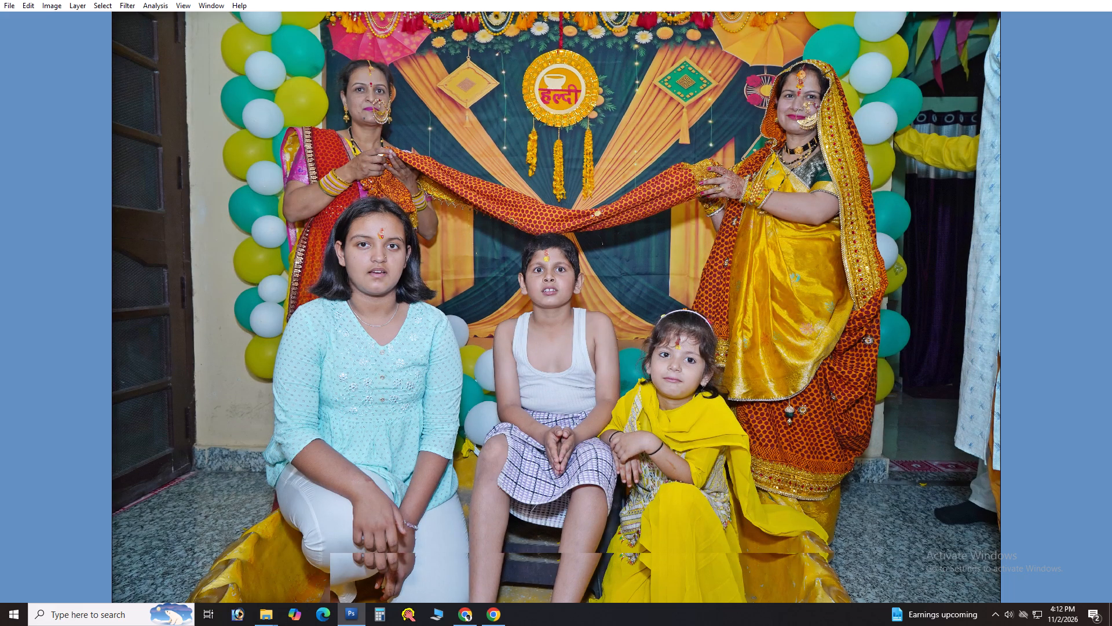
pyautogui.hotkey('ctrl', 'shift', 'f')
pyautogui.write('50')
pyautogui.press('Return')
pyautogui.press('f')
pyautogui.hotkey('ctrl', '0')
pyautogui.press('Tab')
pyautogui.press('Tab')
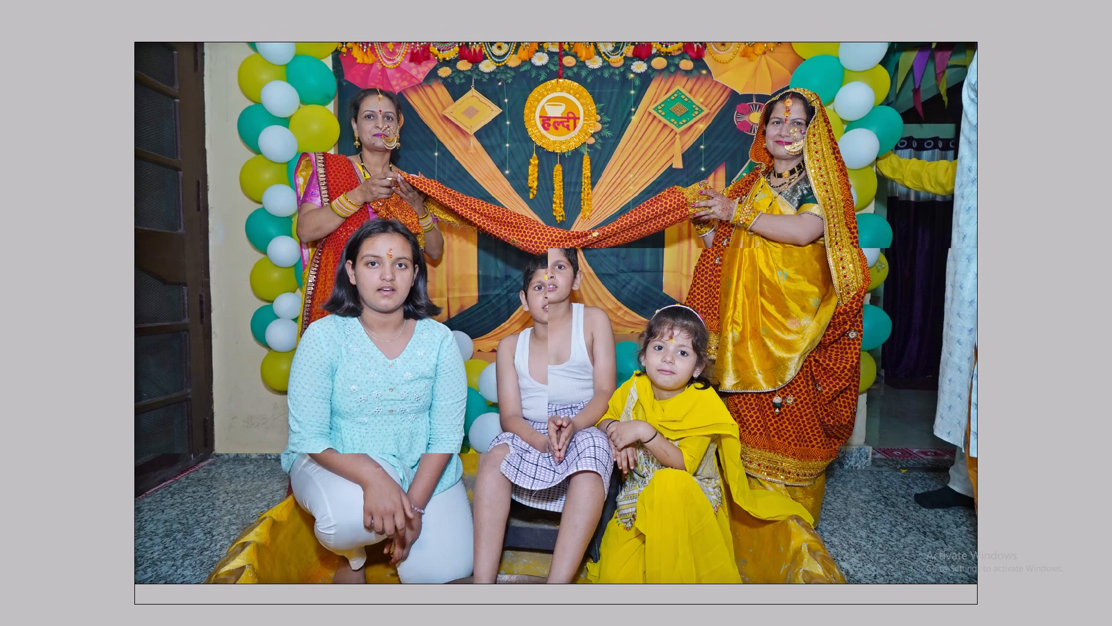
# Apply Auto Tone to DSC08383 again, fading it to 50% and then to 40%.
pyautogui.hotkey('ctrl', '0')
pyautogui.write('0v')
pyautogui.hotkey('ctrl', 'shift', 'l')
pyautogui.hotkey('ctrl', 'shift', 'f')
pyautogui.write('50')
pyautogui.press('Return')
pyautogui.hotkey('ctrl', 'shift', 'f')
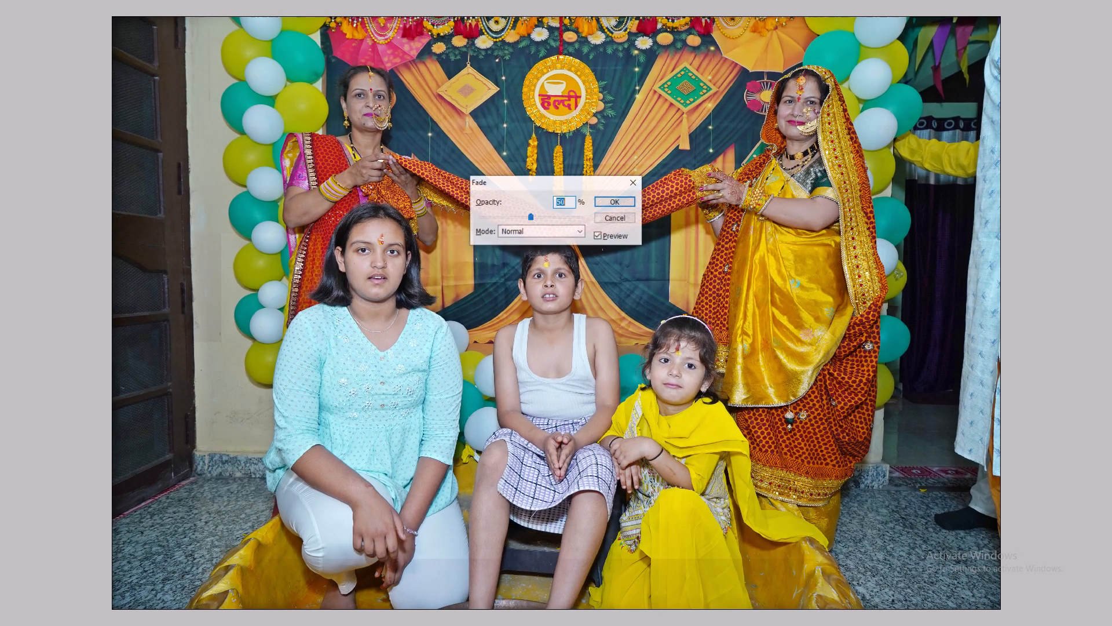
pyautogui.write('40')
pyautogui.press('Return')
# Apply Auto Contrast to the DSC08383 photo and fade it to 80%.
pyautogui.hotkey('ctrl', '+')
pyautogui.hotkey('ctrl', 'alt', 'shift', 'l')
pyautogui.hotkey('ctrl', 'shift', 'f')
pyautogui.write('80')
pyautogui.press('Return')
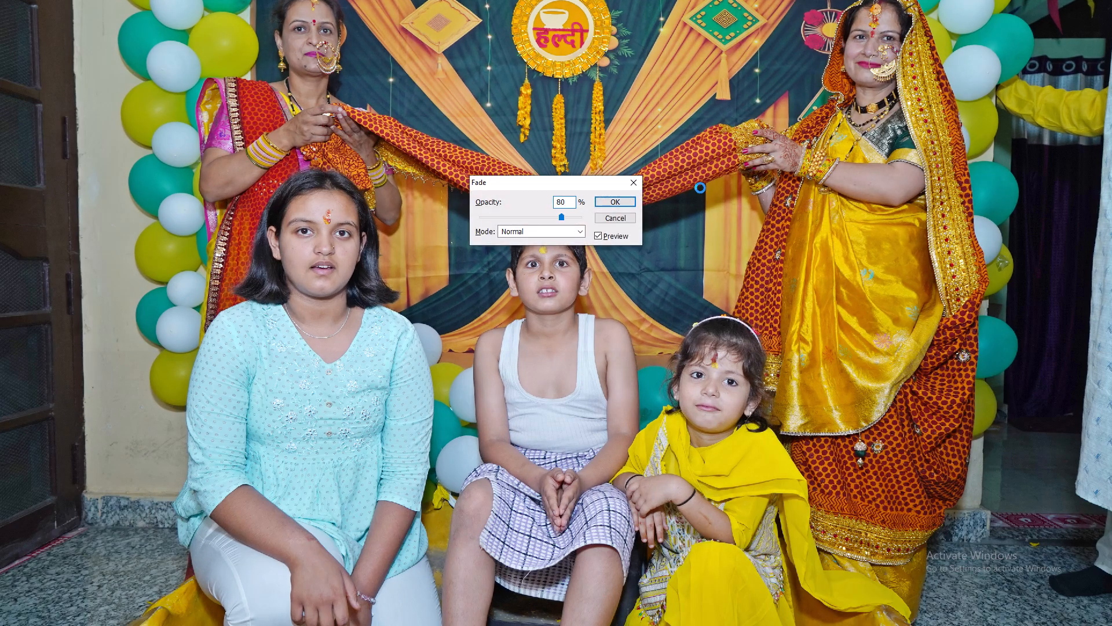
# Apply Levels to the DSC08383 photo, accepting the dialog's existing settings.
pyautogui.hotkey('alt', 'i')
pyautogui.hotkey('alt', 'a')
pyautogui.hotkey('alt', 'l')
pyautogui.press('Return')
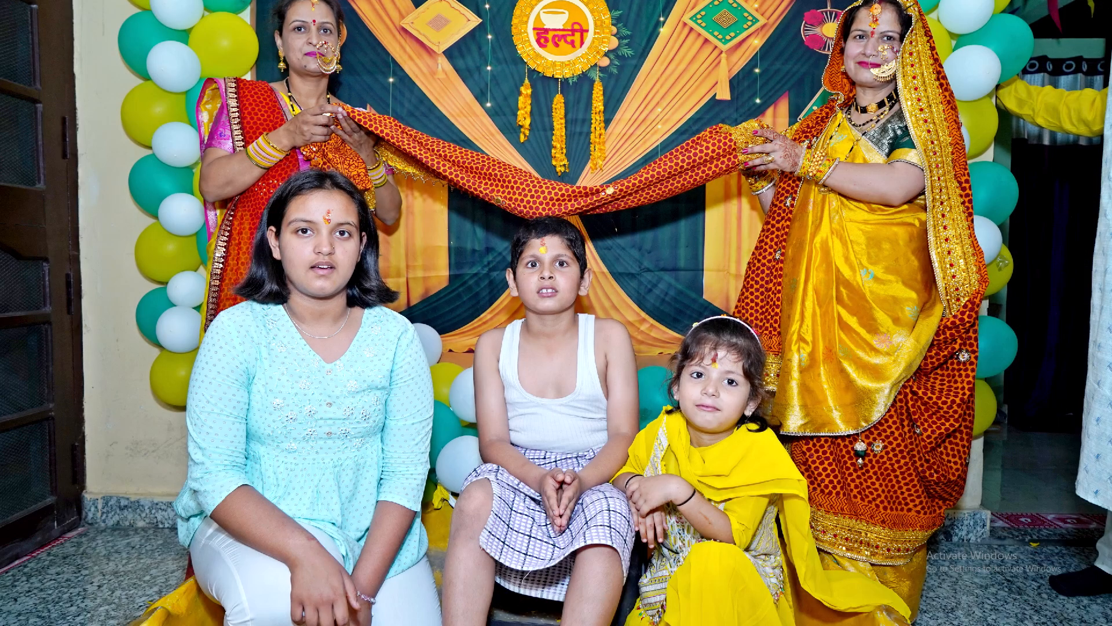
# Apply the same final image adjustment used on DSC08380 to the DSC08383 photo and fade it to 50%.
pyautogui.hotkey('alt', 'i')
pyautogui.hotkey('alt', 'a')
pyautogui.hotkey('alt', 'x')
pyautogui.press('Return')
pyautogui.hotkey('ctrl', '0')
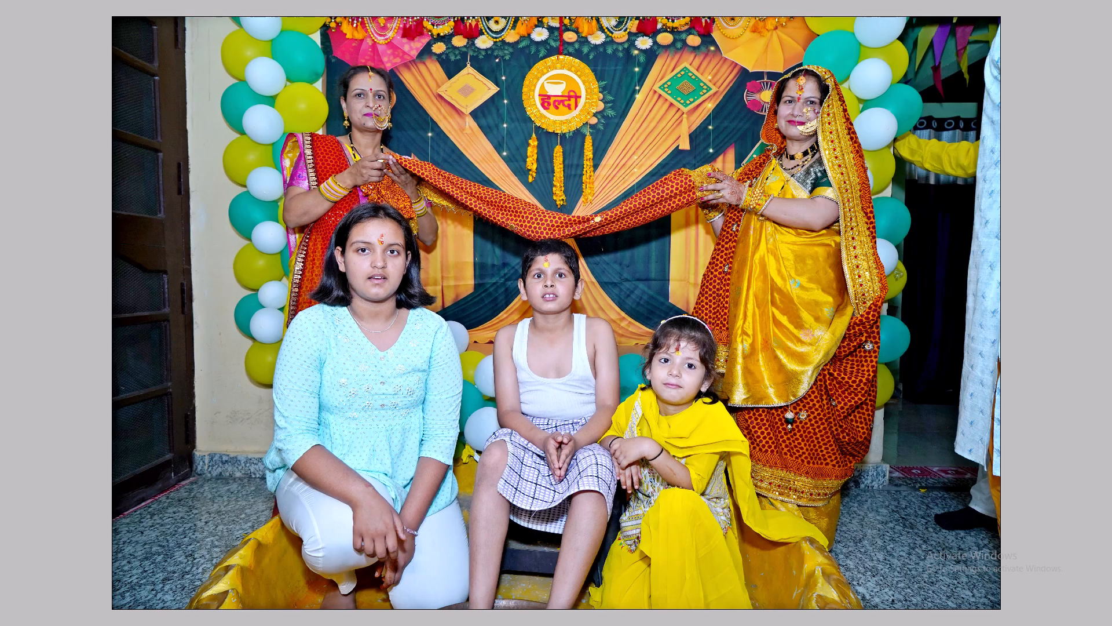
pyautogui.hotkey('ctrl', 'shift', 'f')
pyautogui.write('50')
pyautogui.press('Return')
# Cut the whole DSC08383 photo out of its document and close that document without saving.
pyautogui.hotkey('ctrl', '0')
pyautogui.hotkey('ctrl', 'a')
pyautogui.hotkey('ctrl', 'x')
pyautogui.hotkey('ctrl', 'w')
pyautogui.press('Tab')
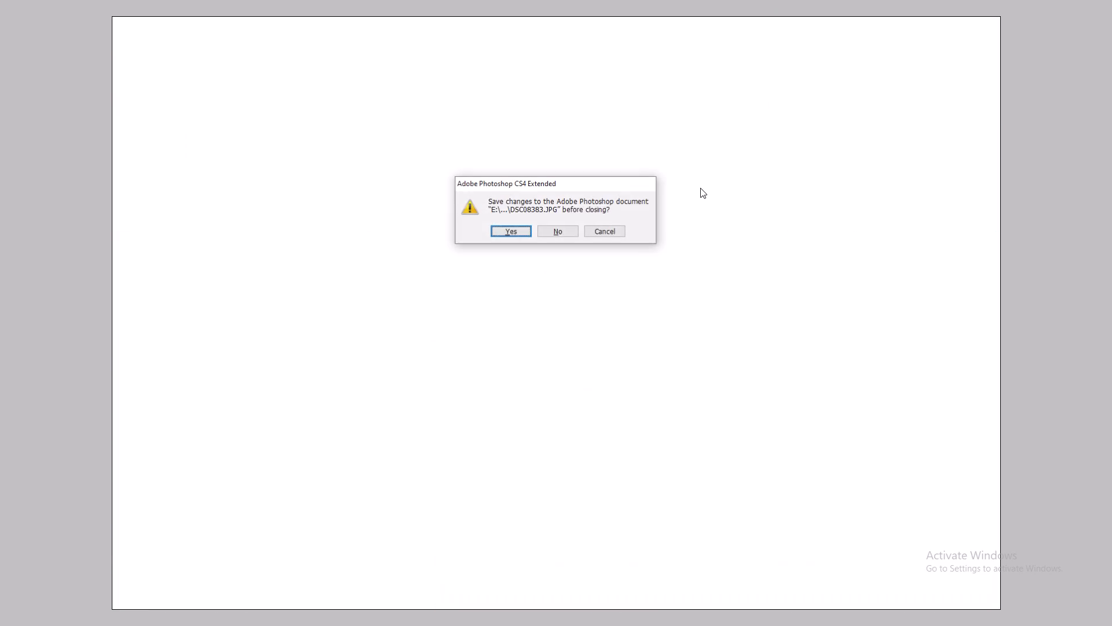
pyautogui.press('Tab')
pyautogui.press('Return')
# Paste the cut photo above the upper black frame shape and clip it to that shape.
pyautogui.hotkey('ctrl', '-')
pyautogui.press('v')
pyautogui.moveTo(495, 252); pyautogui.dragTo(477, 258, button='right')
pyautogui.click(504, 263)
pyautogui.hotkey('ctrl', 'v')
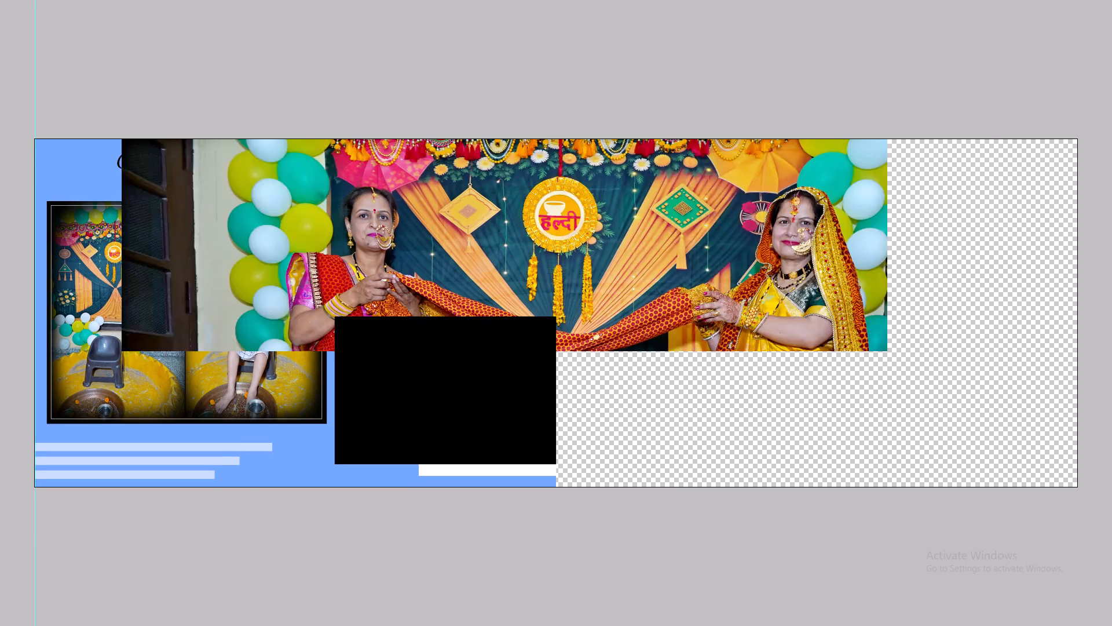
pyautogui.hotkey('ctrl', 'g')
# Scale the pasted DSC08383 group photo so it covers the upper black frame with a small overlap.
pyautogui.hotkey('ctrl', 't')
pyautogui.keyDown('alt'); pyautogui.keyDown('shift'); pyautogui.moveTo(123, 137); pyautogui.dragTo(337, 312); pyautogui.keyUp('shift'); pyautogui.keyUp('alt')
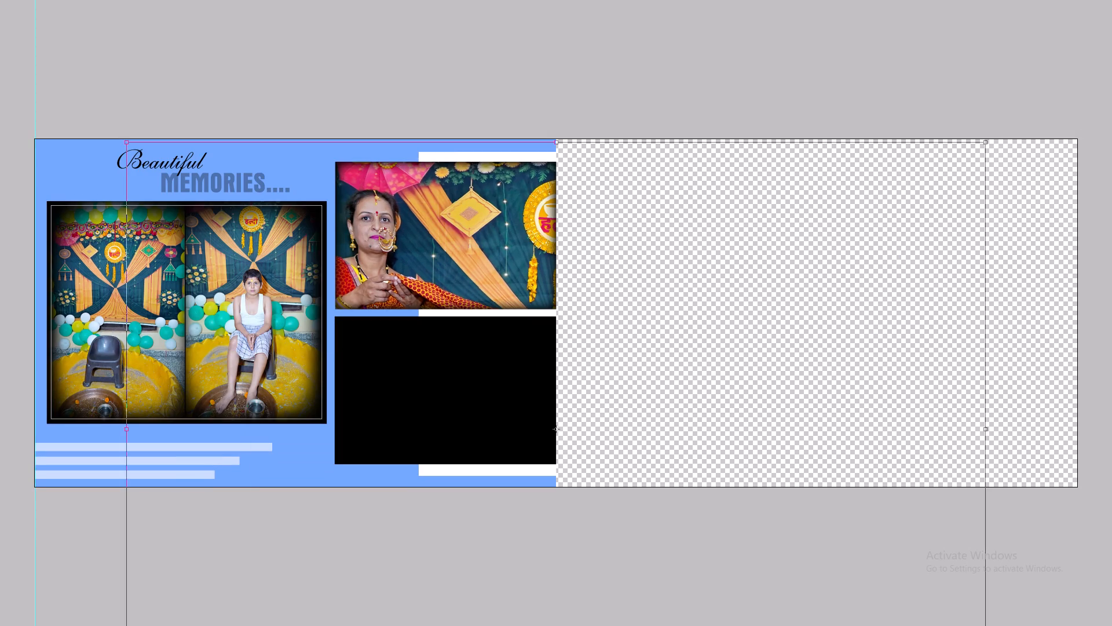
pyautogui.keyDown('alt'); pyautogui.keyDown('shift'); pyautogui.moveTo(337, 312); pyautogui.dragTo(462, 369); pyautogui.keyUp('shift'); pyautogui.keyUp('alt')
pyautogui.moveTo(606, 436); pyautogui.dragTo(509, 261)
pyautogui.hotkey('ctrl', '+')
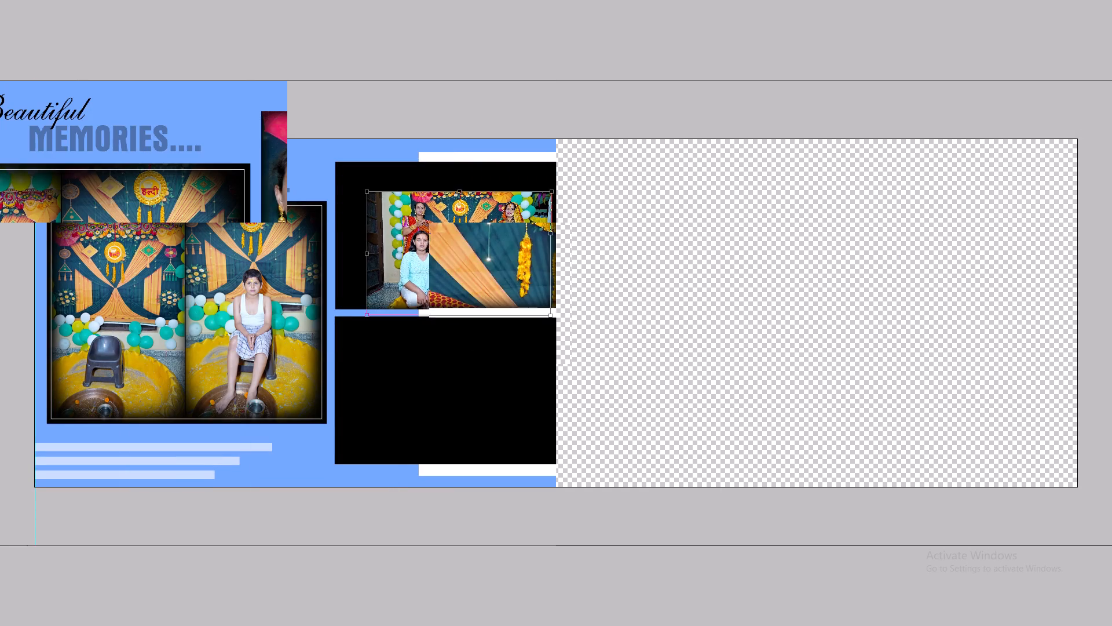
pyautogui.press('space')
pyautogui.moveTo(506, 261); pyautogui.dragTo(572, 323)
pyautogui.keyDown('shift'); pyautogui.moveTo(374, 211); pyautogui.dragTo(299, 179); pyautogui.keyUp('shift')
pyautogui.keyDown('shift'); pyautogui.moveTo(618, 377); pyautogui.dragTo(693, 417); pyautogui.keyUp('shift')
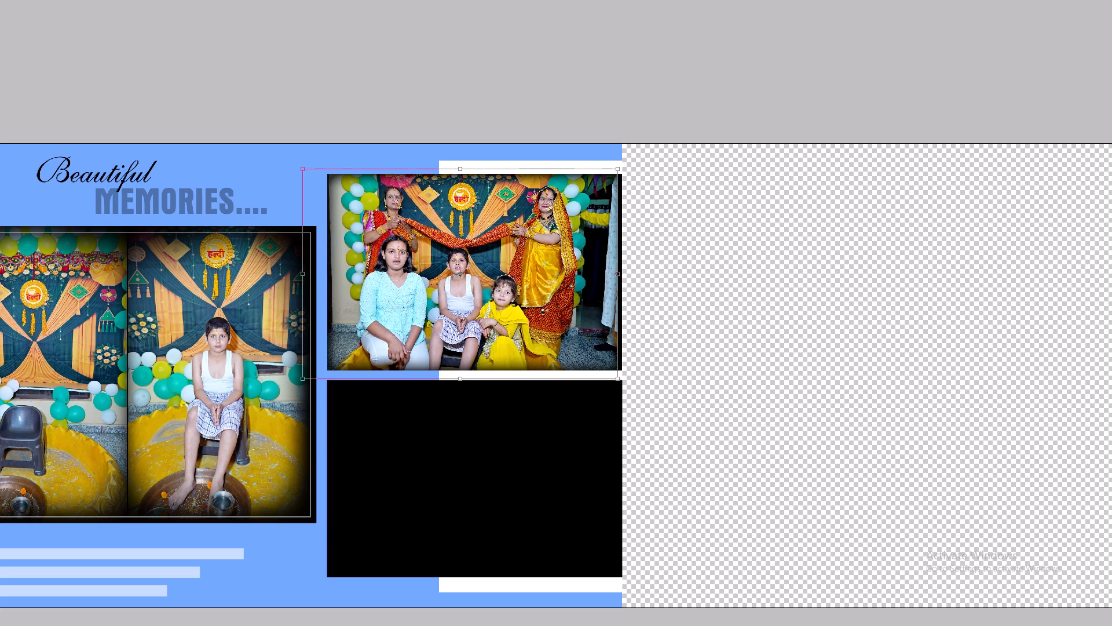
pyautogui.keyDown('shift'); pyautogui.moveTo(693, 417); pyautogui.dragTo(672, 405); pyautogui.keyUp('shift')
# Nudge the group photo left and slightly up to centre the people in the upper frame, applying the transform.
pyautogui.hotkey('shift', 'Left')
pyautogui.hotkey('shift', 'Left')
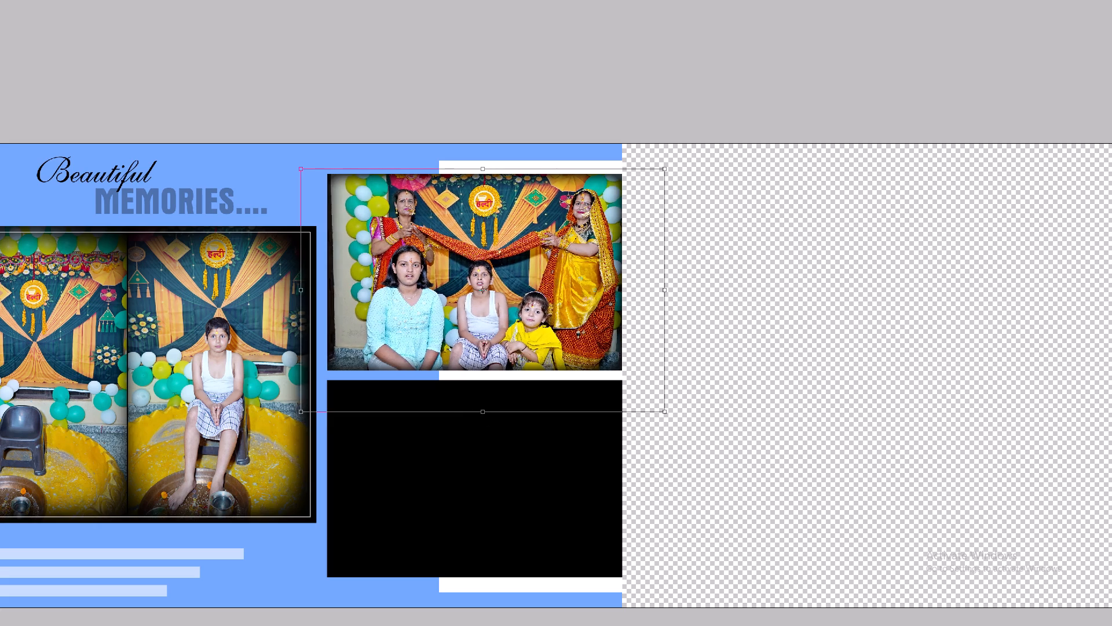
pyautogui.hotkey('shift', 'Left')
pyautogui.hotkey('shift', 'Left')
pyautogui.hotkey('shift', 'Left')
pyautogui.hotkey('shift', 'Up')
pyautogui.hotkey('shift', 'Left')
pyautogui.hotkey('shift', 'Up')
pyautogui.hotkey('shift', 'Left')
pyautogui.press('Return')
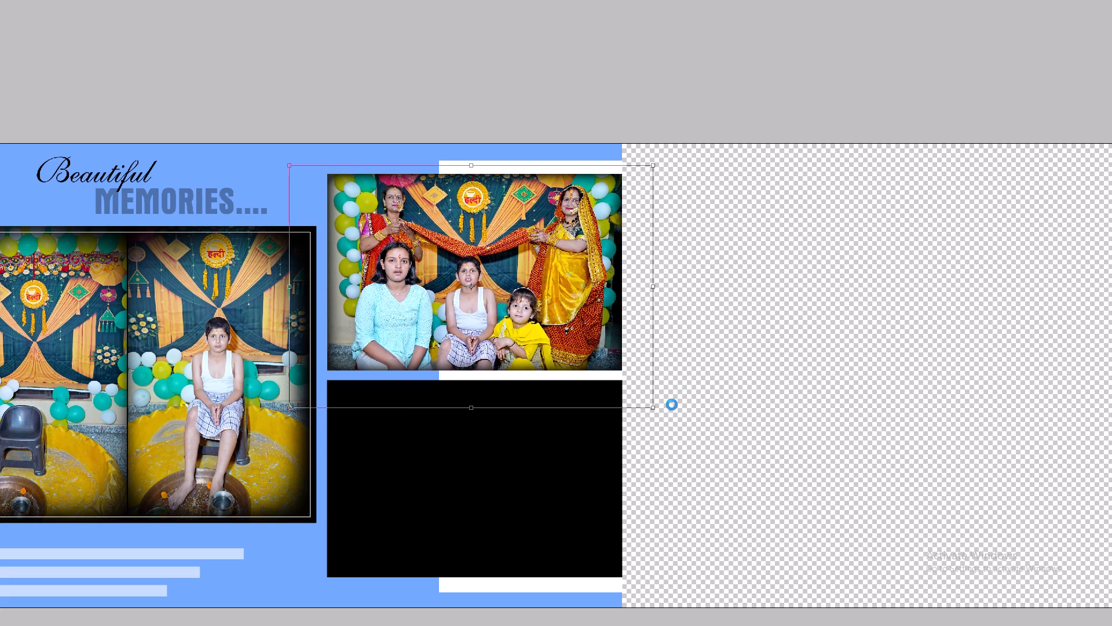
pyautogui.hotkey('shift', 'Left')
pyautogui.hotkey('shift', 'Left')
pyautogui.press('Left')
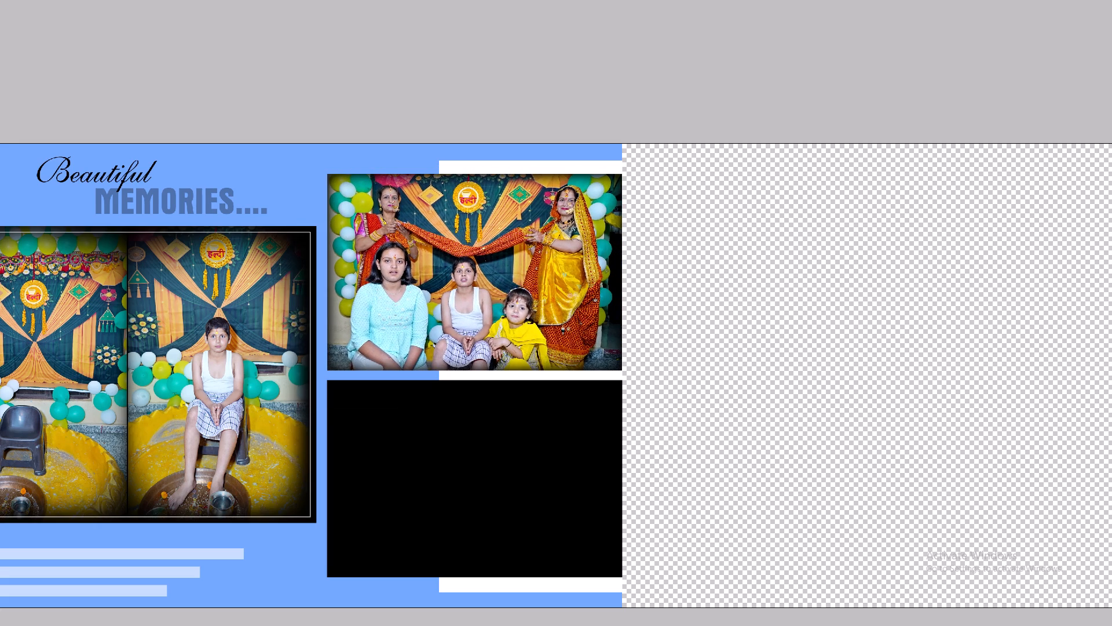
pyautogui.hotkey('ctrl', '0')
pyautogui.press('v')
pyautogui.press('Right')
# Switch to YouTube in Chrome and look through the recommended videos beside the finished song.
pyautogui.hotkey('alt', 'Tab')
pyautogui.hotkey('alt', 'Tab')
pyautogui.hotkey('alt', 'Tab')
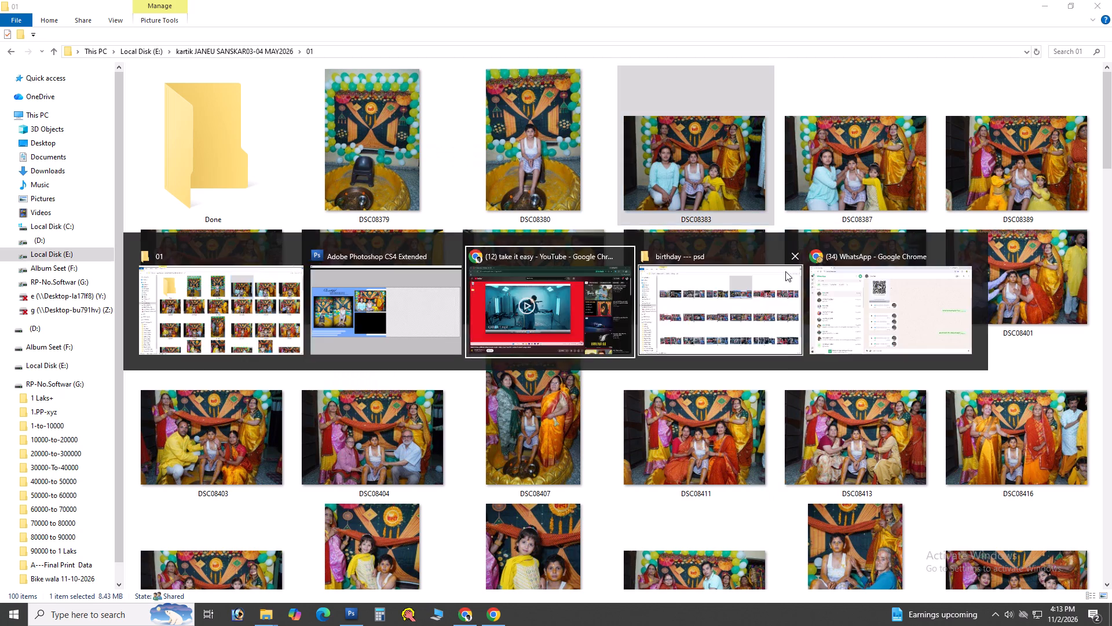
pyautogui.click(562, 248)
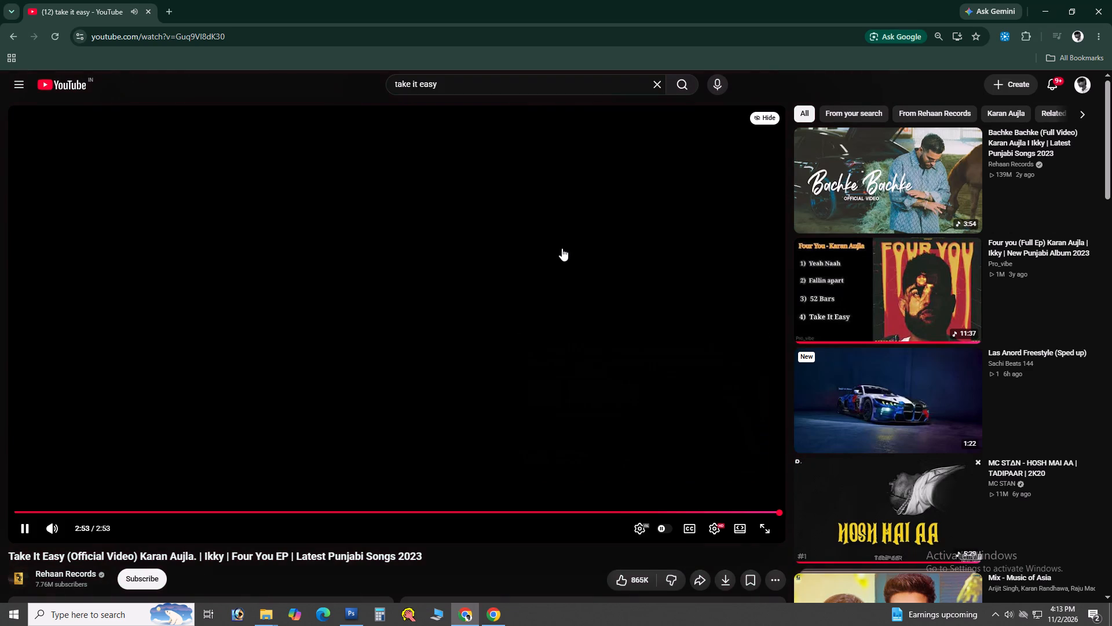
pyautogui.scroll(-2, 738, 423)
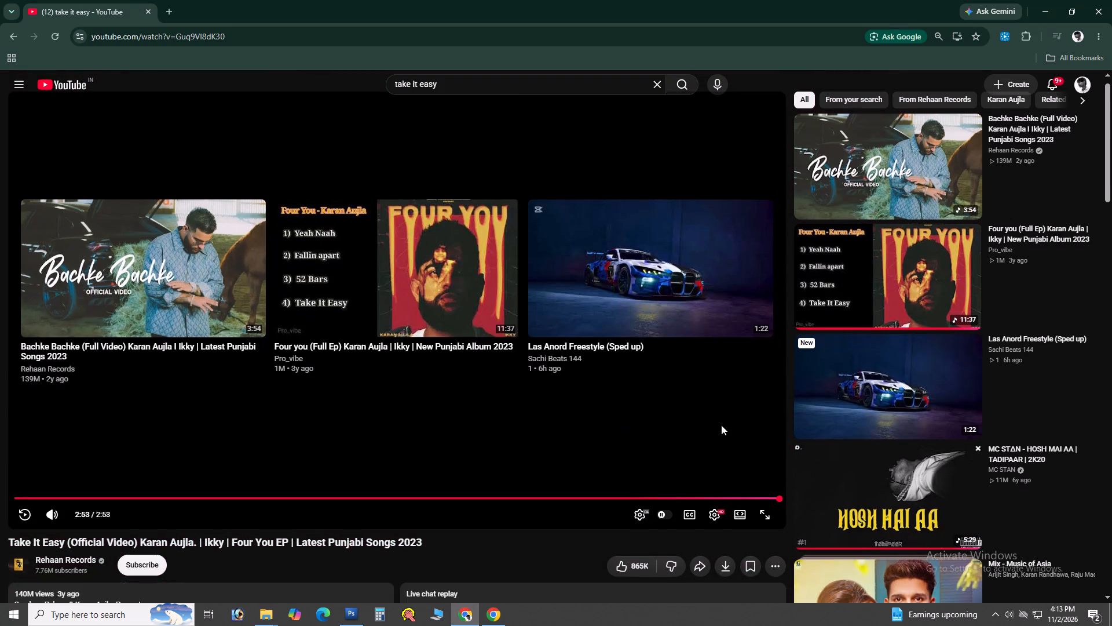
pyautogui.scroll(-7, 720, 425)
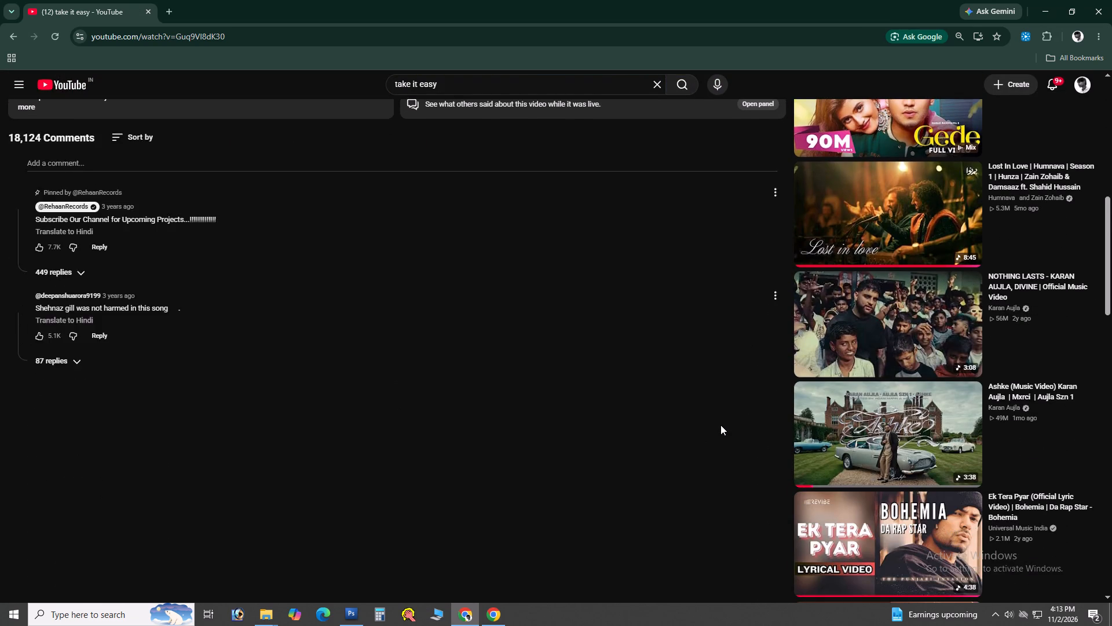
pyautogui.scroll(-8, 720, 425)
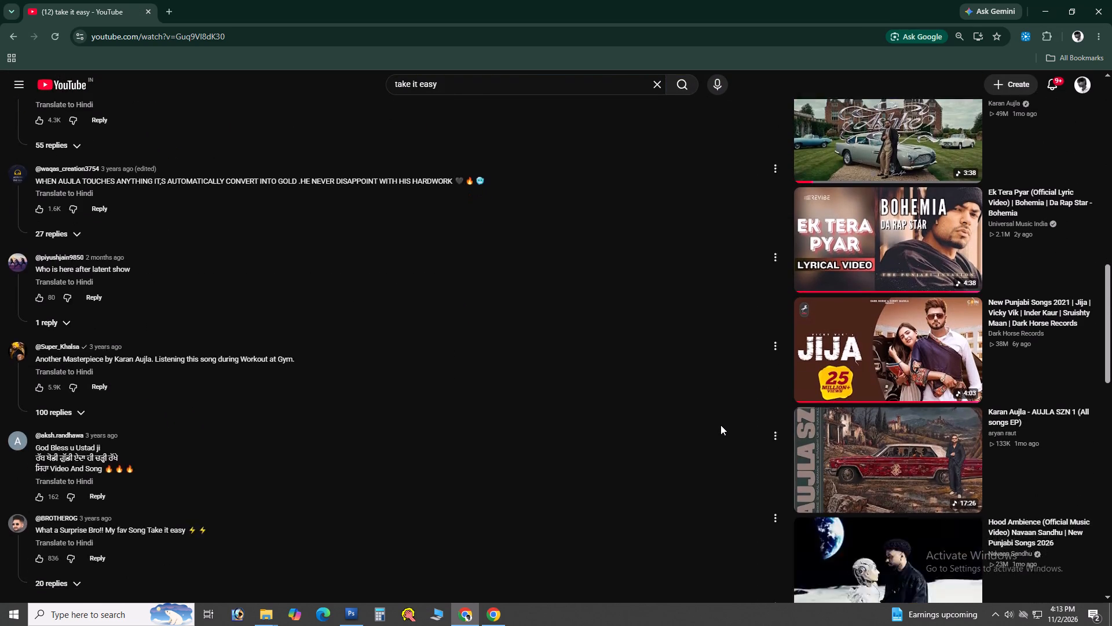
pyautogui.scroll(-3, 720, 425)
# Search YouTube for "rap killa" and play the RAP KILLA music video mix.
pyautogui.click(447, 85)
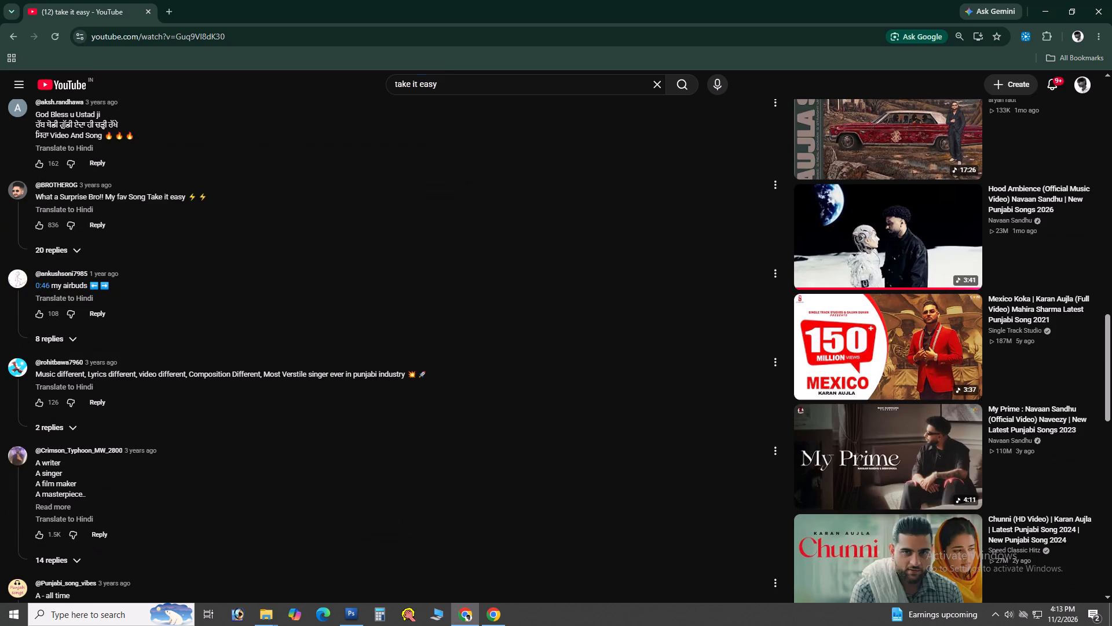
pyautogui.hotkey('ctrl', 'a')
pyautogui.write('rap kill')
pyautogui.press('Down')
pyautogui.press('Return')
pyautogui.press('Return')
pyautogui.press('Return')
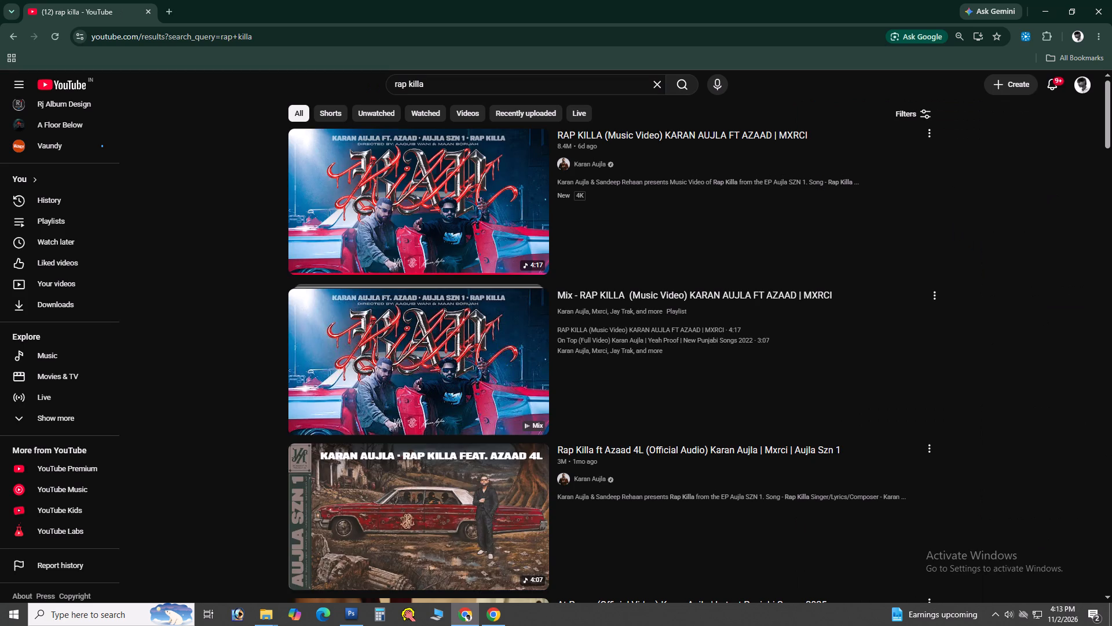
pyautogui.click(420, 346)
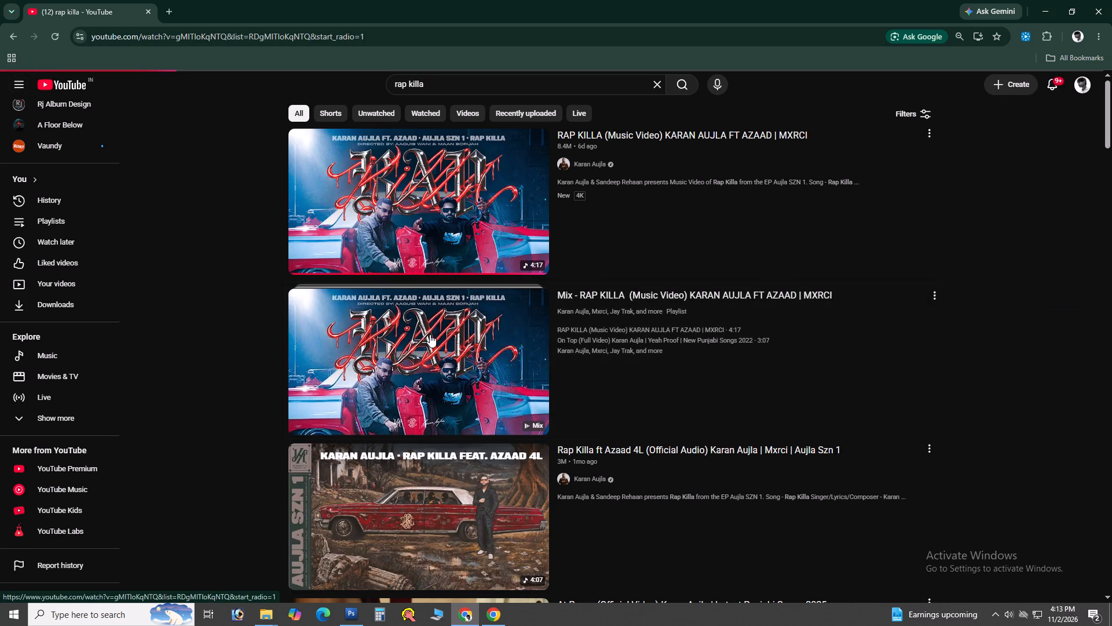
# Return to folder 01 and open the DSC08387 photo in Photoshop.
pyautogui.hotkey('alt', 'Tab')
pyautogui.hotkey('alt', 'Tab')
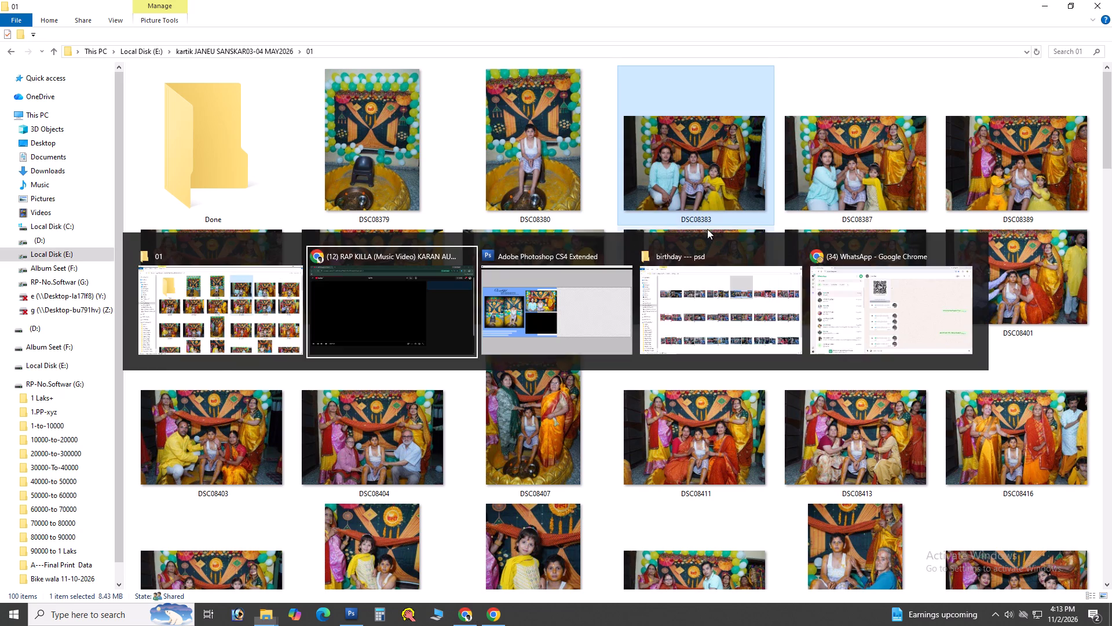
pyautogui.hotkey('alt', 'Tab')
pyautogui.hotkey('alt', 'Tab')
pyautogui.click(886, 174)
pyautogui.moveTo(832, 173); pyautogui.dragTo(614, 301)
pyautogui.hotkey('alt', 'Tab')
pyautogui.hotkey('ctrl', '0')
pyautogui.hotkey('ctrl', '0')
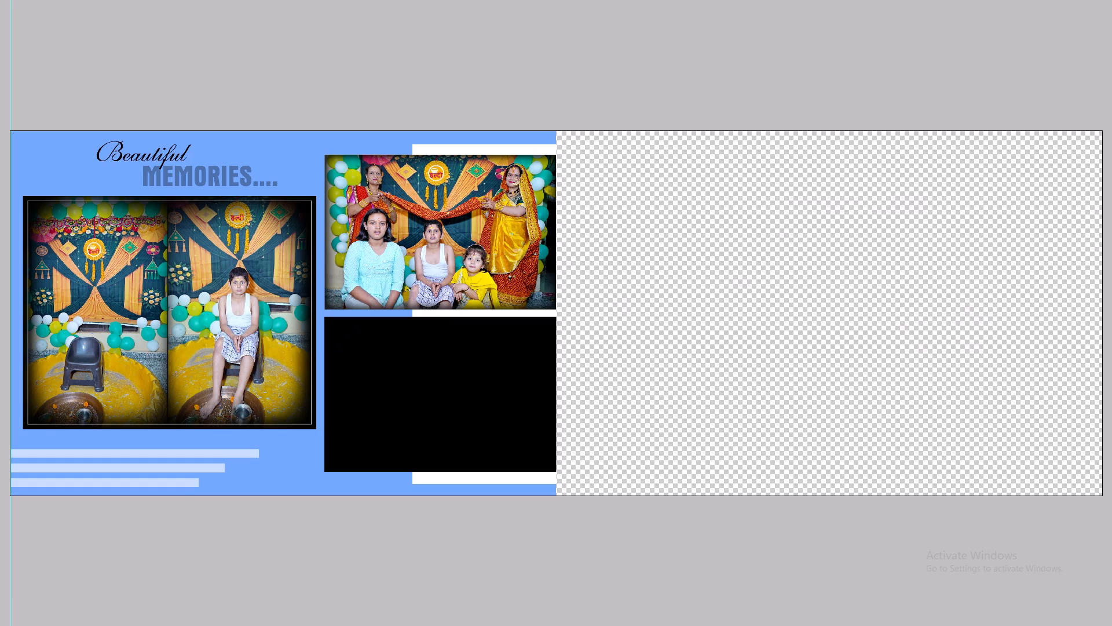
pyautogui.hotkey('ctrl', '0')
pyautogui.hotkey('ctrl', '0')
pyautogui.press('0')
pyautogui.press('0')
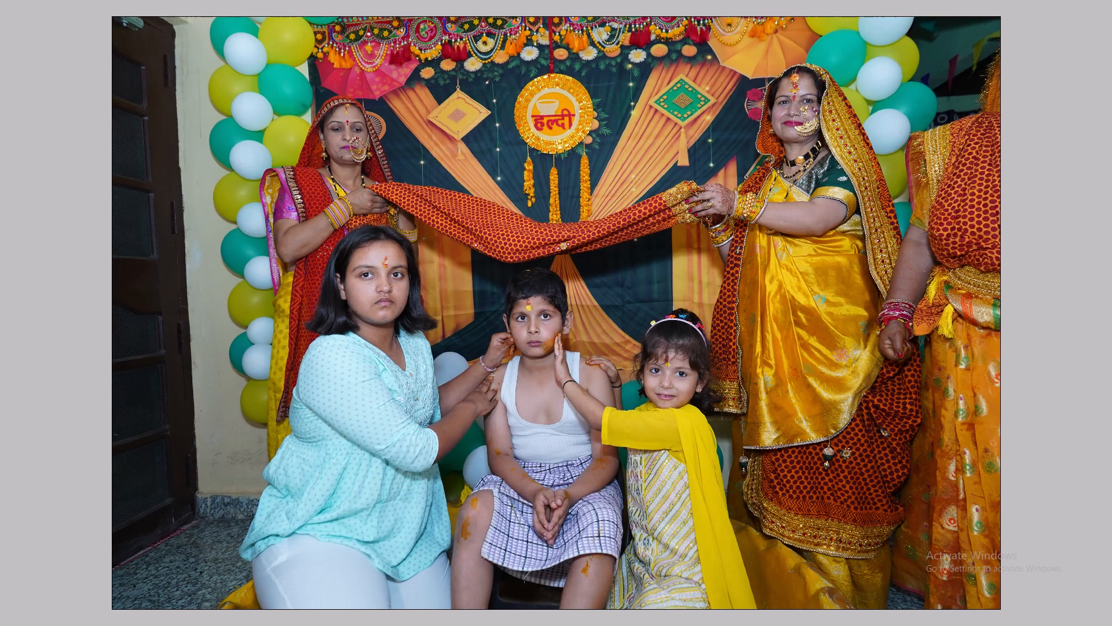
# Switch to YouTube to skip the advertisement before the song, and return to the DSC08387 photo in Photoshop.
pyautogui.hotkey('alt', 'Tab')
pyautogui.hotkey('alt', 'Tab')
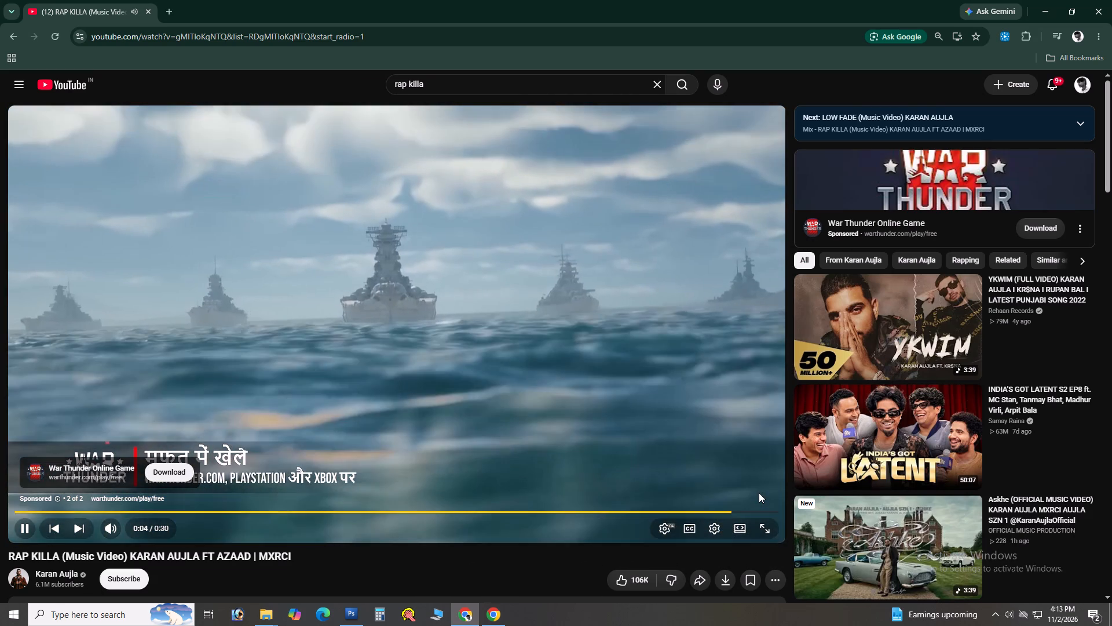
pyautogui.click(759, 493)
pyautogui.hotkey('alt', 'Tab')
pyautogui.click(635, 395)
pyautogui.hotkey('ctrl', '0')
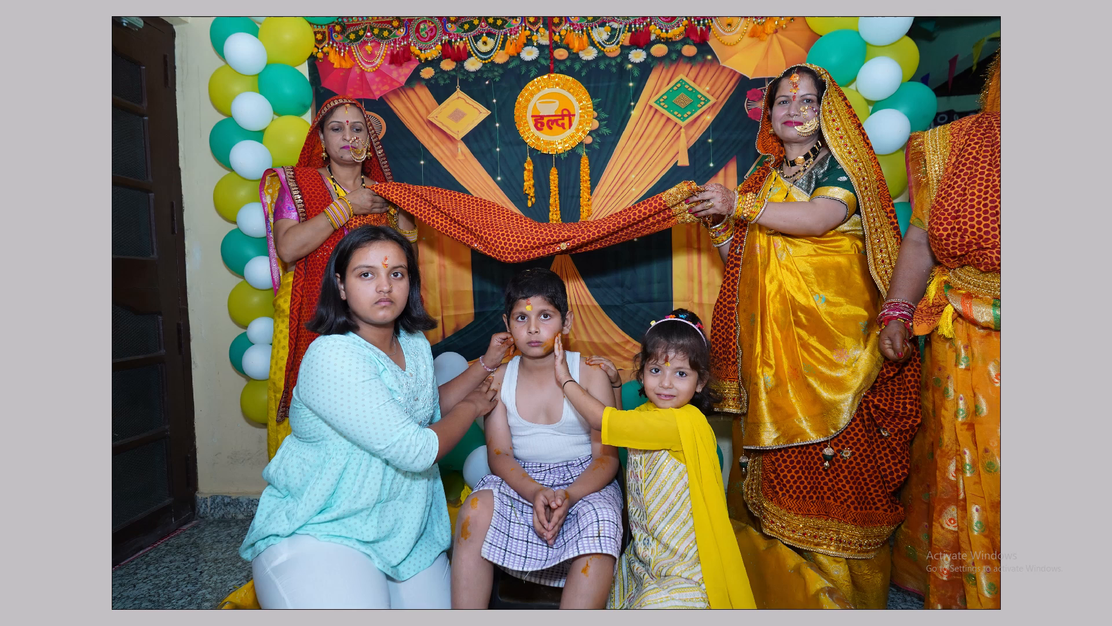
# Run the recorded brightening action on the DSC08387 photo and clear the selection.
pyautogui.press('0')
pyautogui.press('F6')
pyautogui.press('F6')
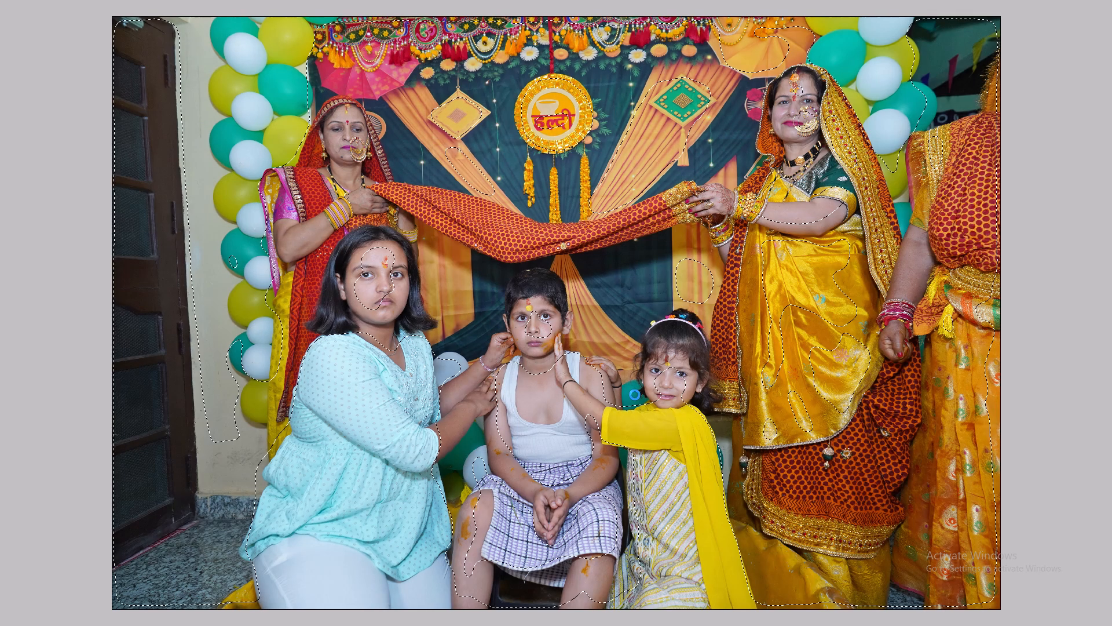
pyautogui.hotkey('ctrl', 'd')
pyautogui.hotkey('ctrl', '0')
pyautogui.hotkey('ctrl', '0')
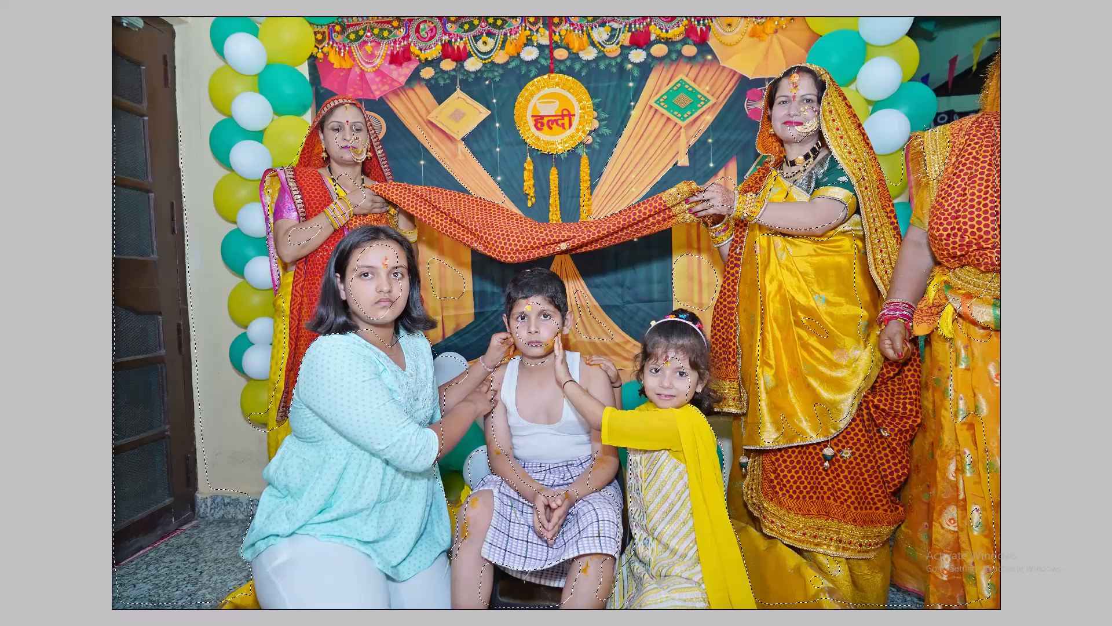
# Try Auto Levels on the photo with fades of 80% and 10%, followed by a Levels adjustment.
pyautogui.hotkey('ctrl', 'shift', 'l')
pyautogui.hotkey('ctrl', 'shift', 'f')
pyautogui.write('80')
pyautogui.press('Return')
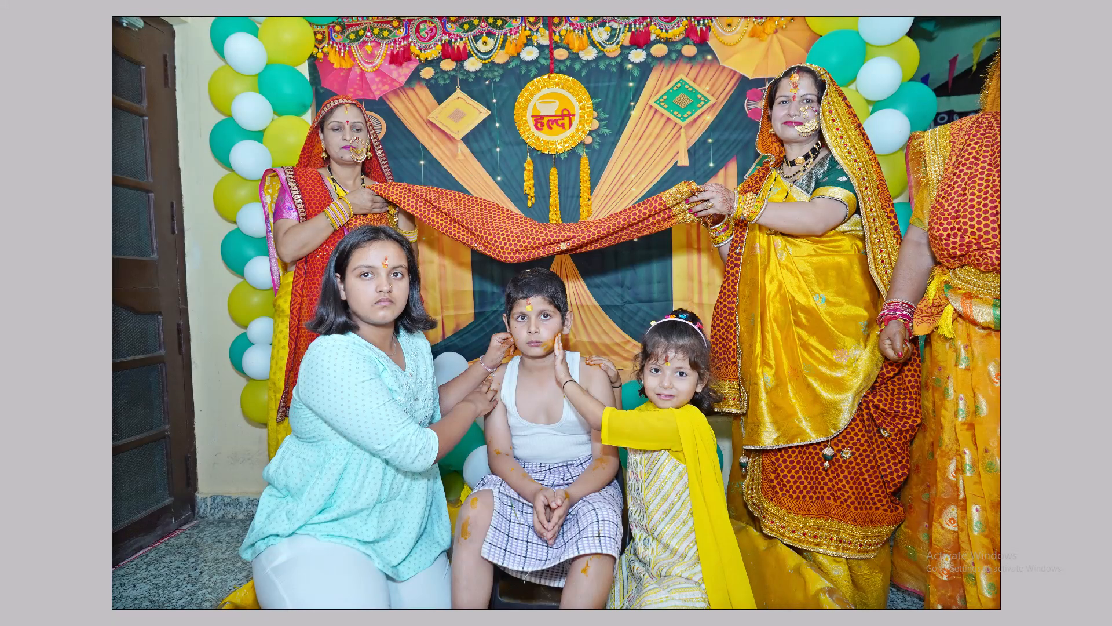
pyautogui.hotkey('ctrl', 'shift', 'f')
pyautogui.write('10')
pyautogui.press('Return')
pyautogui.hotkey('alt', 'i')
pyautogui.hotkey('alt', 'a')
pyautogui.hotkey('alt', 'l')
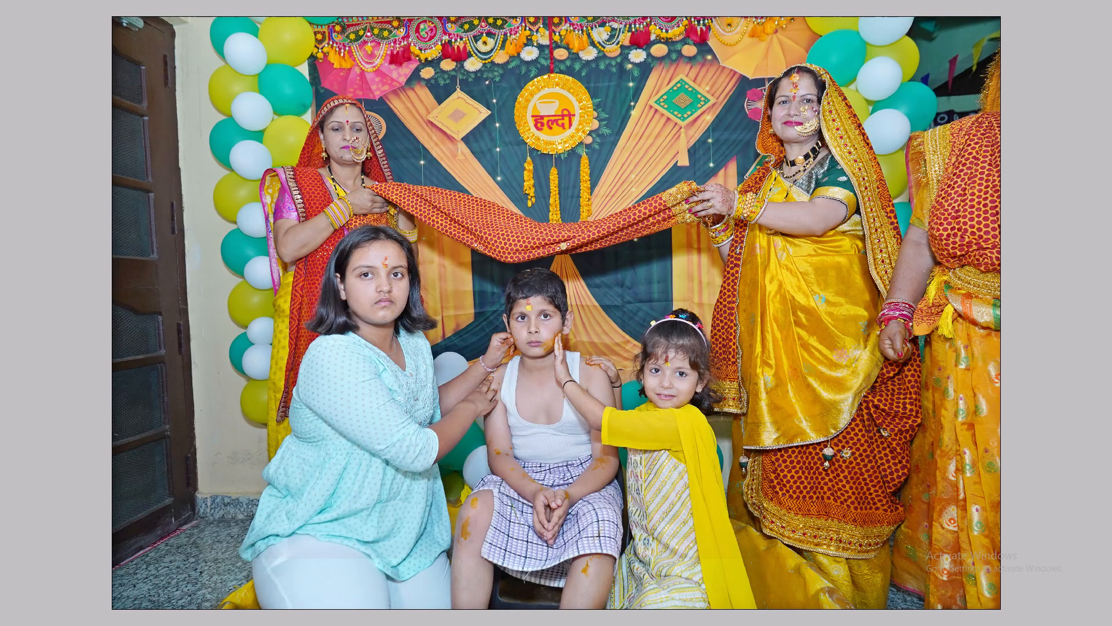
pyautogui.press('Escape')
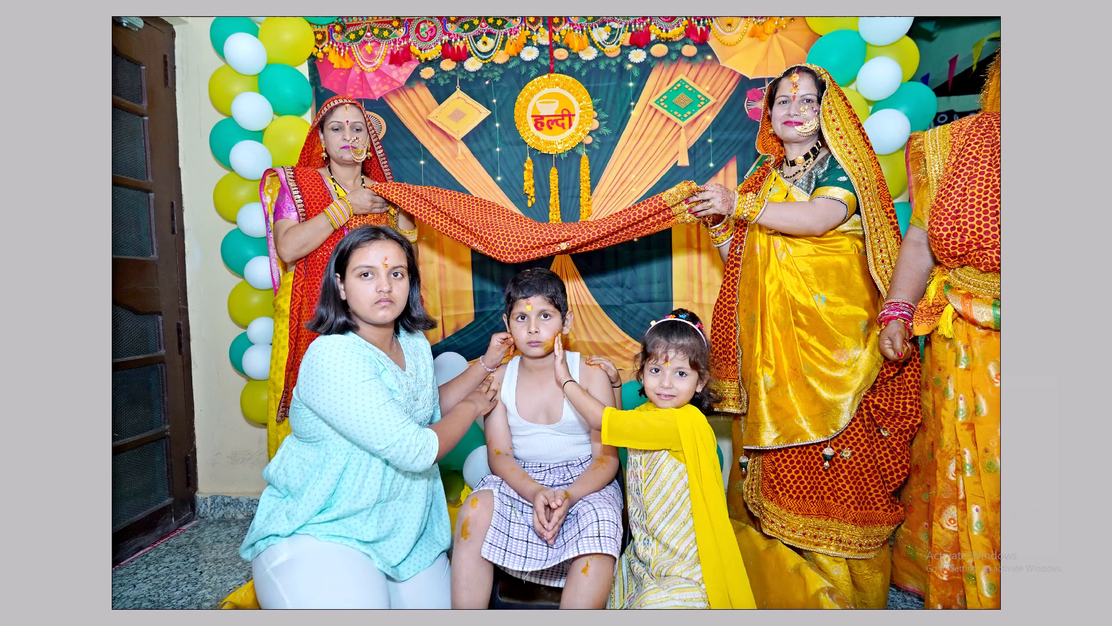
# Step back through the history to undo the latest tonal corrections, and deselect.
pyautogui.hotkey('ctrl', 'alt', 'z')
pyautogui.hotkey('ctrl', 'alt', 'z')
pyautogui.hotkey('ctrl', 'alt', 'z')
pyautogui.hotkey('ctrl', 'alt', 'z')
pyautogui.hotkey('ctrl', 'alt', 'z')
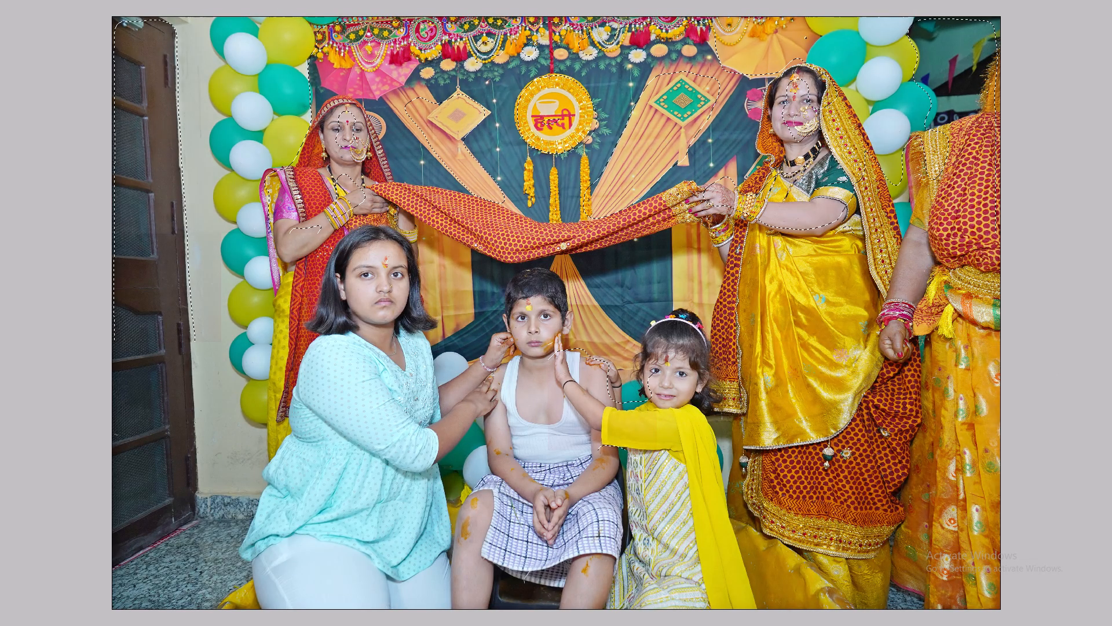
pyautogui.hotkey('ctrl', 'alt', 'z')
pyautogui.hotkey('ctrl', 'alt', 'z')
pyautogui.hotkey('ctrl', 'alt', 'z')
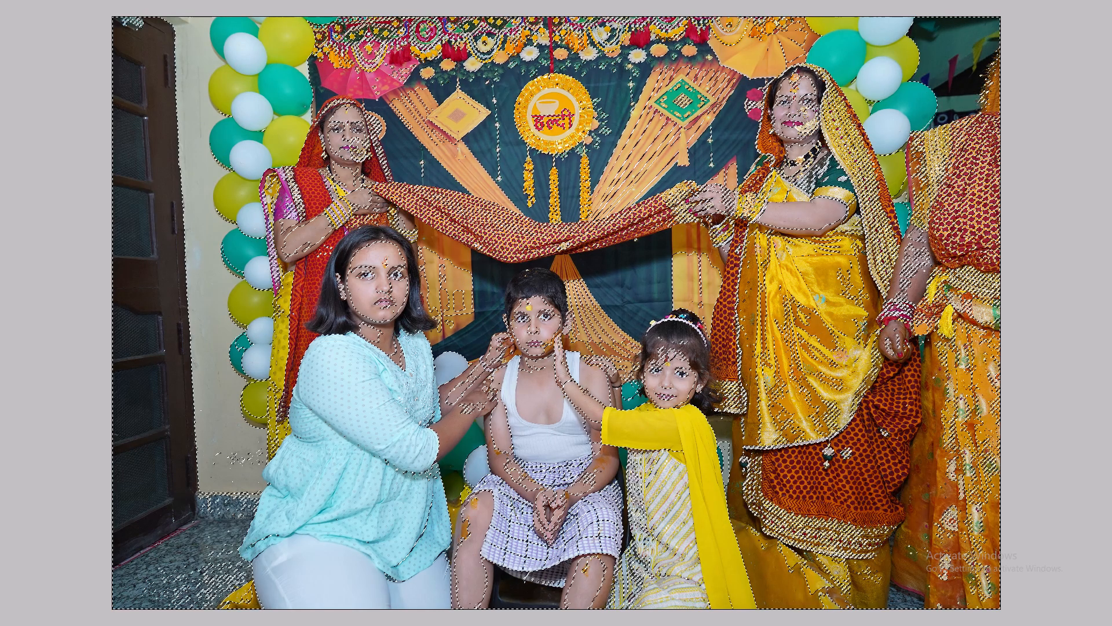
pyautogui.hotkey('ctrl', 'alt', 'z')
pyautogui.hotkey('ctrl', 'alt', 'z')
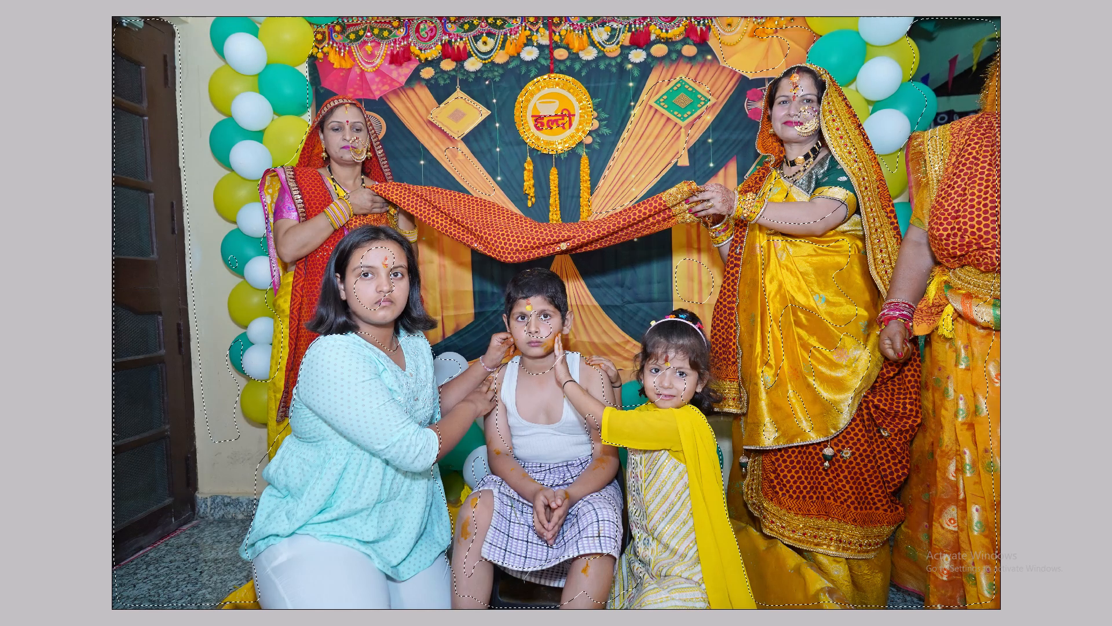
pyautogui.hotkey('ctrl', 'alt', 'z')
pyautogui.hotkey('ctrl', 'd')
# Apply a Levels adjustment to the photo.
pyautogui.hotkey('alt', 'i')
pyautogui.hotkey('alt', 'a')
pyautogui.hotkey('alt', 'l')
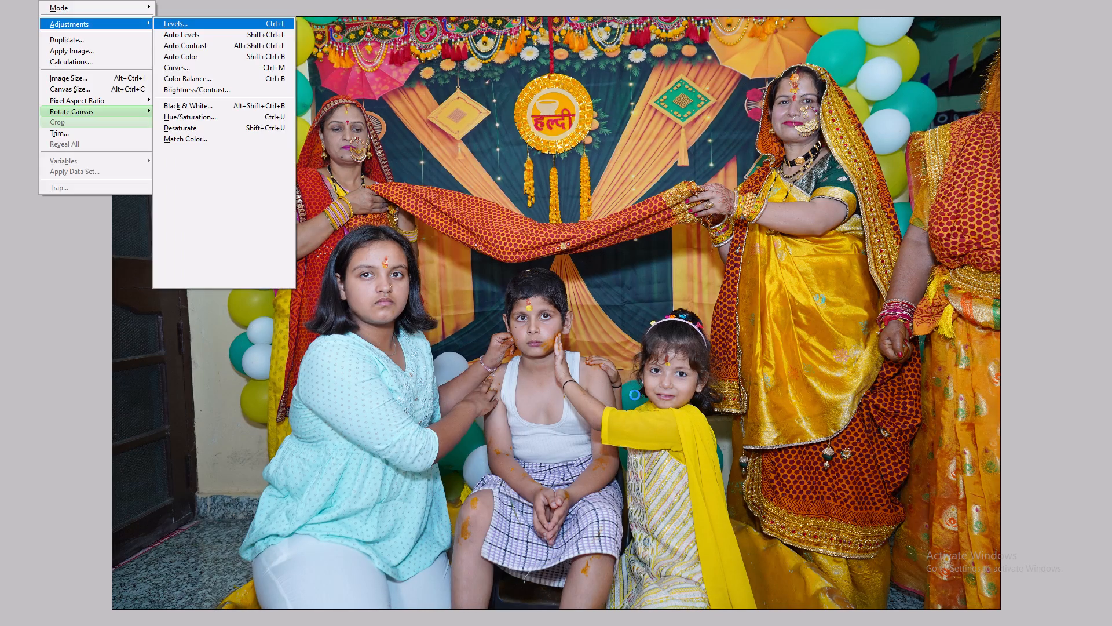
pyautogui.press('Return')
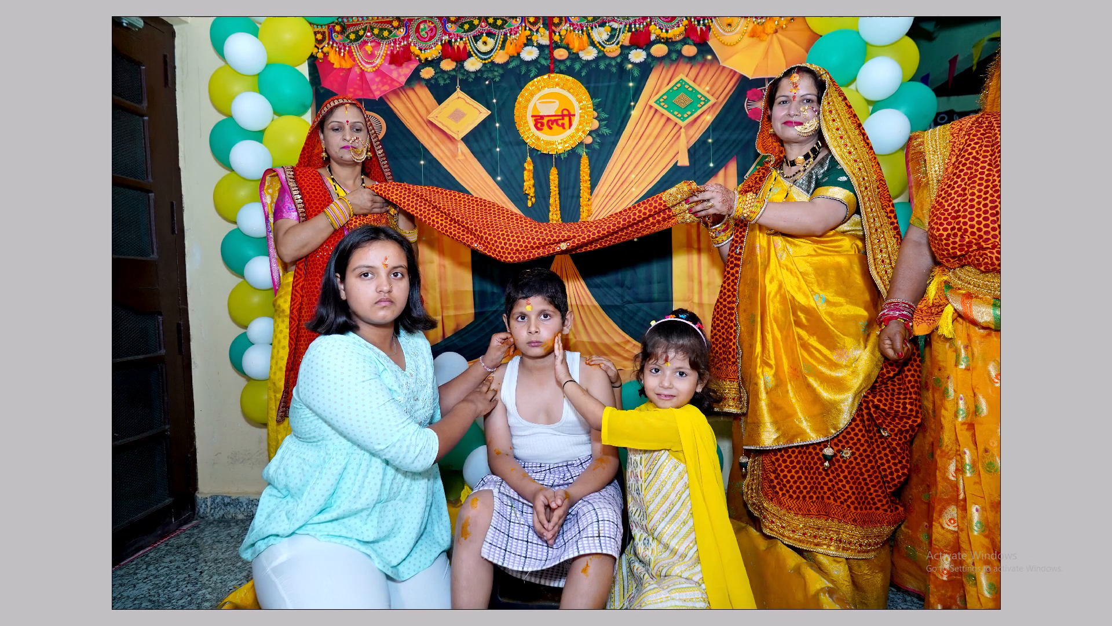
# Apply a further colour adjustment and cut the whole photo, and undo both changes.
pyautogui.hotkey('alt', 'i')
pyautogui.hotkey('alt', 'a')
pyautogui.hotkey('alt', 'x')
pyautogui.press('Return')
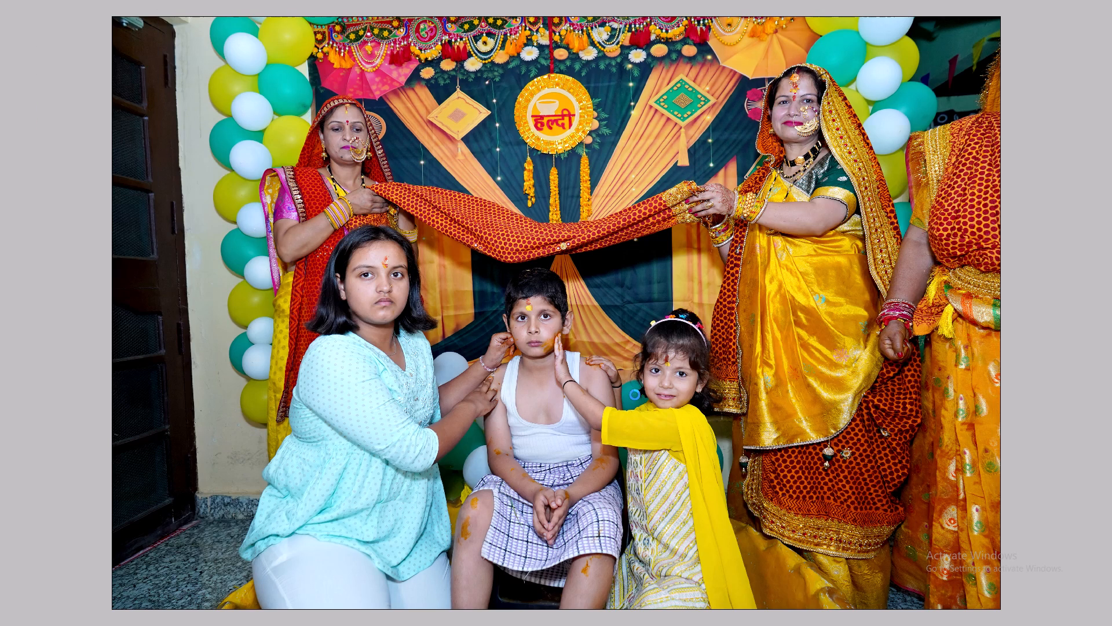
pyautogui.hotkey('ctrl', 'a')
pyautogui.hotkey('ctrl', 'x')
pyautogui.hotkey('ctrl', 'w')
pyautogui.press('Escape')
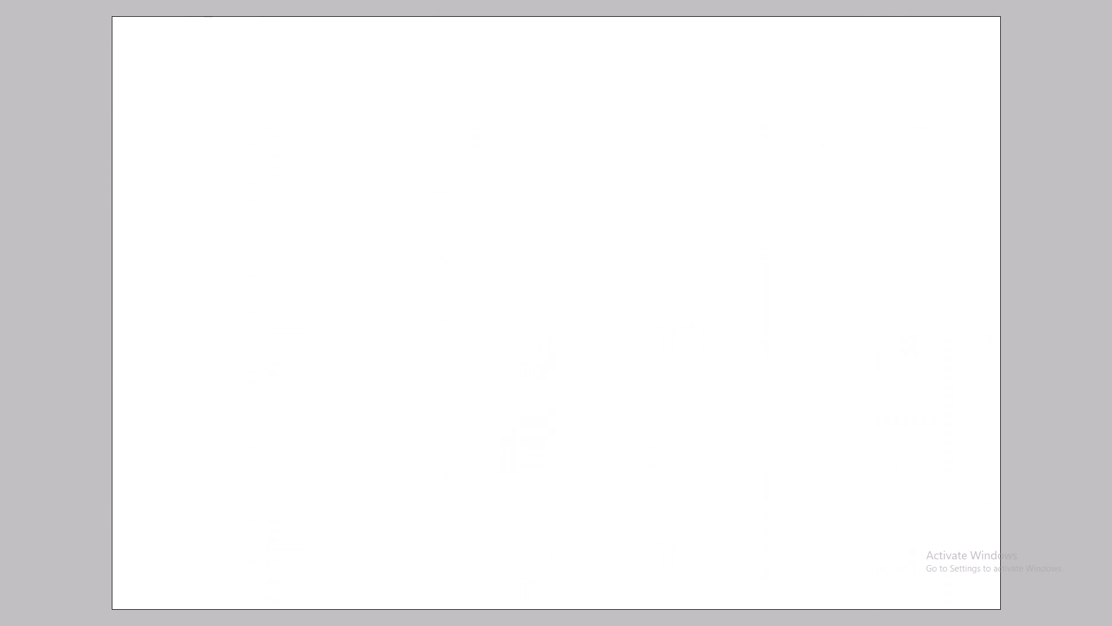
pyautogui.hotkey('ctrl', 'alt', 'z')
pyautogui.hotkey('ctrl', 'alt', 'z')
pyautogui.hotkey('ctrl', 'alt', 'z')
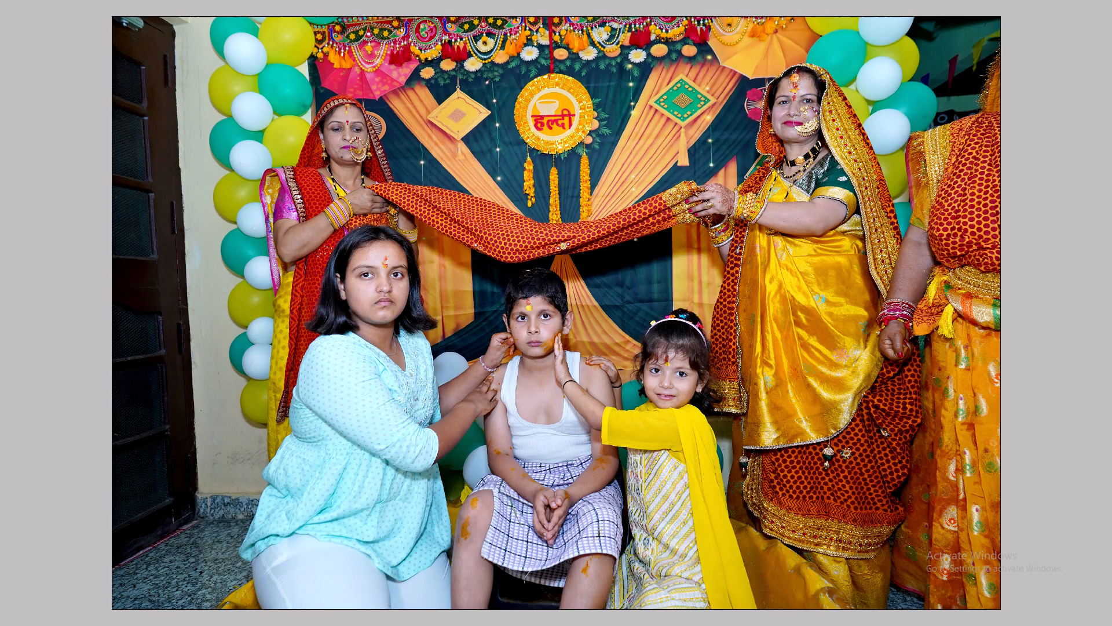
# Reapply the further colour adjustment to the photo and fade it to 40%.
pyautogui.hotkey('alt', 'i')
pyautogui.hotkey('alt', 'a')
pyautogui.hotkey('alt', 'x')
pyautogui.press('Return')
pyautogui.hotkey('ctrl', 'shift', 'f')
pyautogui.write('40')
pyautogui.press('Return')
# Cut the whole corrected photo and close its document without saving.
pyautogui.hotkey('ctrl', '0')
pyautogui.hotkey('ctrl', 'a')
pyautogui.hotkey('ctrl', 'x')
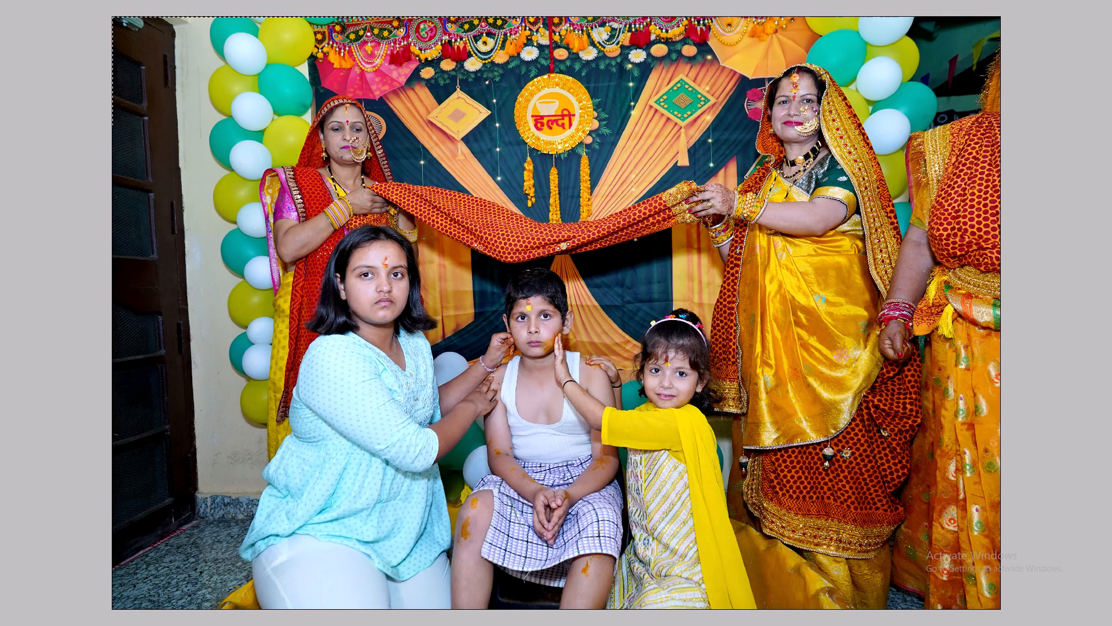
pyautogui.hotkey('ctrl', 'w')
pyautogui.press('Tab')
pyautogui.press('Tab')
pyautogui.press('Return')
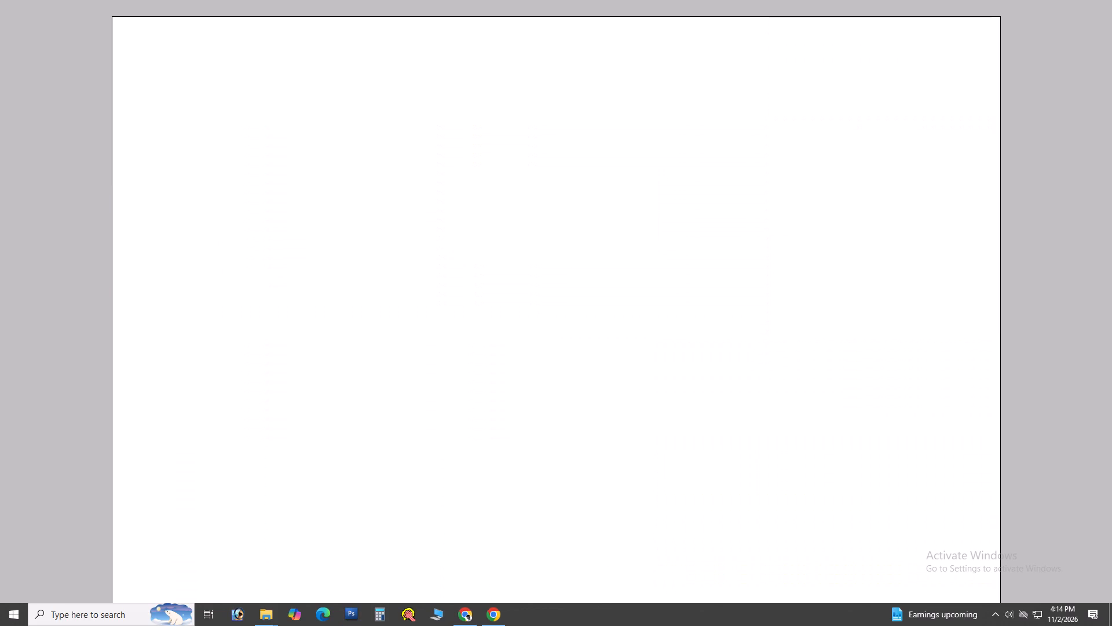
# Paste the photo above the empty lower frame, Shape 7, and clip it to that frame.
pyautogui.hotkey('ctrl', '-')
pyautogui.press('v')
pyautogui.rightClick(505, 357)
pyautogui.click(538, 363)
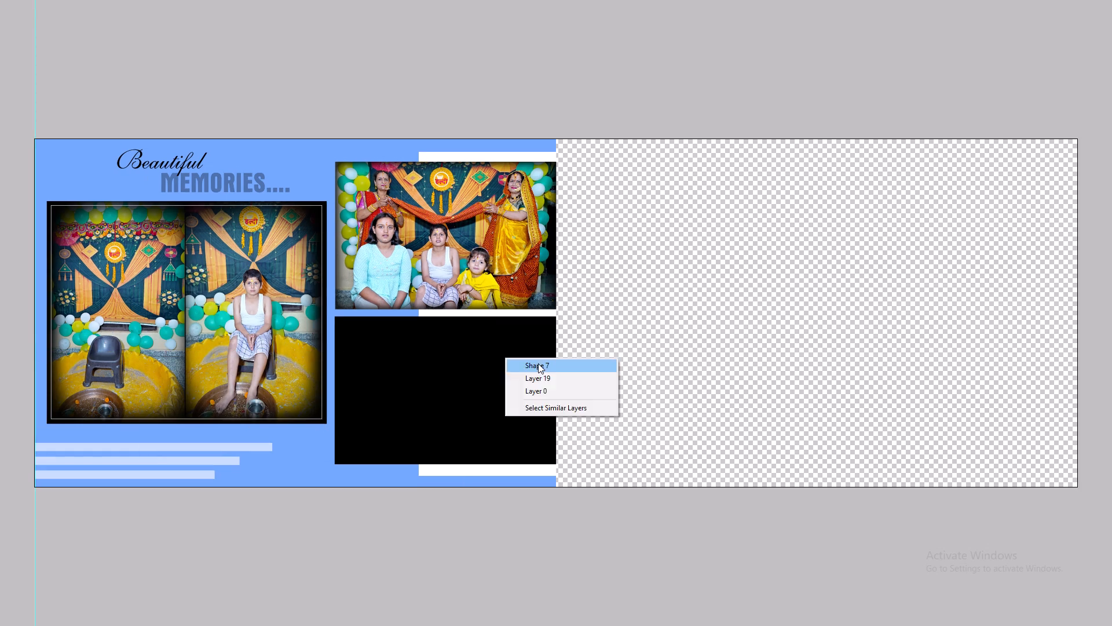
pyautogui.hotkey('ctrl', 'v')
pyautogui.hotkey('ctrl', 'g')
# Scale the pasted photo down with Free Transform and move it over the lower frame.
pyautogui.hotkey('ctrl', 't')
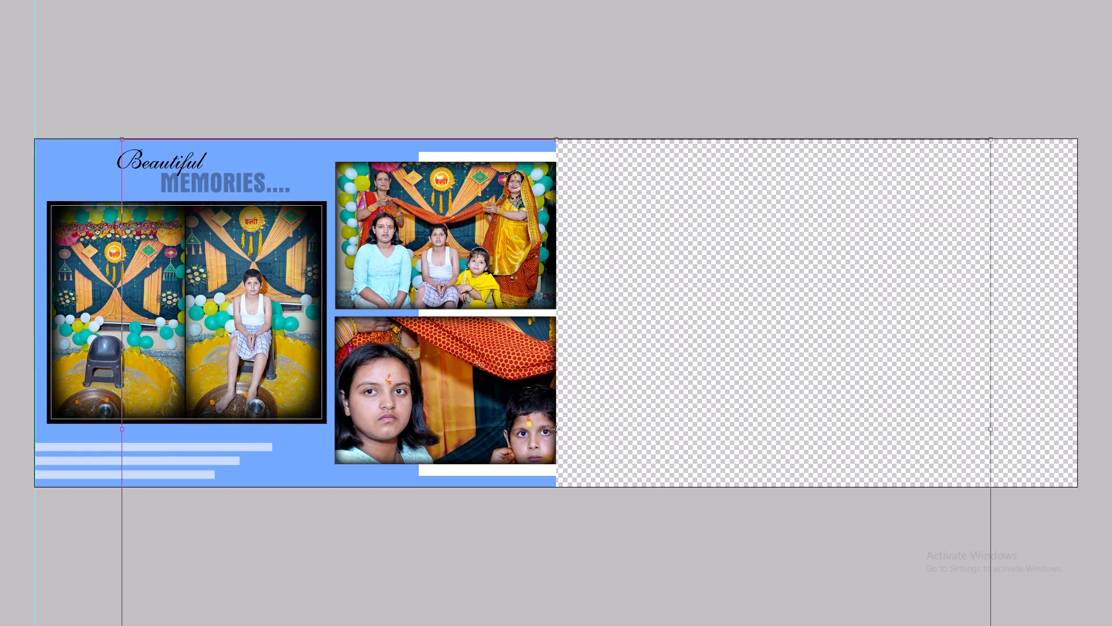
pyautogui.keyDown('alt'); pyautogui.keyDown('shift'); pyautogui.click(986, 143); pyautogui.keyUp('shift'); pyautogui.keyUp('alt')
pyautogui.keyDown('alt'); pyautogui.keyDown('shift'); pyautogui.moveTo(988, 143); pyautogui.dragTo(672, 402); pyautogui.keyUp('shift'); pyautogui.keyUp('alt')
pyautogui.moveTo(612, 413); pyautogui.dragTo(528, 392)
# Switch to the YouTube song in Chrome, raise the system volume, and return to the Photoshop album spread.
pyautogui.hotkey('alt', 'Tab')
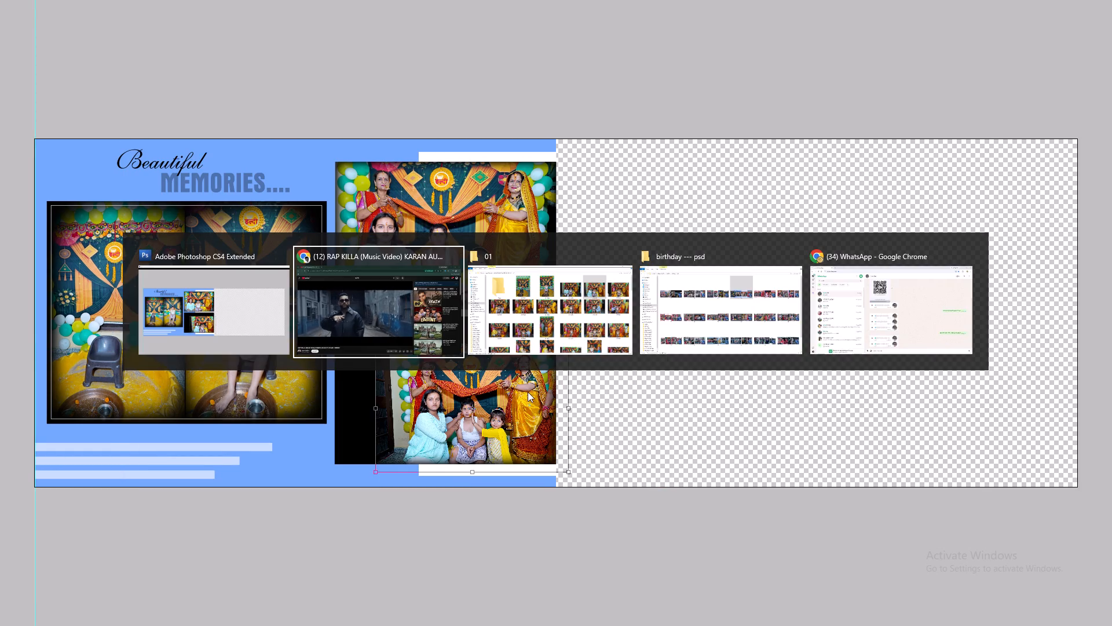
pyautogui.scroll(-1, 456, 507)
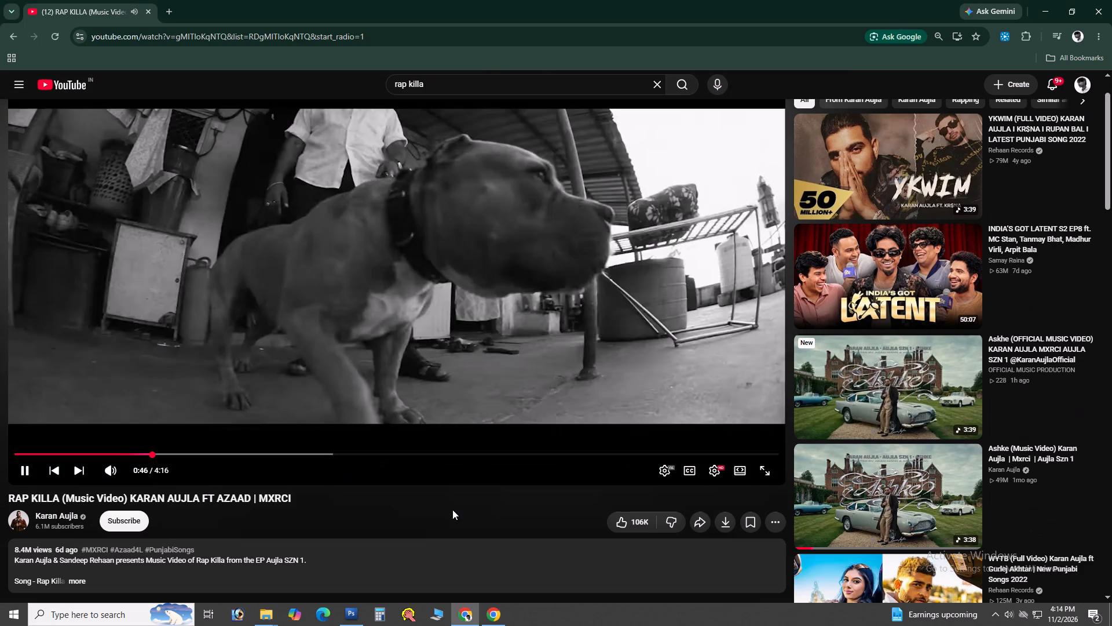
pyautogui.scroll(1, 569, 511)
pyautogui.scroll(-1, 559, 527)
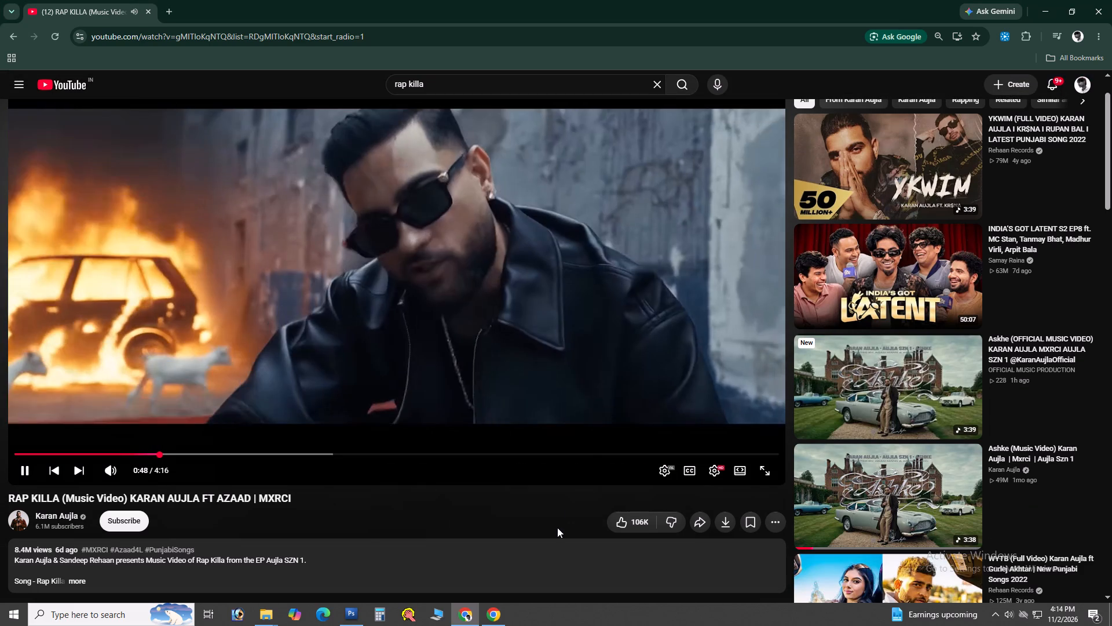
pyautogui.scroll(3, 532, 554)
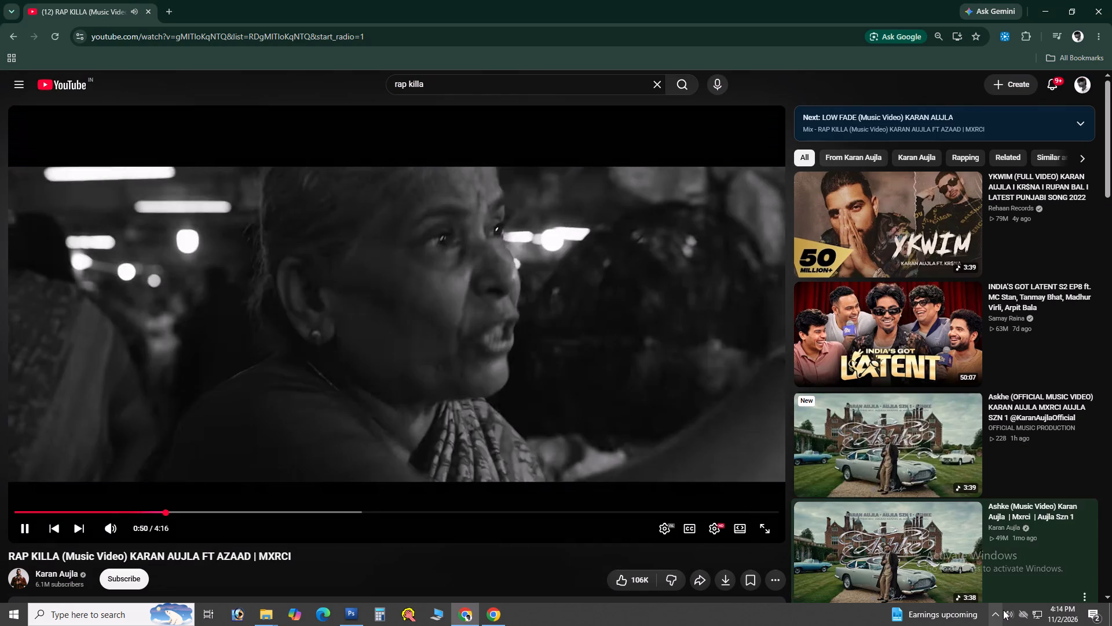
pyautogui.click(1003, 610)
pyautogui.scroll(8, 1003, 610)
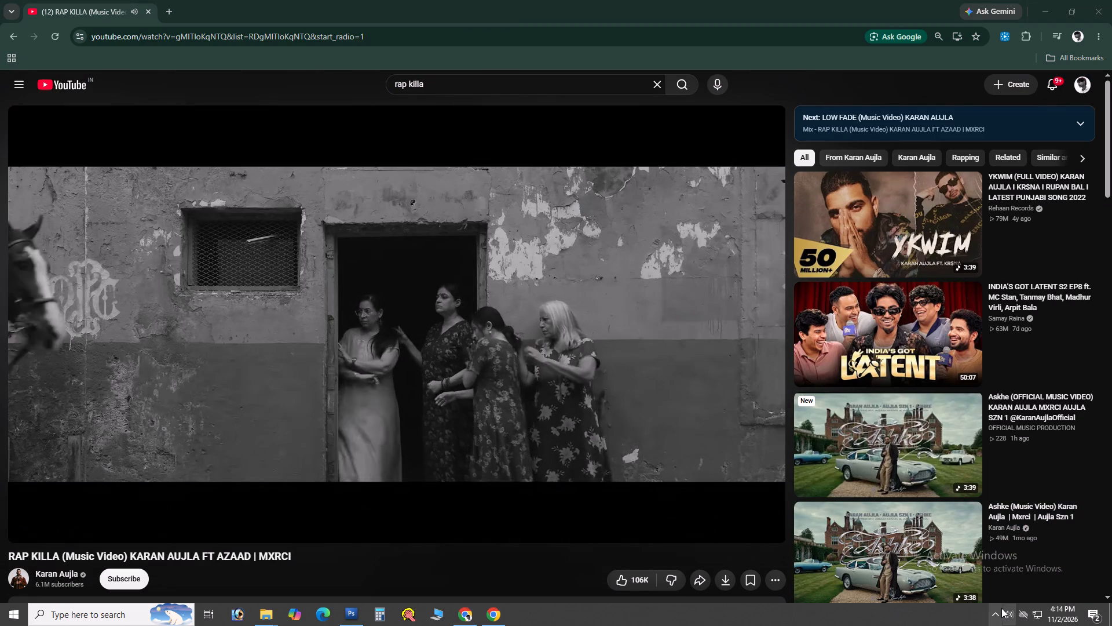
pyautogui.scroll(4, 913, 587)
pyautogui.scroll(1, 551, 558)
pyautogui.click(549, 558)
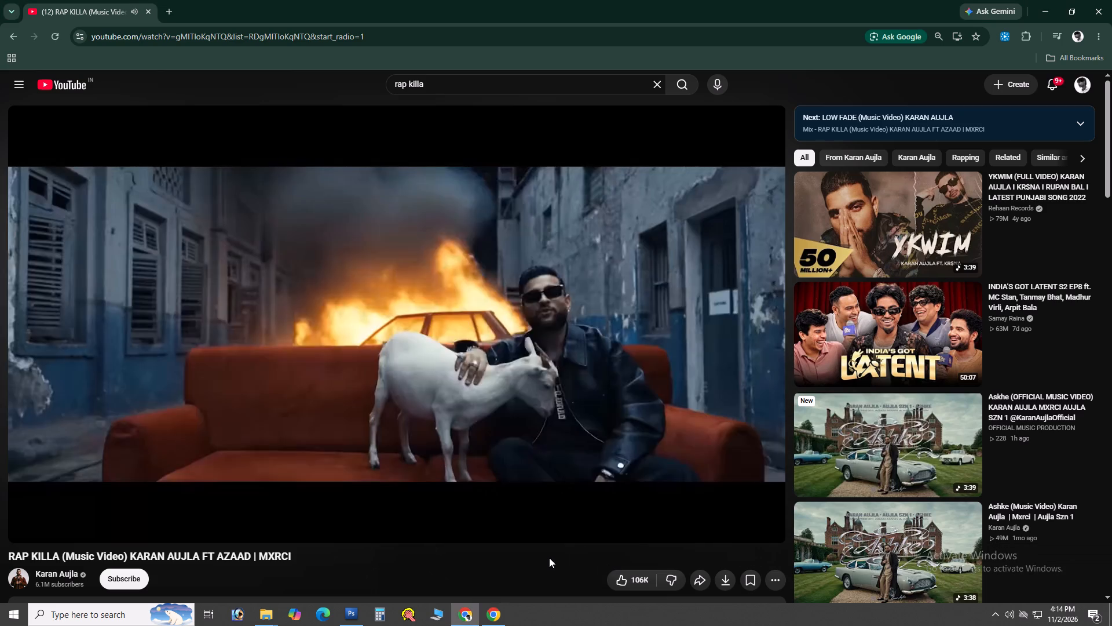
pyautogui.hotkey('alt', 'Tab')
# Rotate the pasted photo slightly and enlarge it to fill the lower frame.
pyautogui.moveTo(530, 450); pyautogui.dragTo(511, 427)
pyautogui.moveTo(714, 469); pyautogui.dragTo(711, 476)
pyautogui.hotkey('ctrl', '+')
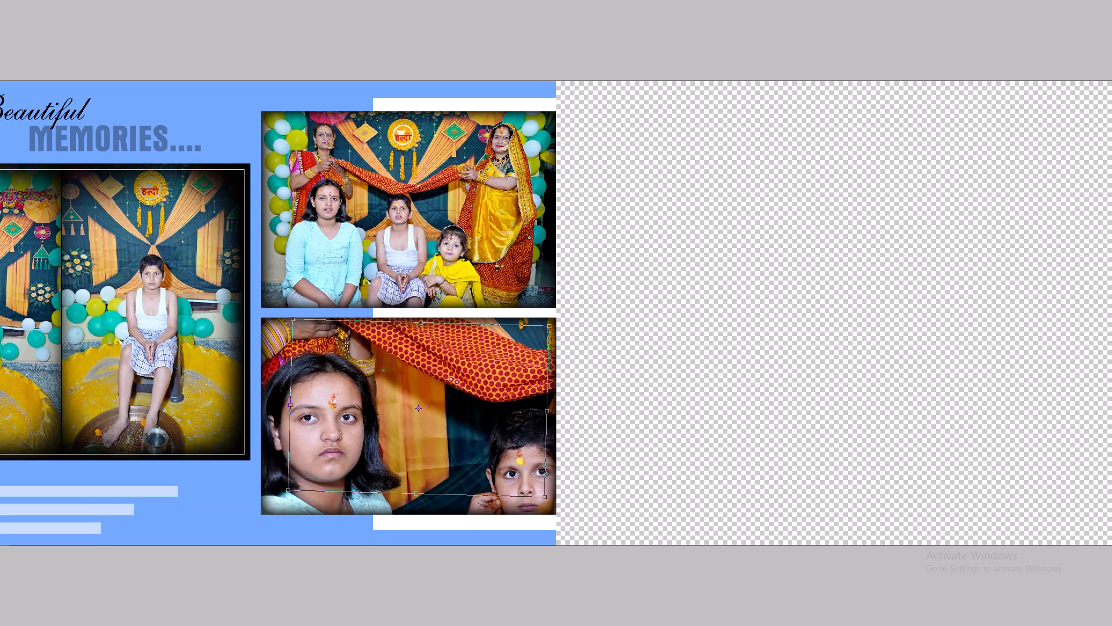
pyautogui.press('space')
pyautogui.press('space')
pyautogui.press('space')
pyautogui.press('space')
pyautogui.moveTo(434, 460); pyautogui.dragTo(544, 391)
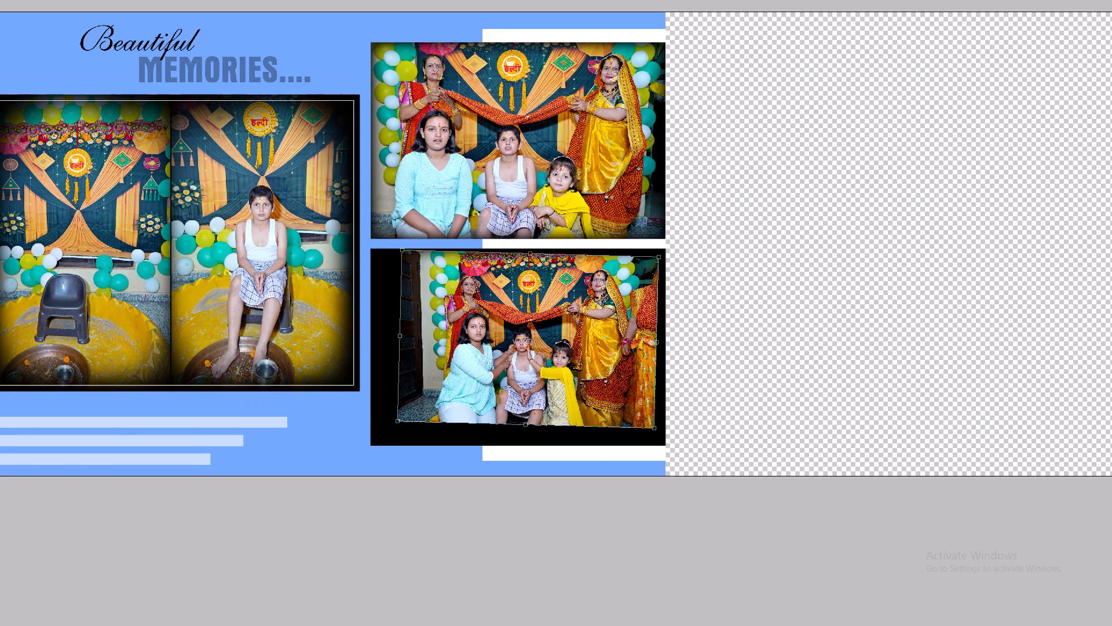
pyautogui.keyDown('shift'); pyautogui.moveTo(399, 423); pyautogui.dragTo(348, 453); pyautogui.keyUp('shift')
pyautogui.keyDown('shift'); pyautogui.moveTo(657, 259); pyautogui.dragTo(681, 248); pyautogui.keyUp('shift')
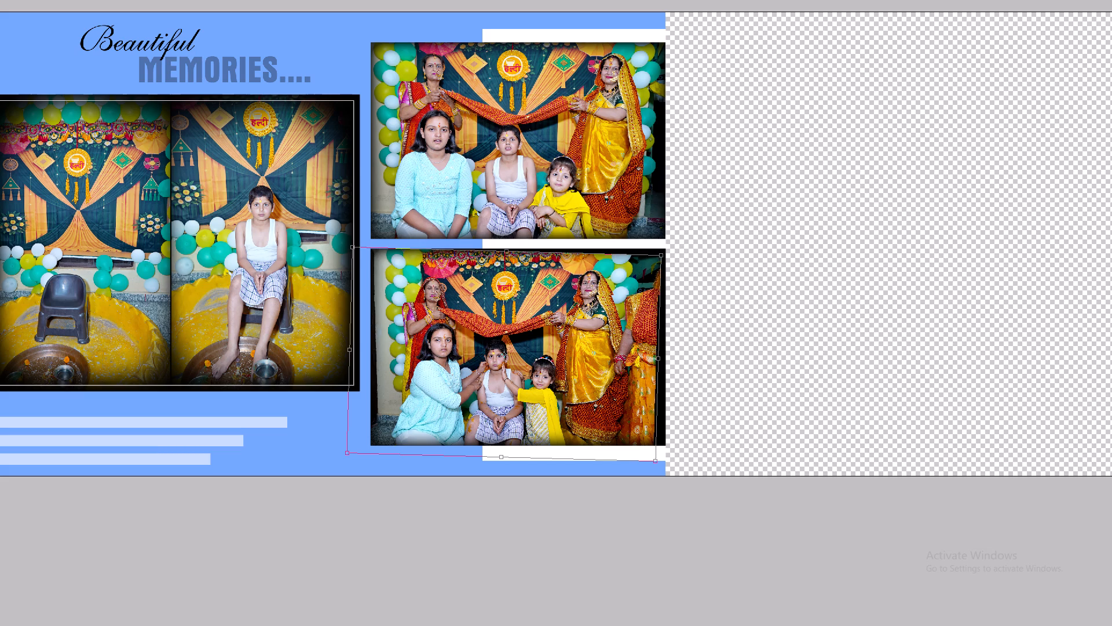
pyautogui.keyDown('shift'); pyautogui.moveTo(681, 248); pyautogui.dragTo(686, 245); pyautogui.keyUp('shift')
# Nudge the photo leftward inside the lower frame to centre the group, and apply the transform.
pyautogui.hotkey('shift', 'Left')
pyautogui.hotkey('shift', 'Left')
pyautogui.hotkey('shift', 'Left')
pyautogui.hotkey('shift', 'Left')
pyautogui.hotkey('shift', 'Left')
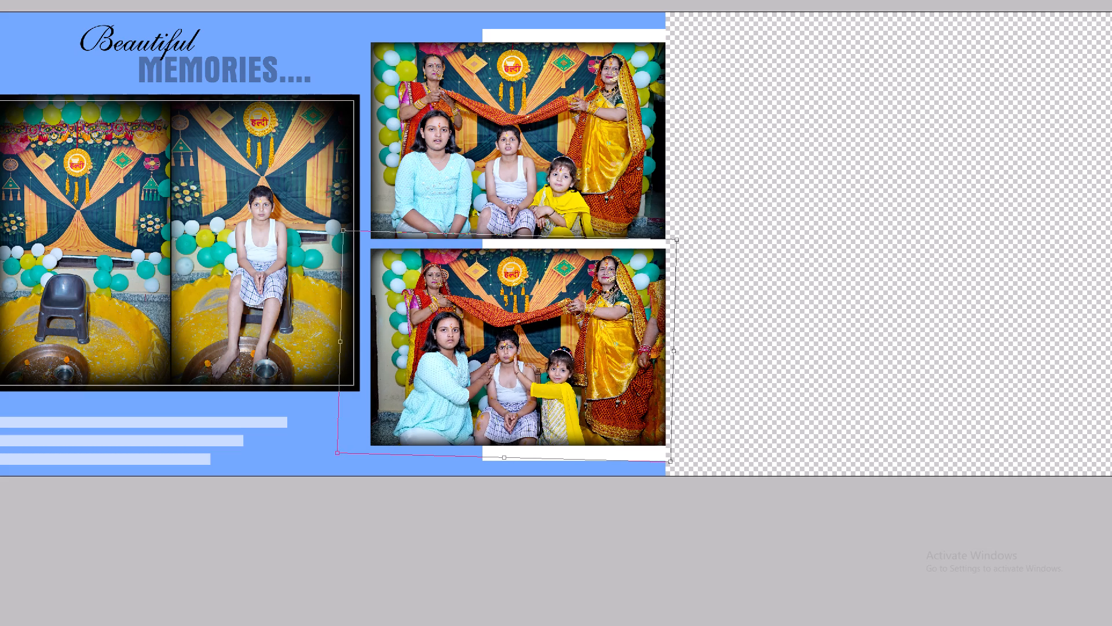
pyautogui.hotkey('shift', 'Left')
pyautogui.press('Left')
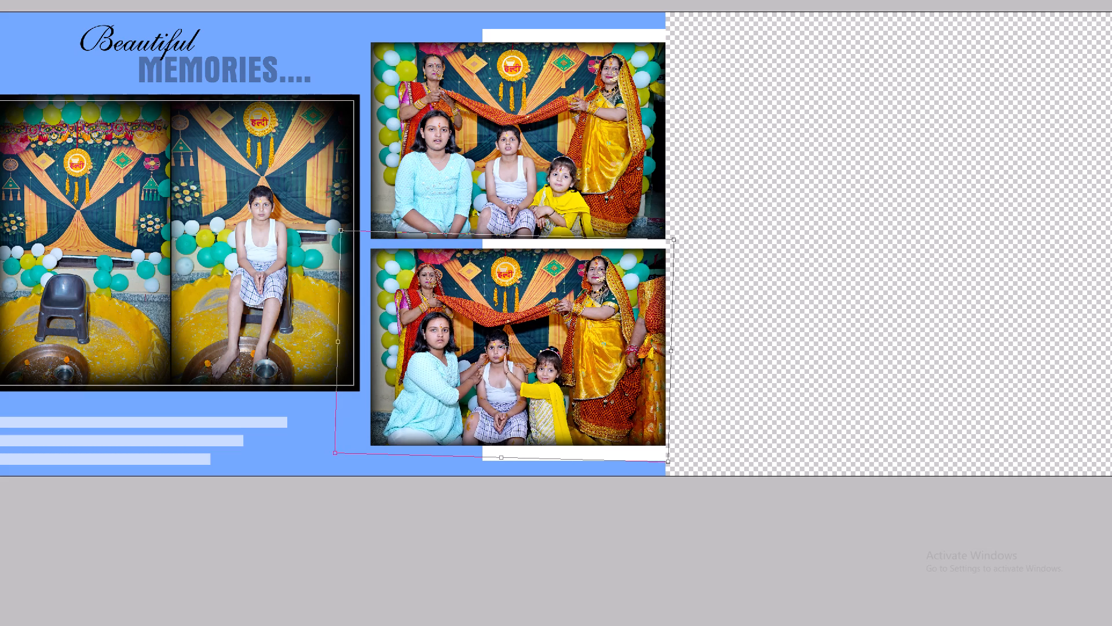
pyautogui.press('Return')
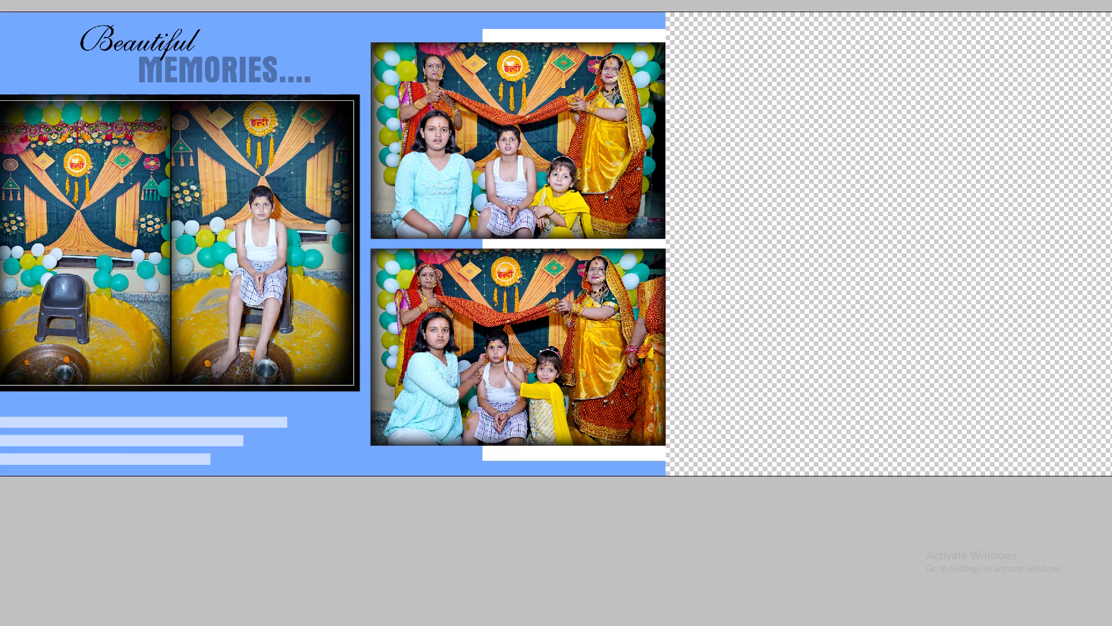
# Switch to folder 01 in File Explorer and move the four used photos, DSC08379, DSC08380, DSC08383 and DSC08387, into the Done folder.
pyautogui.hotkey('ctrl', '0')
pyautogui.hotkey('alt', 'Tab')
pyautogui.hotkey('alt', 'Tab')
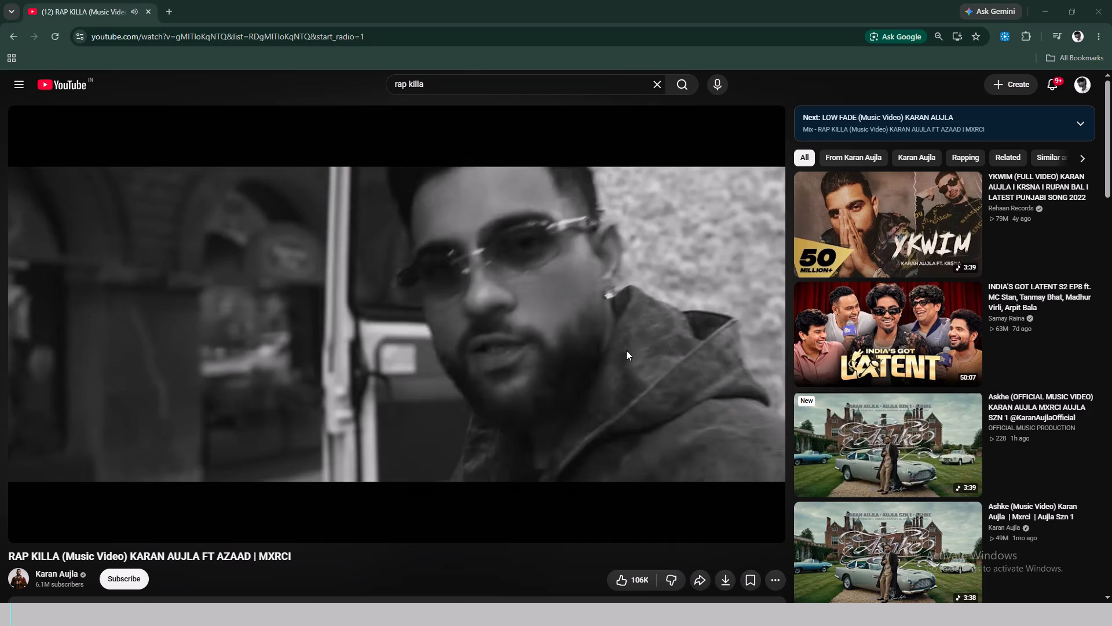
pyautogui.hotkey('alt', 'Tab')
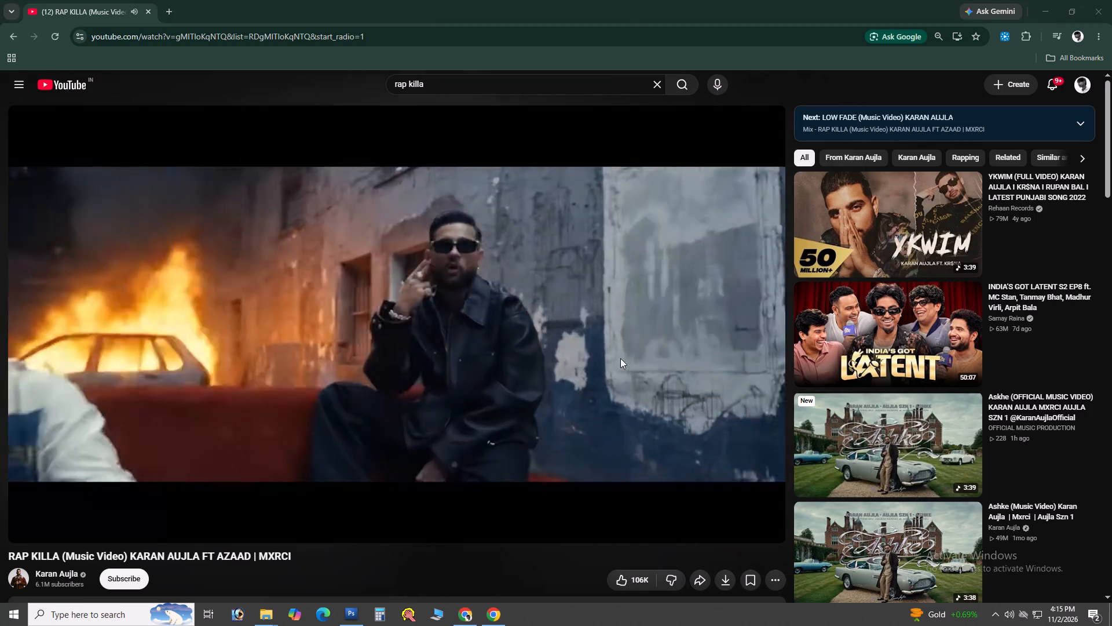
pyautogui.hotkey('alt', 'Tab')
pyautogui.hotkey('alt', 'shift', 'Tab')
pyautogui.hotkey('alt', 'Tab')
pyautogui.hotkey('alt', 'Tab')
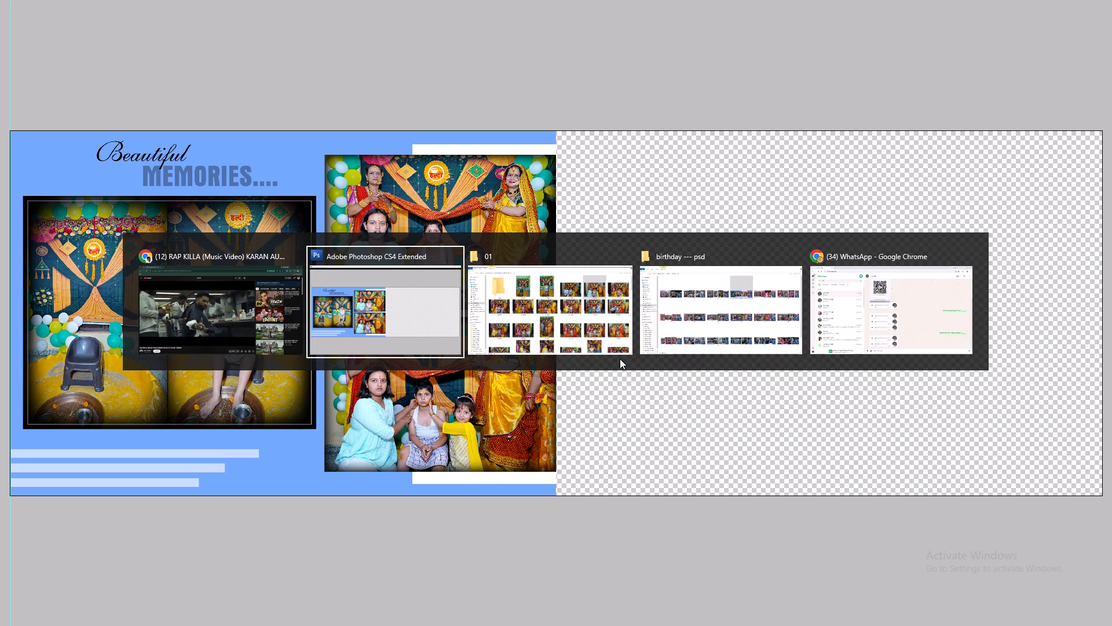
pyautogui.hotkey('alt', 'Tab')
pyautogui.hotkey('alt', 'Tab')
pyautogui.hotkey('alt', 'Tab')
pyautogui.keyDown('shift'); pyautogui.click(437, 195); pyautogui.keyUp('shift')
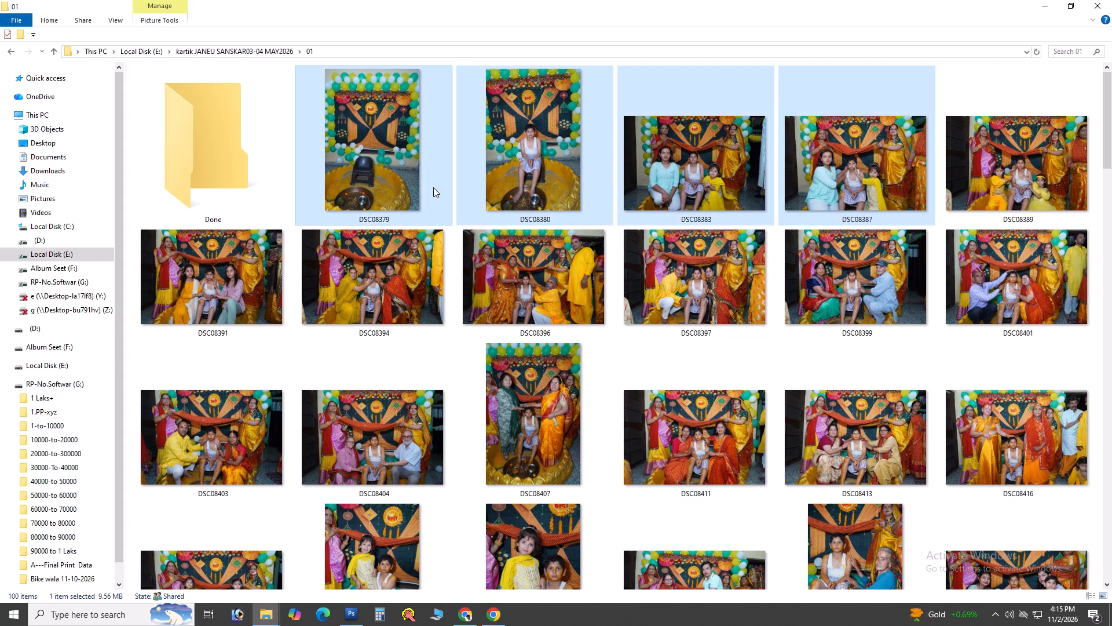
pyautogui.moveTo(408, 181); pyautogui.dragTo(279, 176)
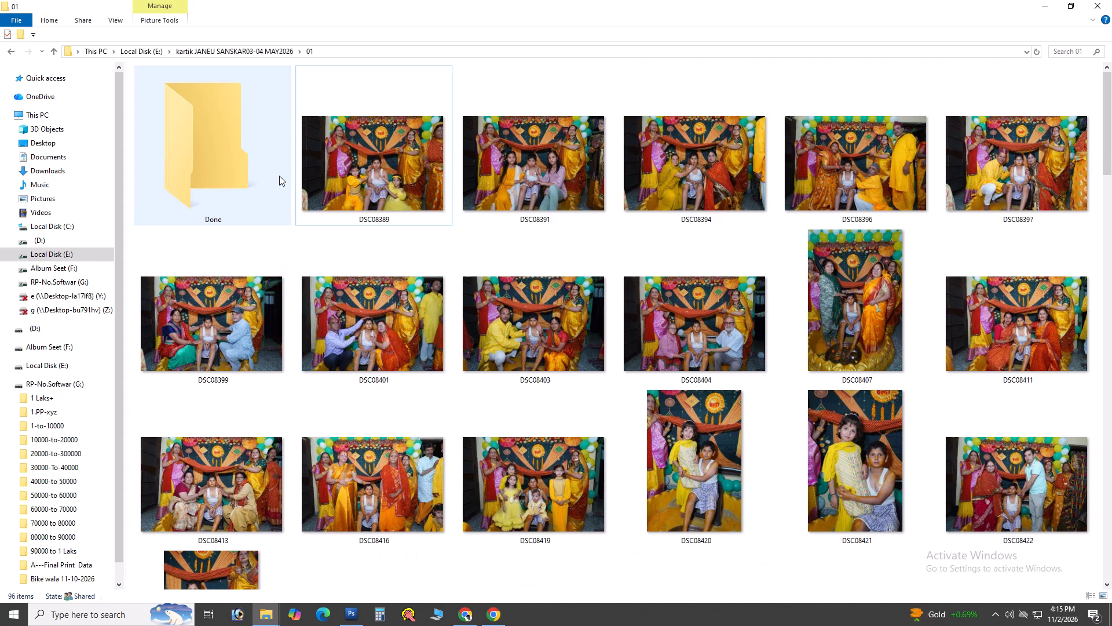
# Select the next four photos in folder 01, DSC08389 through DSC08396.
pyautogui.click(407, 150)
pyautogui.keyDown('shift'); pyautogui.click(960, 158); pyautogui.keyUp('shift')
pyautogui.click(876, 166)
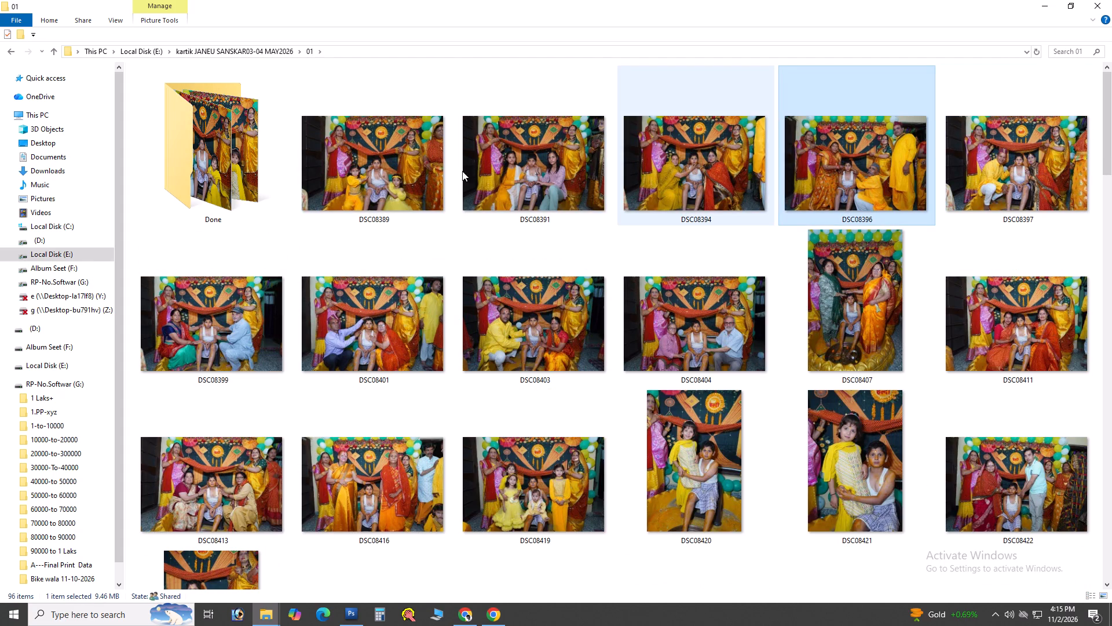
pyautogui.keyDown('shift'); pyautogui.click(400, 171); pyautogui.keyUp('shift')
# Open layout 12 from the birthday --- psd folder in Photoshop and display its layers.
pyautogui.hotkey('alt', 'Tab')
pyautogui.keyDown('alt'); pyautogui.click(744, 306); pyautogui.keyUp('alt')
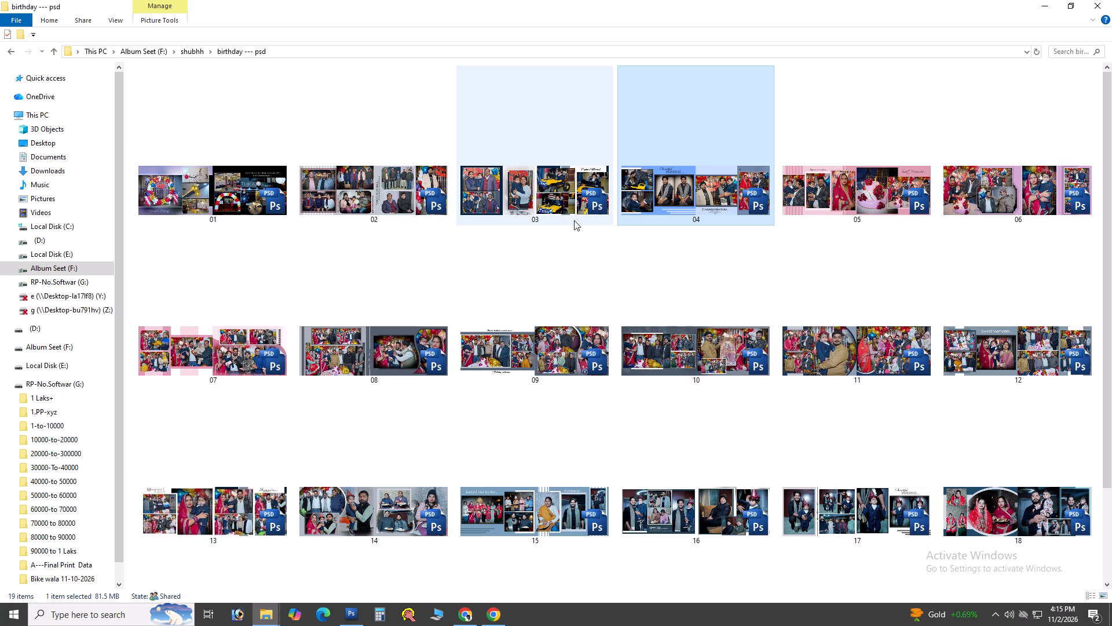
pyautogui.click(431, 199)
pyautogui.moveTo(414, 201); pyautogui.dragTo(391, 201)
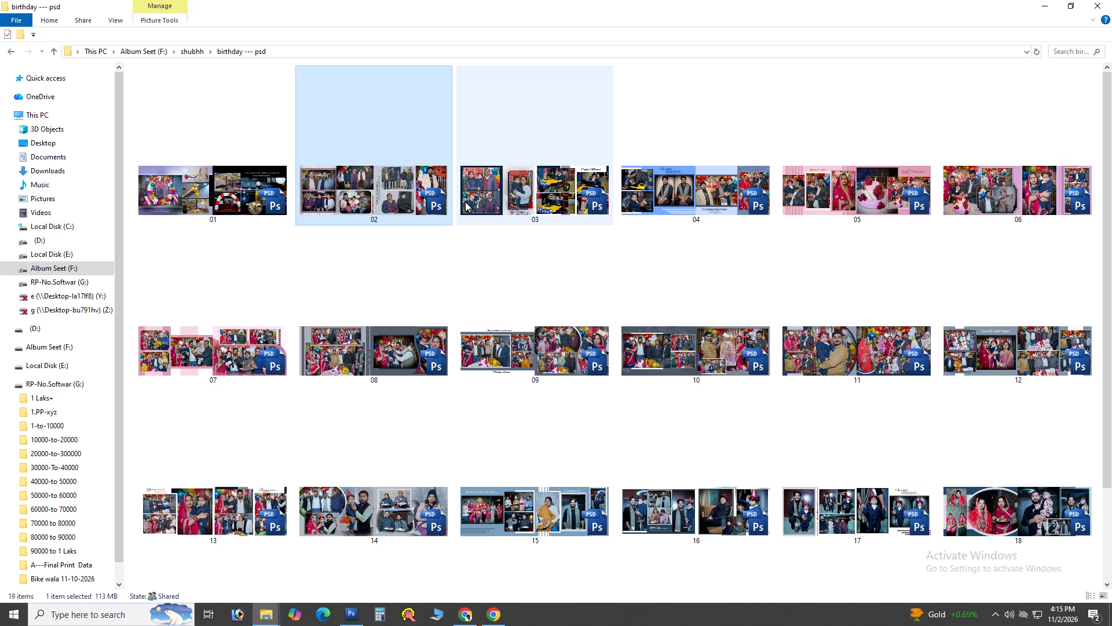
pyautogui.click(1030, 360)
pyautogui.moveTo(993, 352); pyautogui.dragTo(631, 393)
pyautogui.hotkey('alt', 'Tab')
pyautogui.hotkey('alt', 'Tab')
pyautogui.hotkey('alt', 'Tab')
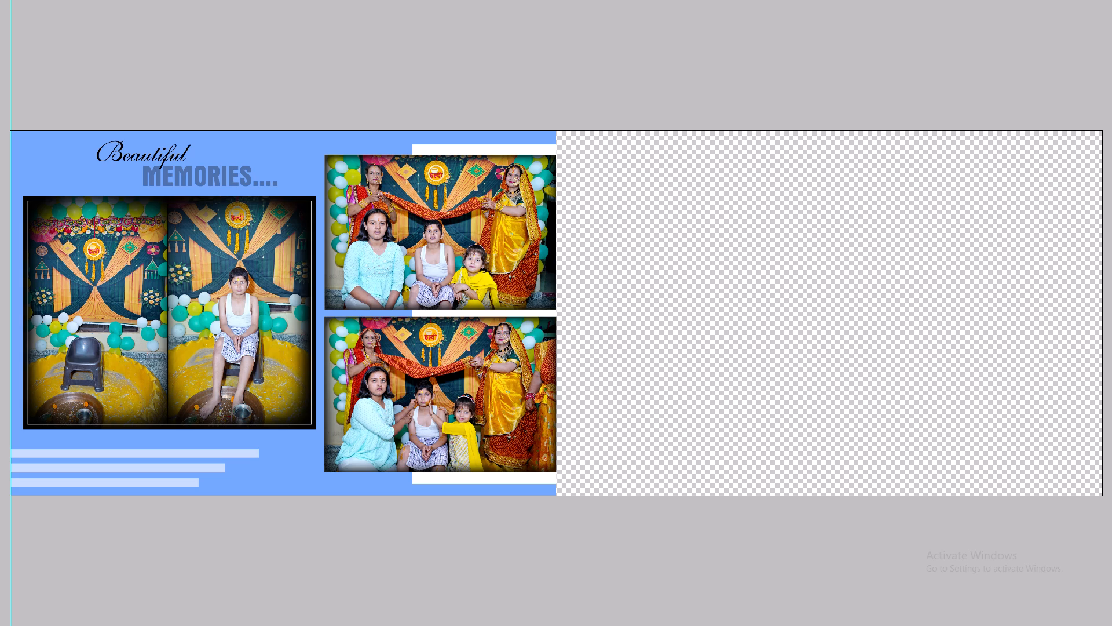
pyautogui.hotkey('ctrl', '0')
pyautogui.hotkey('ctrl', '0')
pyautogui.press('F7')
pyautogui.hotkey('ctrl', '-')
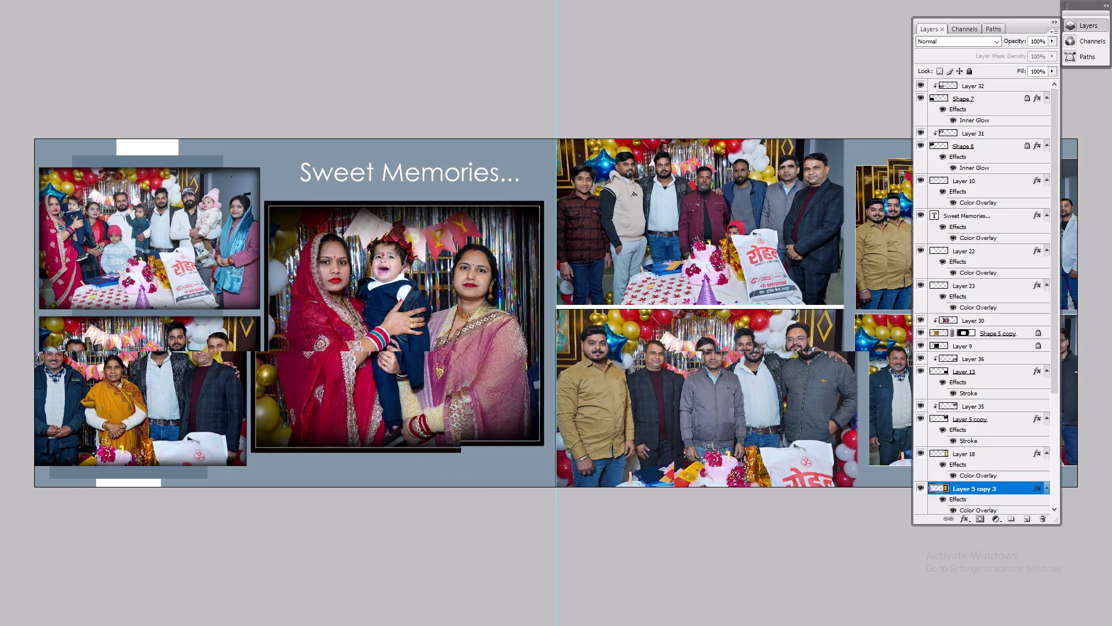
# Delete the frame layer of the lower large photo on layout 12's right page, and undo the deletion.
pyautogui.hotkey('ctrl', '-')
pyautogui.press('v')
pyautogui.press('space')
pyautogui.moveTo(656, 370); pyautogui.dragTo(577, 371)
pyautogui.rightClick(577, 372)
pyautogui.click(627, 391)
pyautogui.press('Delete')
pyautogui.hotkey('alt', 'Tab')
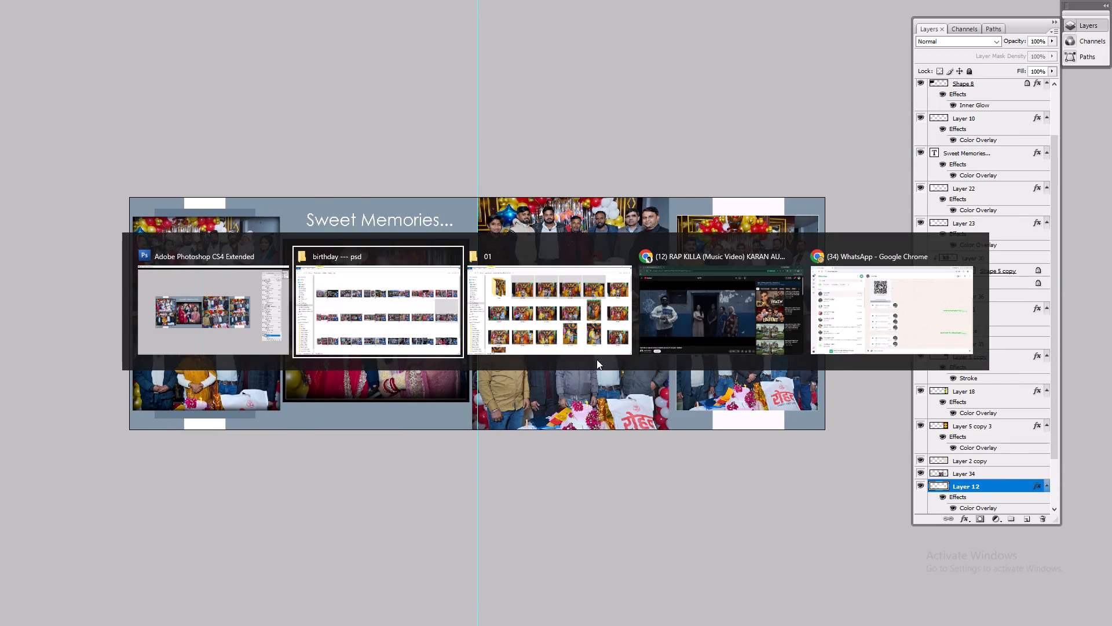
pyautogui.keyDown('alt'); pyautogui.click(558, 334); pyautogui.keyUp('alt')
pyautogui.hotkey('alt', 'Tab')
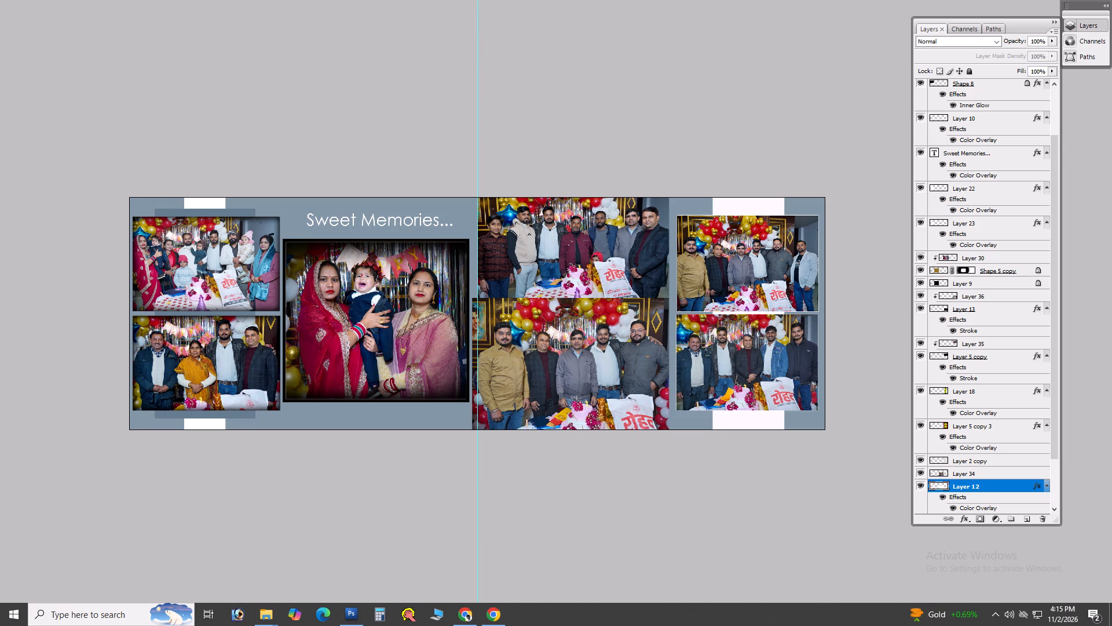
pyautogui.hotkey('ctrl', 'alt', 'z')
# Delete the four placed photos from the right page of layout 12, leaving the empty black frames.
pyautogui.rightClick(566, 363)
pyautogui.click(594, 370)
pyautogui.press('Delete')
pyautogui.rightClick(575, 284)
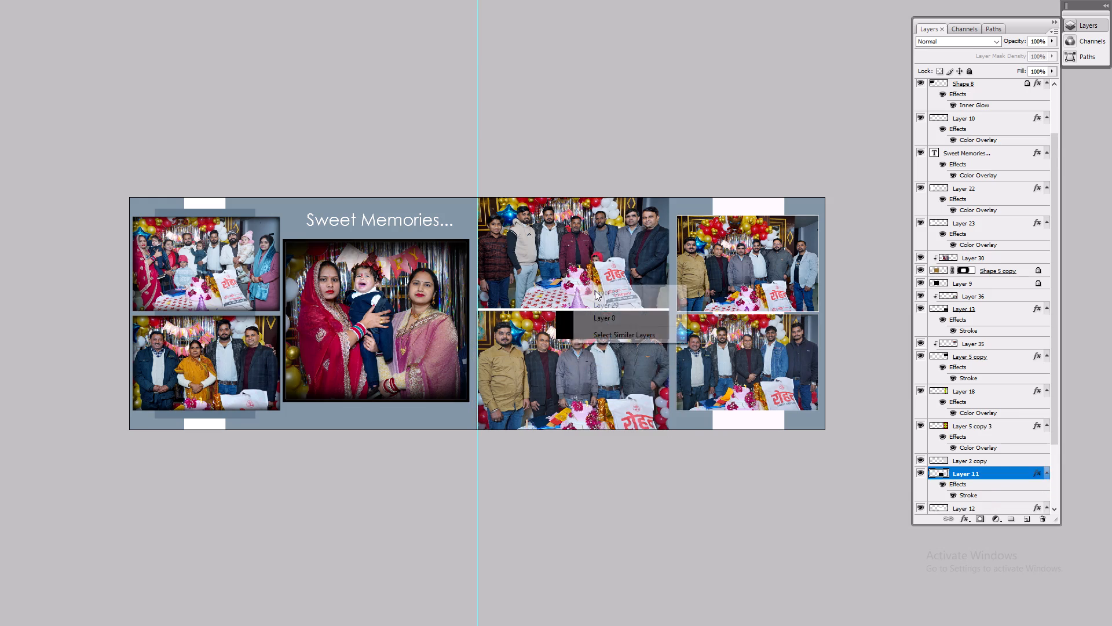
pyautogui.click(595, 290)
pyautogui.press('Delete')
pyautogui.rightClick(750, 275)
pyautogui.click(765, 283)
pyautogui.press('Delete')
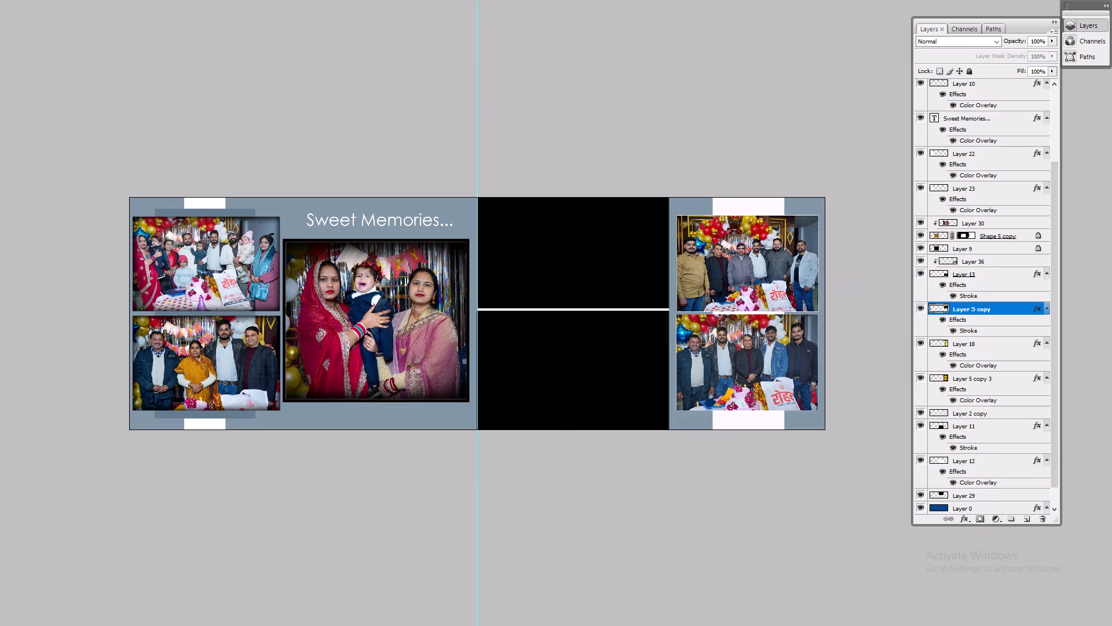
pyautogui.rightClick(726, 381)
pyautogui.click(757, 401)
pyautogui.rightClick(756, 390)
pyautogui.click(770, 394)
pyautogui.press('Delete')
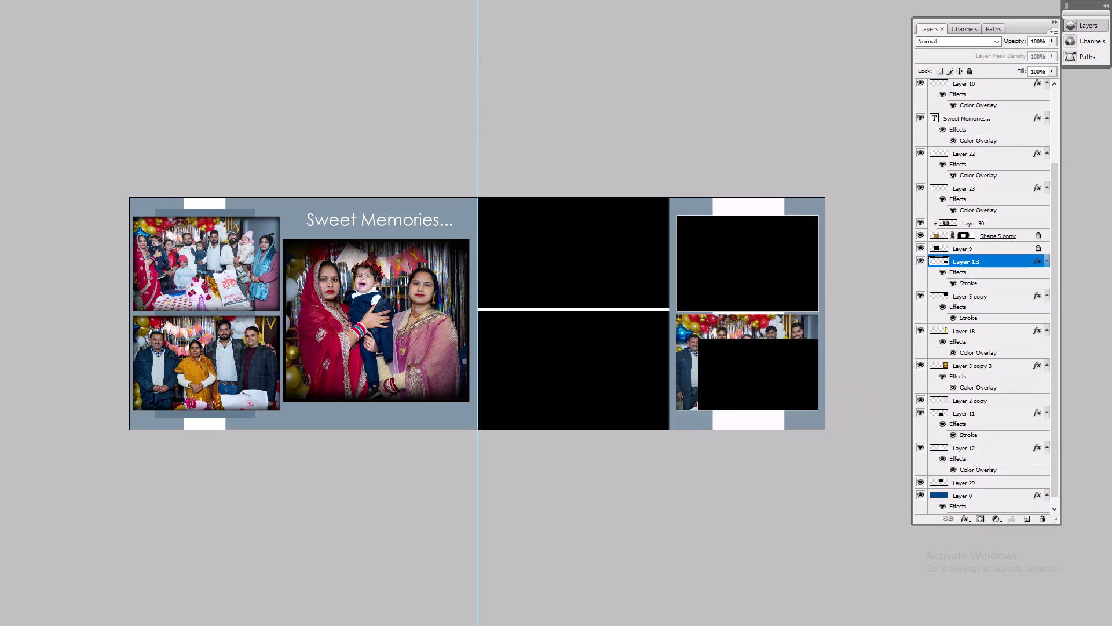
# Select the right-page layers of layout 12 except background Layer 0, and place its window below the 04.psd window.
pyautogui.keyDown('ctrl'); pyautogui.keyDown('alt'); pyautogui.moveTo(589, 164); pyautogui.dragTo(859, 534); pyautogui.keyUp('alt'); pyautogui.keyUp('ctrl')
pyautogui.scroll(-7, 1004, 428)
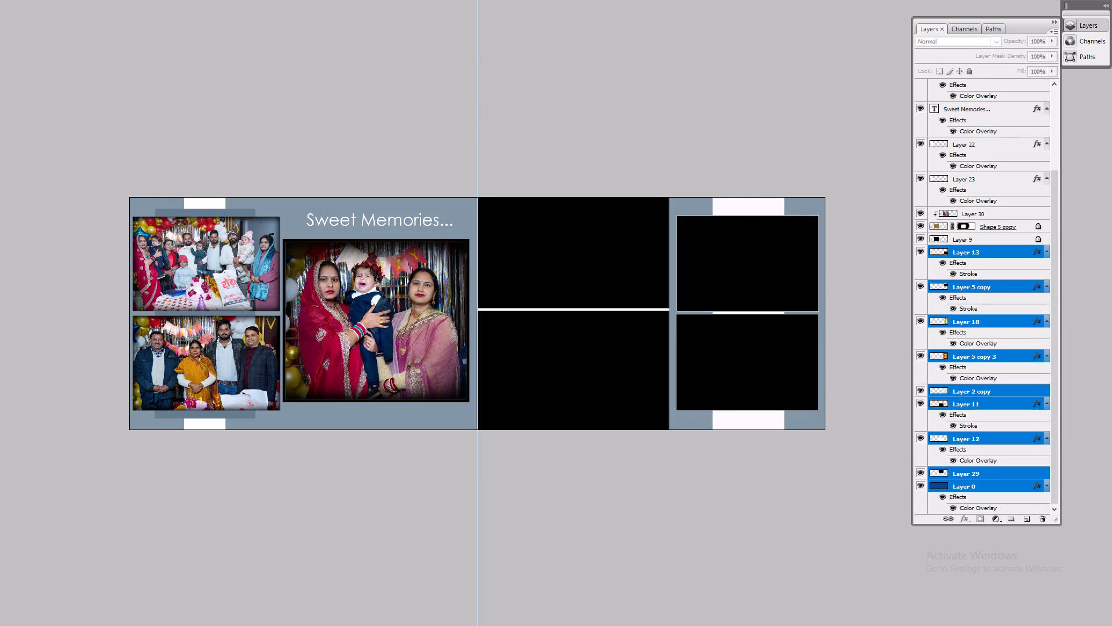
pyautogui.keyDown('ctrl'); pyautogui.click(978, 485); pyautogui.keyUp('ctrl')
pyautogui.moveTo(694, 365); pyautogui.dragTo(709, 366)
pyautogui.press('f')
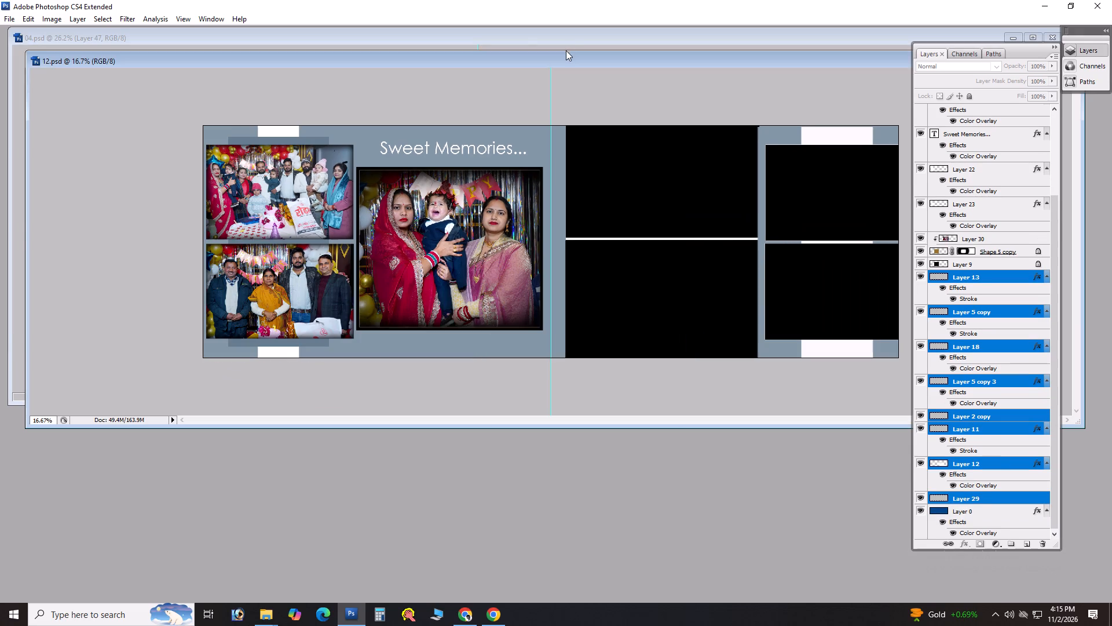
pyautogui.moveTo(570, 50); pyautogui.dragTo(551, 294)
pyautogui.moveTo(550, 304); pyautogui.dragTo(536, 452)
# Stretch background Layer 0 of 04.psd with Free Transform to cover the empty right page.
pyautogui.click(568, 334)
pyautogui.hotkey('ctrl', '-')
pyautogui.hotkey('ctrl', '-')
pyautogui.hotkey('ctrl', '-')
pyautogui.hotkey('ctrl', '-')
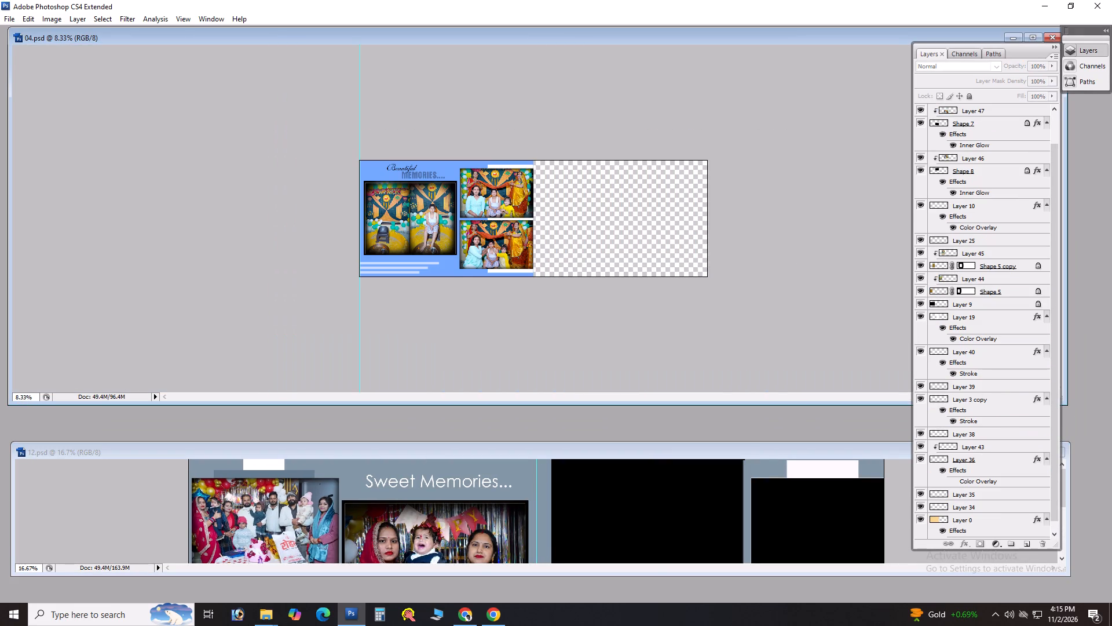
pyautogui.hotkey('ctrl', '+')
pyautogui.rightClick(394, 140)
pyautogui.click(410, 139)
pyautogui.rightClick(403, 145)
pyautogui.click(415, 149)
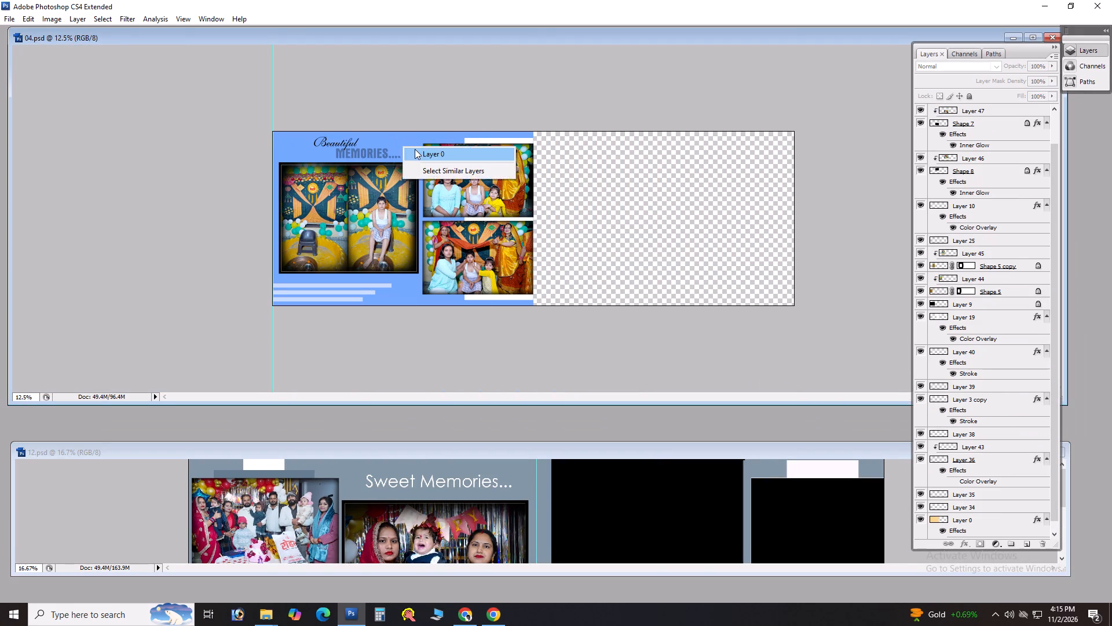
pyautogui.hotkey('ctrl', 't')
pyautogui.keyDown('alt'); pyautogui.keyDown('shift'); pyautogui.moveTo(536, 130); pyautogui.dragTo(542, 128); pyautogui.keyUp('shift'); pyautogui.keyUp('alt')
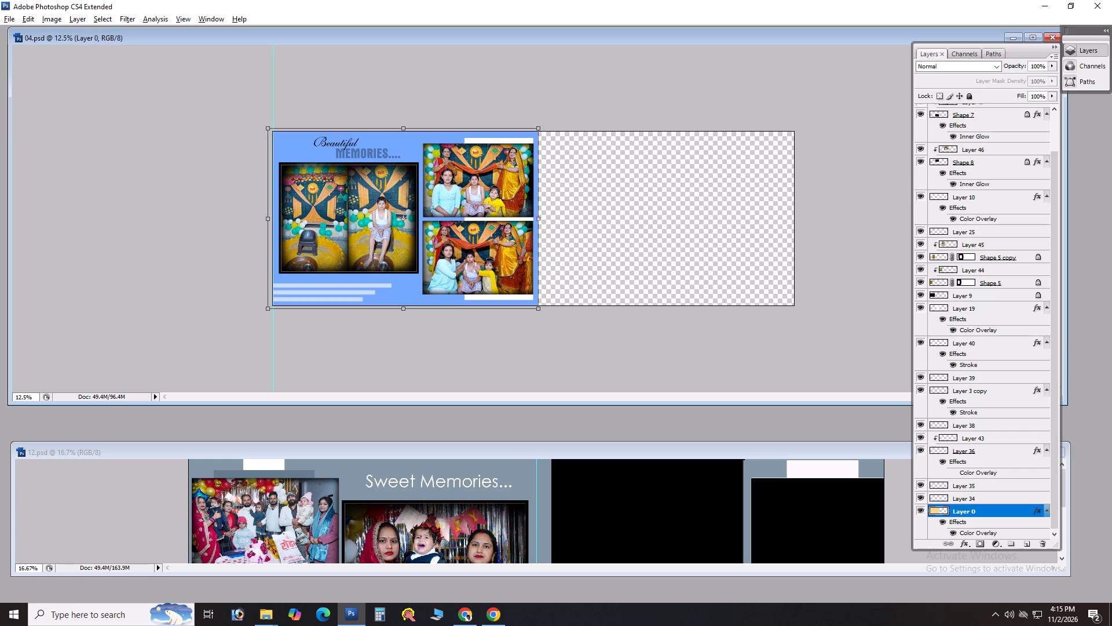
pyautogui.moveTo(540, 227); pyautogui.dragTo(800, 234)
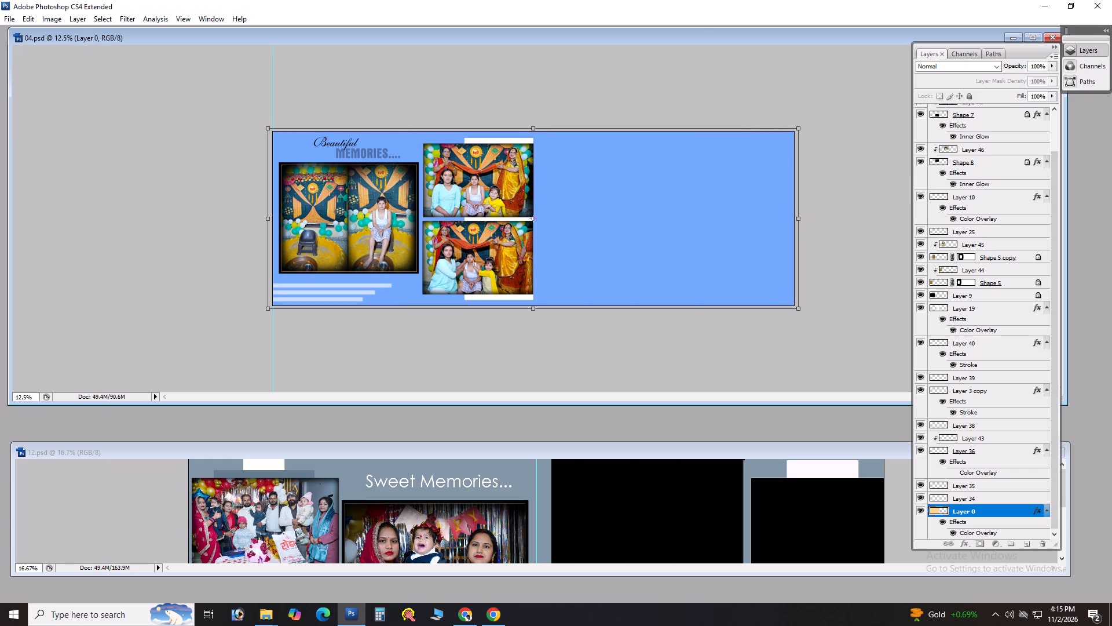
pyautogui.press('Return')
# Copy the selected right-page frame layers from 12.psd into the right page of 04.psd.
pyautogui.click(696, 447)
pyautogui.click(667, 493)
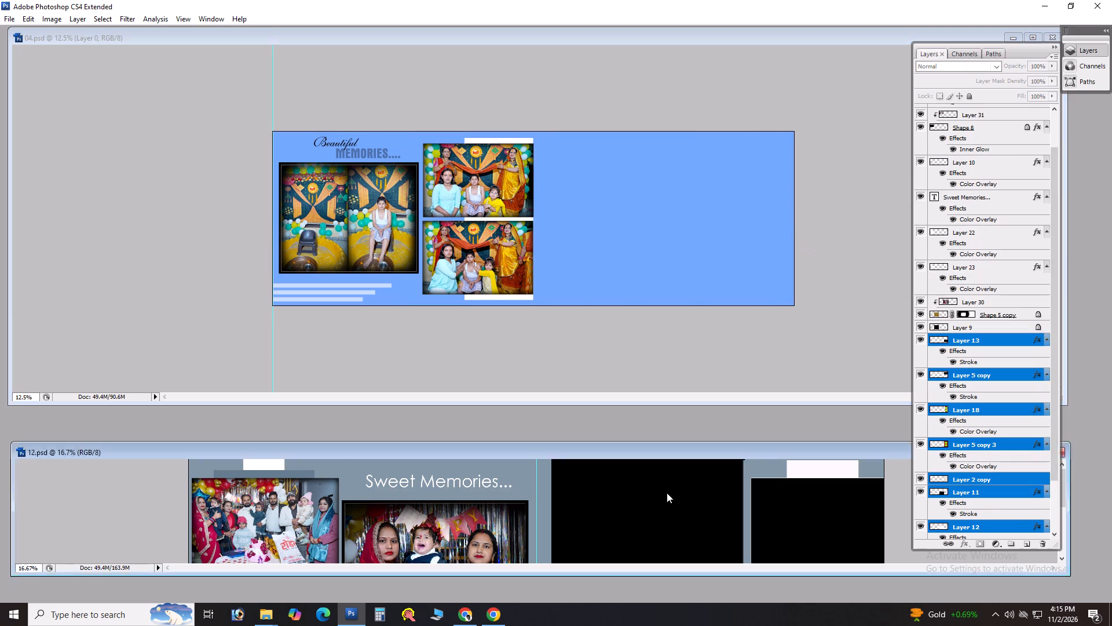
pyautogui.moveTo(657, 527); pyautogui.dragTo(662, 241)
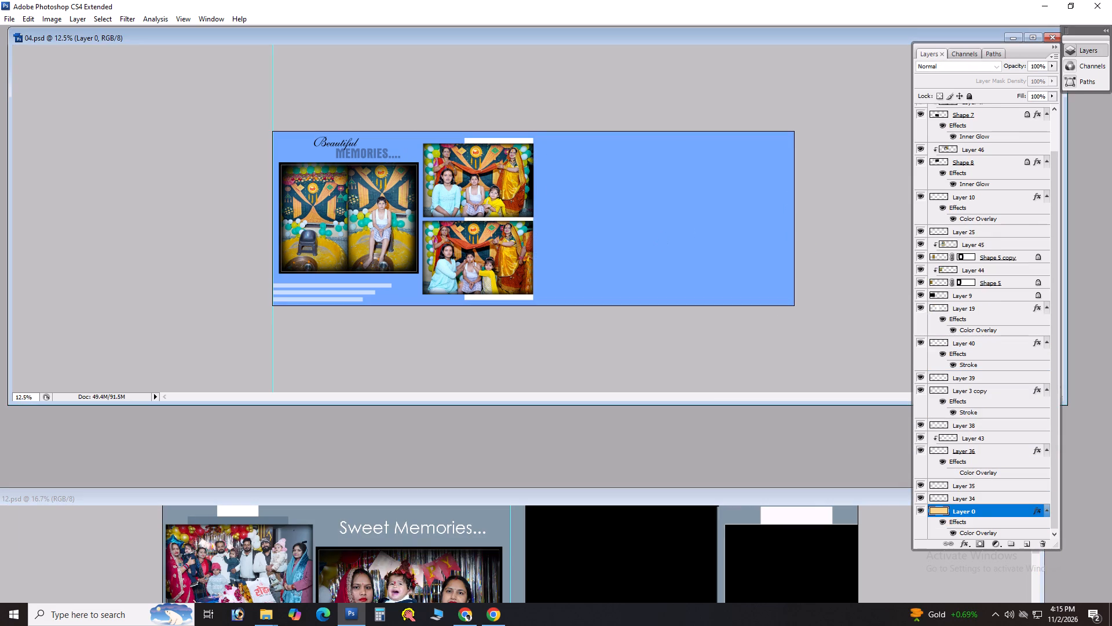
# Close 12.psd without saving its changes and return the 04.psd album spread to full-screen view.
pyautogui.click(623, 529)
pyautogui.hotkey('ctrl', 'w')
pyautogui.press('Tab')
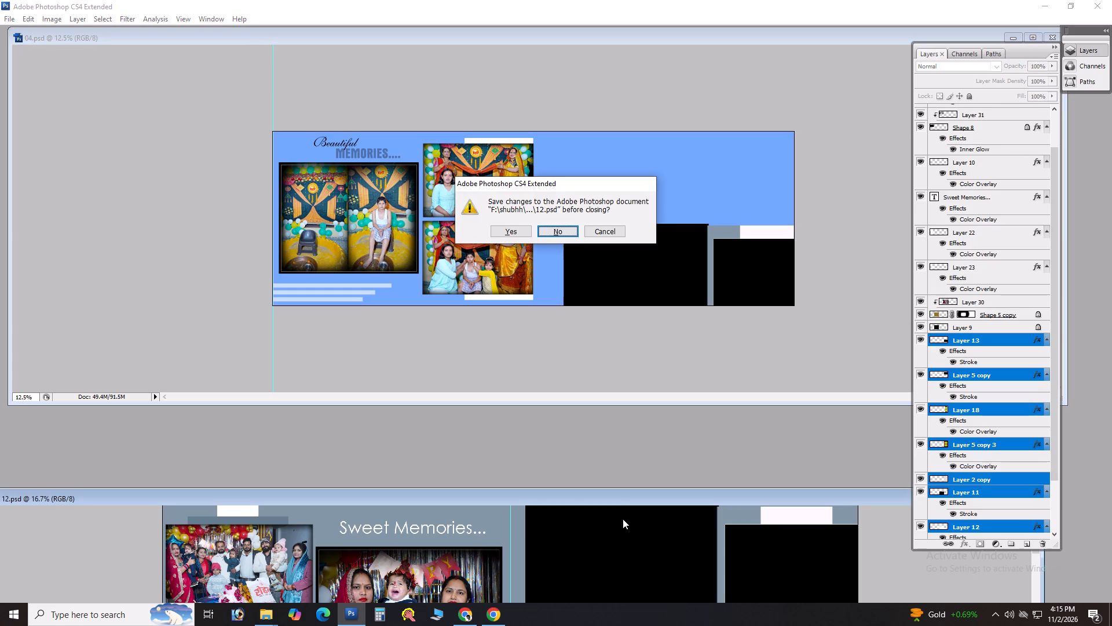
pyautogui.press('space')
pyautogui.press('f')
pyautogui.press('f')
pyautogui.press('f')
# Move the pasted frame layers up to the top of the right page, closing the separately opened haldi group photo.
pyautogui.moveTo(663, 334); pyautogui.dragTo(652, 285)
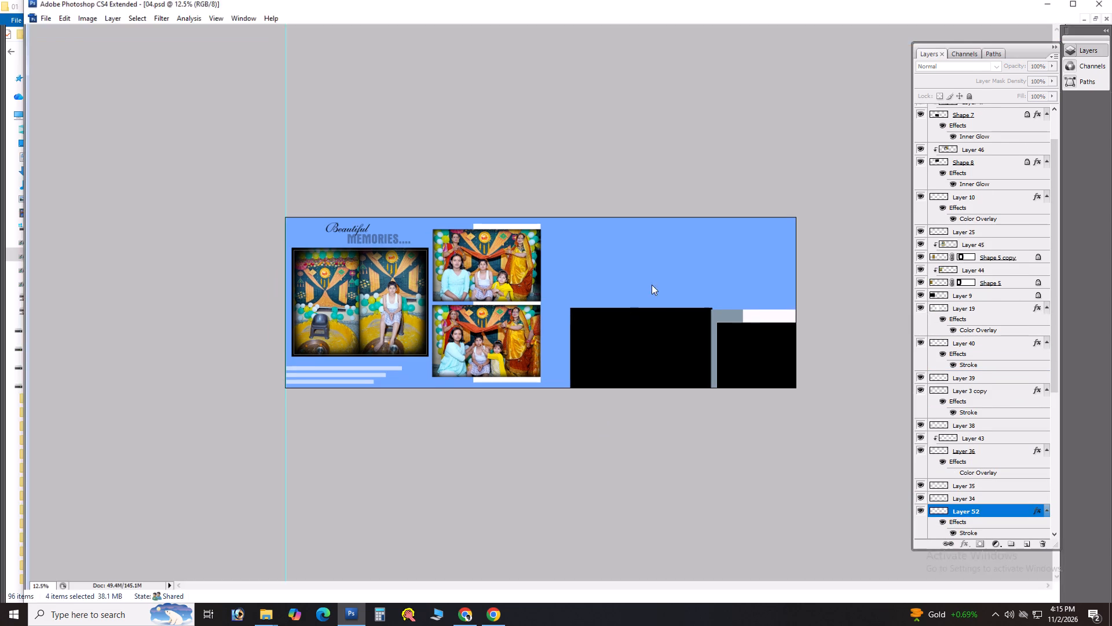
pyautogui.moveTo(652, 285); pyautogui.dragTo(645, 262)
pyautogui.moveTo(634, 312); pyautogui.dragTo(627, 271)
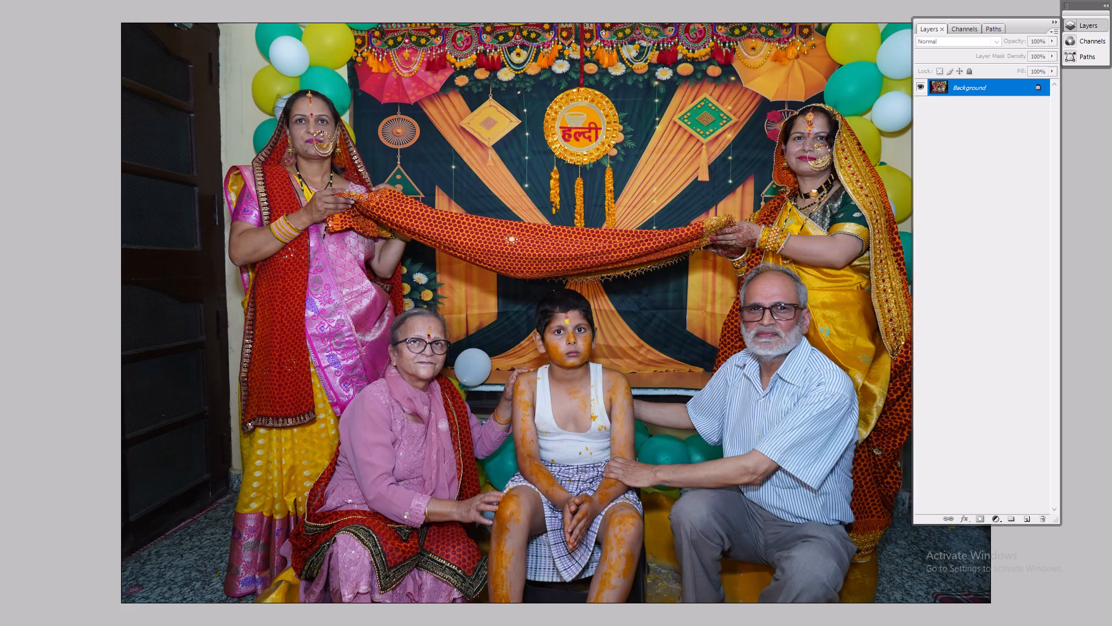
pyautogui.press('space')
pyautogui.click(612, 324)
pyautogui.hotkey('ctrl', 'w')
pyautogui.moveTo(612, 324); pyautogui.dragTo(592, 270)
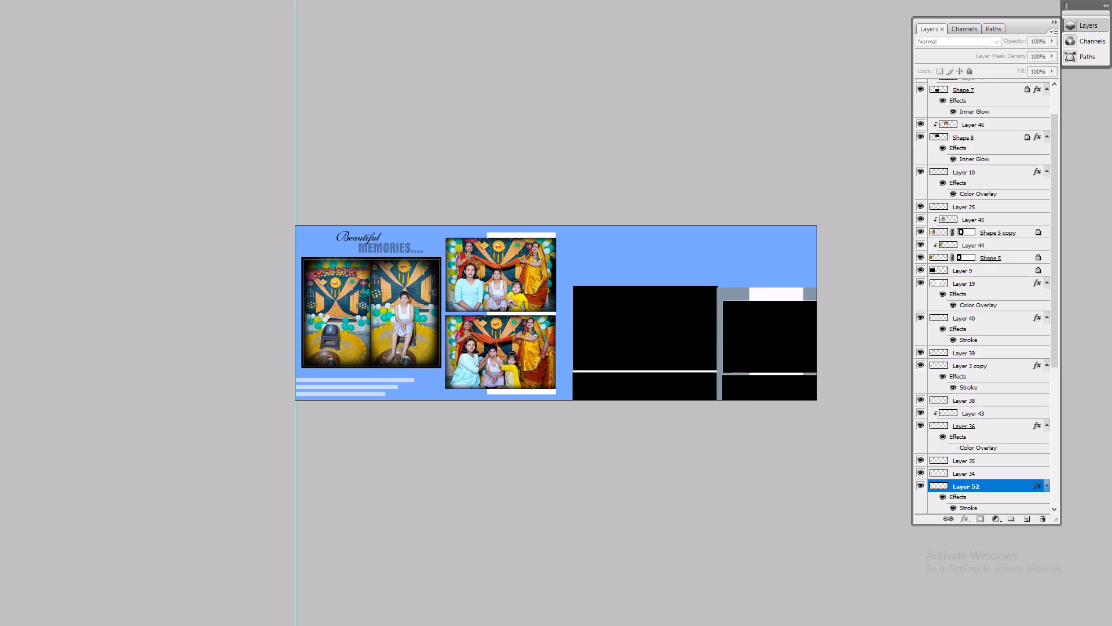
pyautogui.moveTo(592, 270); pyautogui.dragTo(588, 232)
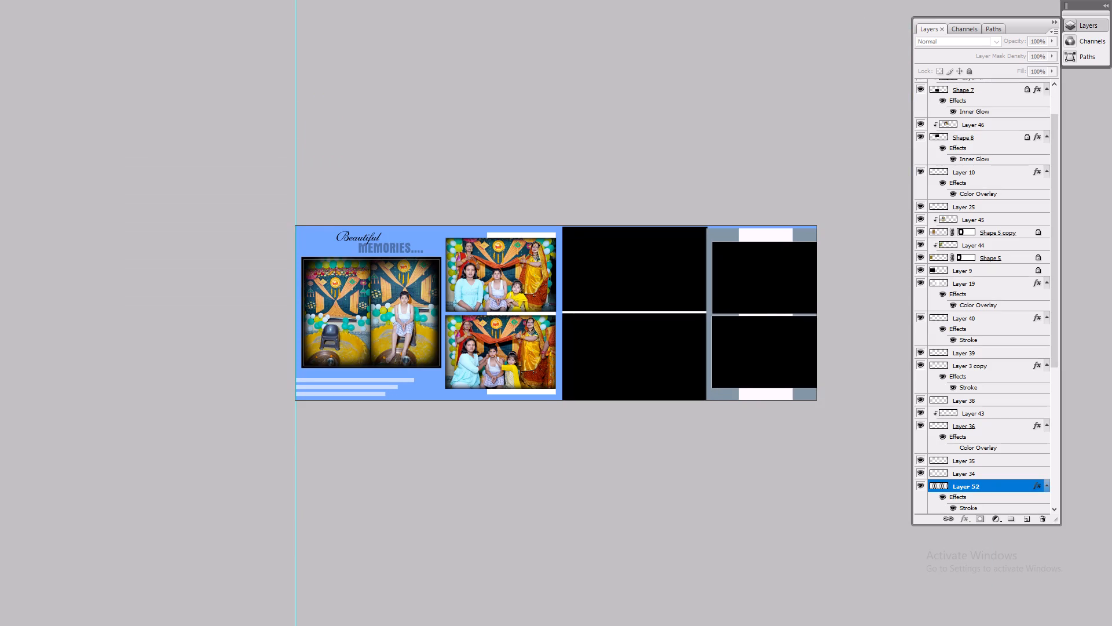
# Show the rulers and move the vertical guide from the left page edge to the spread's centre at about 18.
pyautogui.hotkey('ctrl', '0')
pyautogui.hotkey('ctrl', 'r')
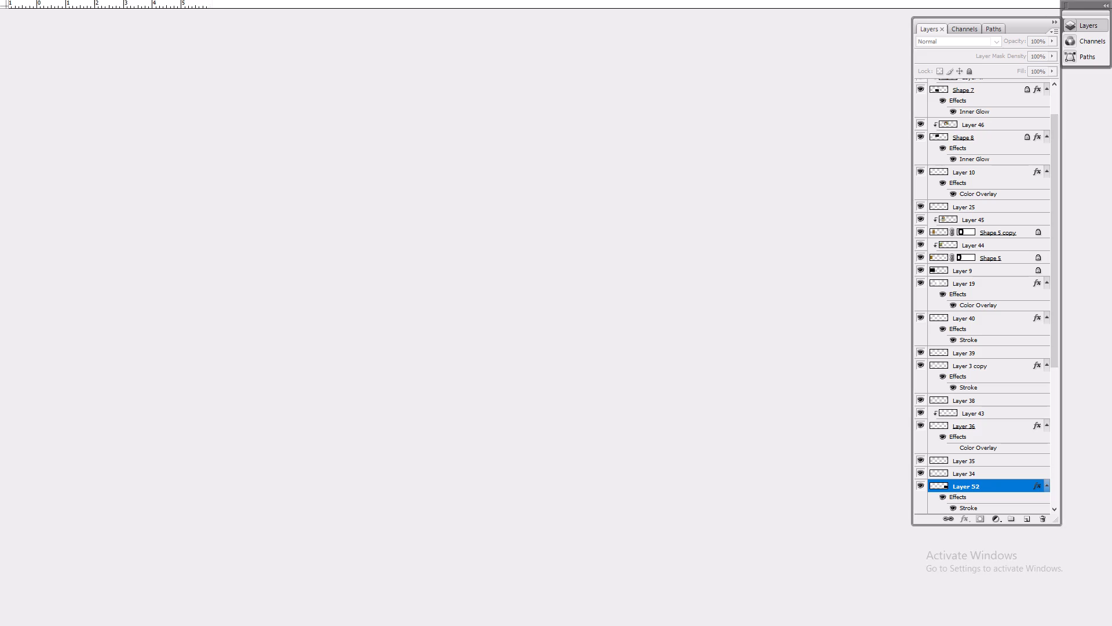
pyautogui.moveTo(36, 130); pyautogui.dragTo(522, 123)
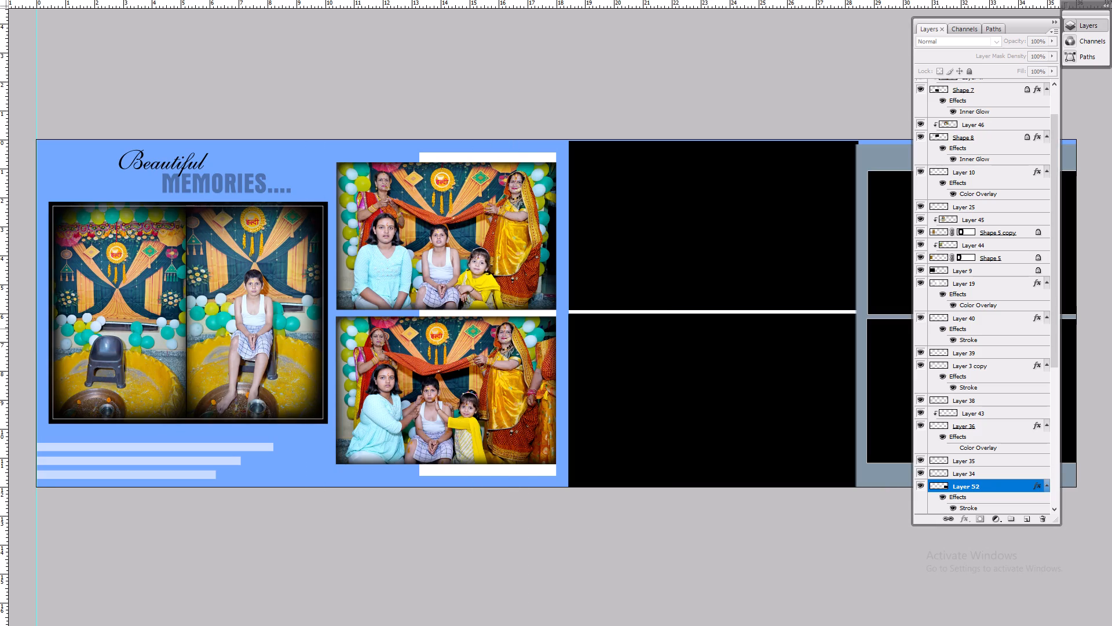
pyautogui.moveTo(522, 123); pyautogui.dragTo(557, 138)
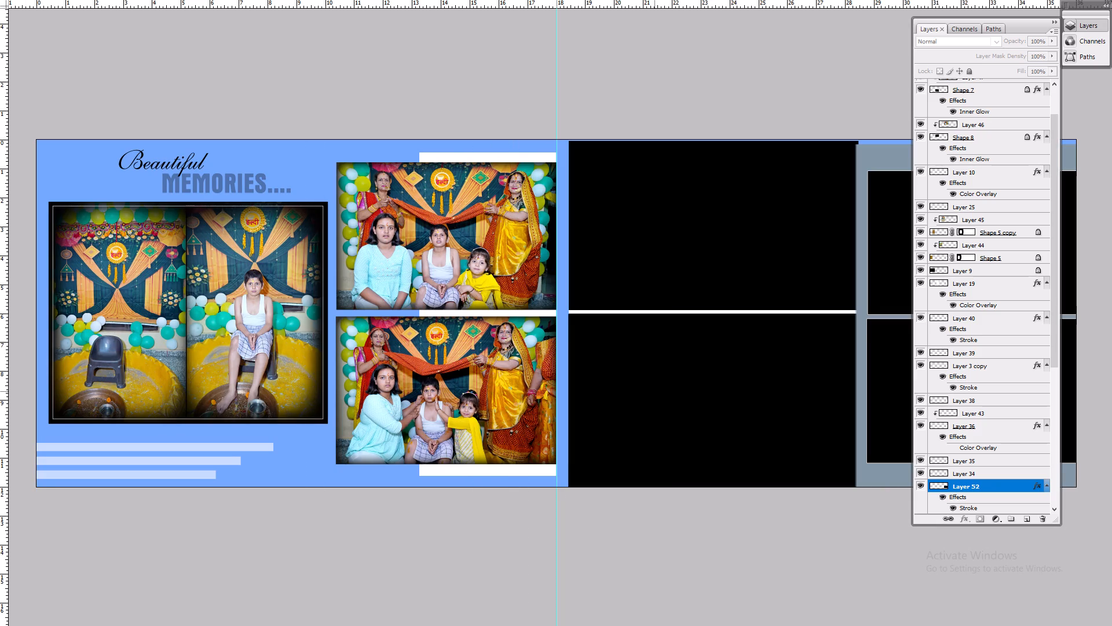
# Nudge the pasted frame layers up and to the left, closer to the spread's centre guide.
pyautogui.hotkey('ctrl', '-')
pyautogui.press('v')
pyautogui.hotkey('shift', 'Up')
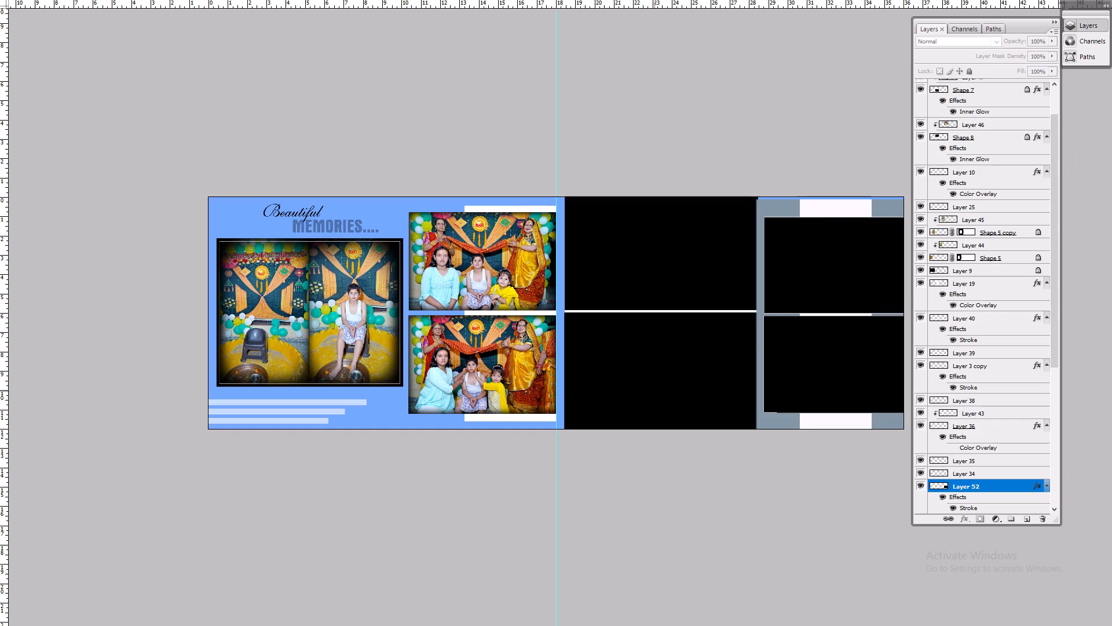
pyautogui.hotkey('shift', 'Left')
pyautogui.hotkey('shift', 'Left')
pyautogui.hotkey('shift', 'Up')
pyautogui.hotkey('shift', 'Up')
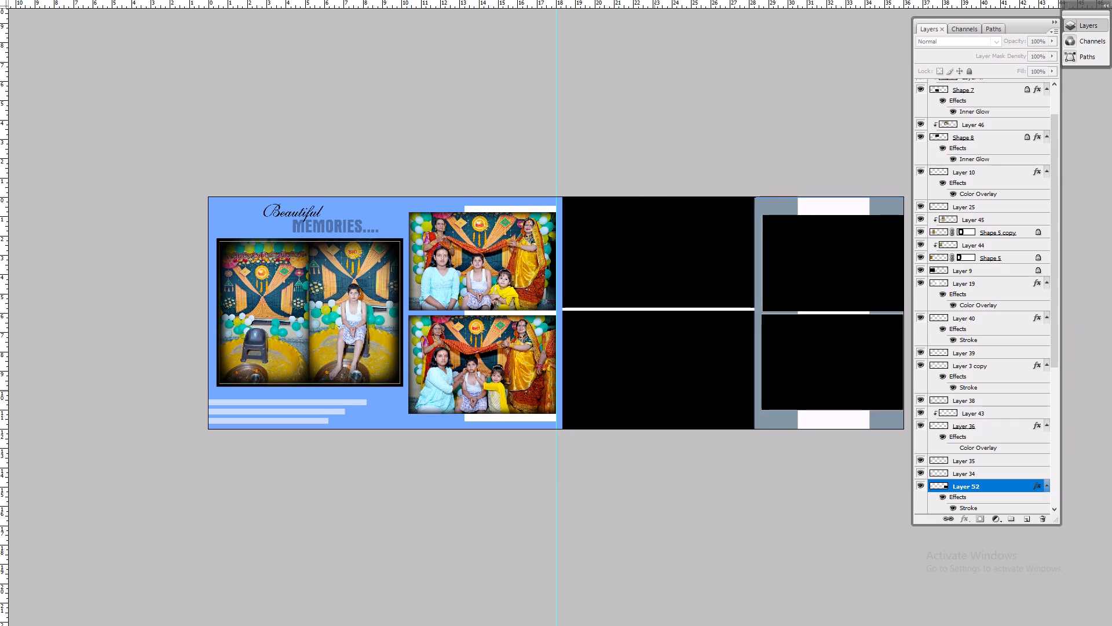
pyautogui.press('Tab')
pyautogui.press('Tab')
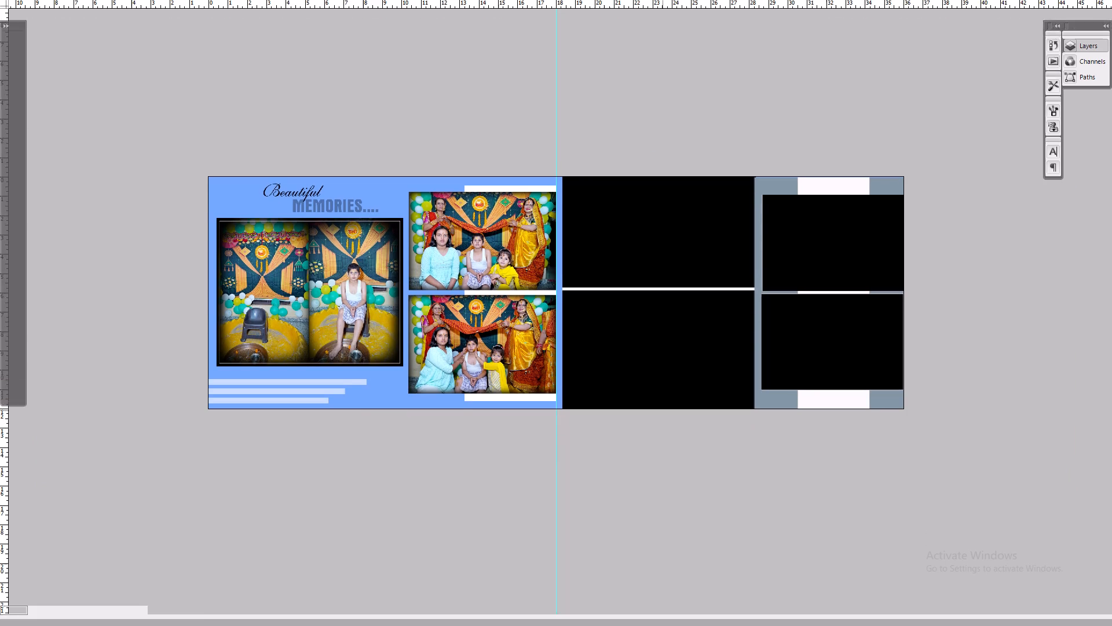
# Hide the rulers and nudge the frame layers further left, against the centre guide, leaving a margin at the page's outer edge.
pyautogui.hotkey('ctrl', 'space')
pyautogui.hotkey('ctrl', 'space')
pyautogui.hotkey('ctrl', 'space')
pyautogui.hotkey('ctrl', 'space')
pyautogui.hotkey('ctrl', 'space')
pyautogui.hotkey('ctrl', 'space')
pyautogui.hotkey('ctrl', 'space')
pyautogui.hotkey('ctrl', 'space')
pyautogui.hotkey('ctrl', 'space')
pyautogui.hotkey('ctrl', 'space')
pyautogui.keyDown('ctrl'); pyautogui.moveTo(769, 198); pyautogui.dragTo(1077, 278); pyautogui.keyUp('ctrl')
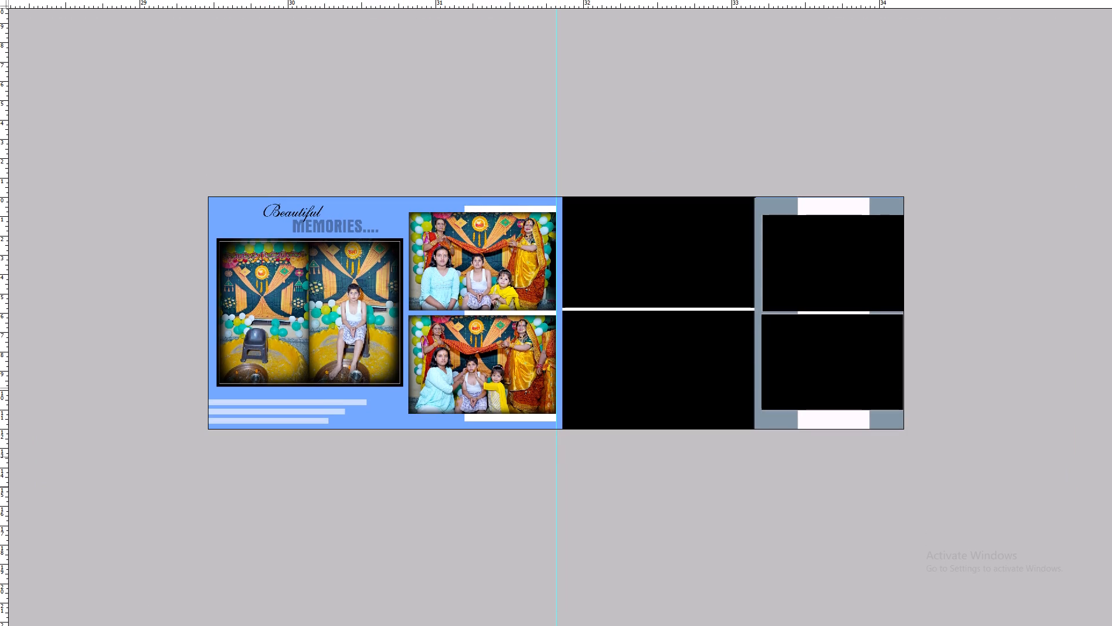
pyautogui.press('space')
pyautogui.press('space')
pyautogui.press('space')
pyautogui.press('space')
pyautogui.press('space')
pyautogui.press('space')
pyautogui.press('space')
pyautogui.press('space')
pyautogui.press('space')
pyautogui.press('space')
pyautogui.press('space')
pyautogui.press('space')
pyautogui.press('space')
pyautogui.press('space')
pyautogui.press('space')
pyautogui.press('space')
pyautogui.press('space')
pyautogui.press('space')
pyautogui.press('space')
pyautogui.press('space')
pyautogui.moveTo(938, 226); pyautogui.dragTo(506, 305)
pyautogui.hotkey('ctrl', 'r')
pyautogui.hotkey('shift', 'Left')
pyautogui.hotkey('shift', 'Left')
pyautogui.hotkey('shift', 'Left')
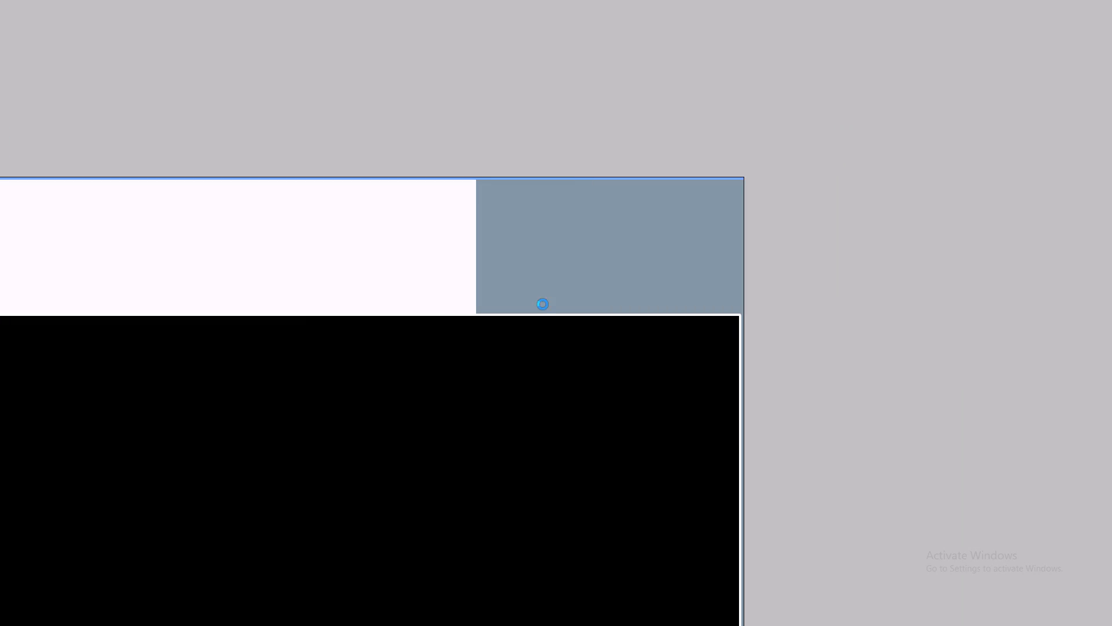
pyautogui.hotkey('shift', 'Left')
pyautogui.hotkey('shift', 'Left')
pyautogui.press('Up')
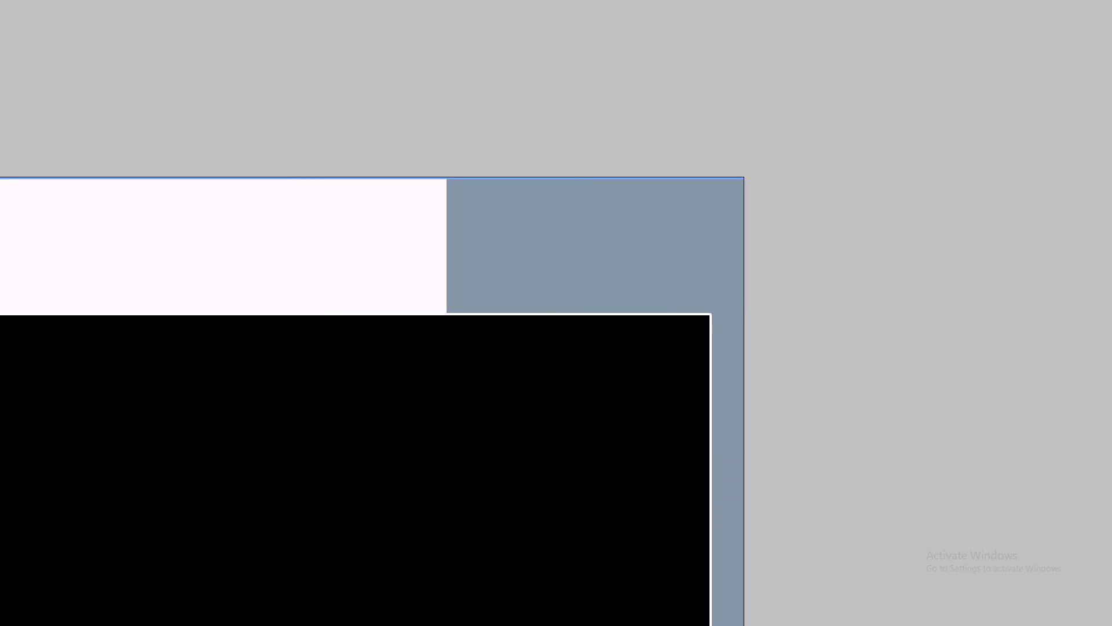
# Fine-nudge the frame layers up so the grey backing meets the page's top edge.
pyautogui.hotkey('ctrl', 'space')
pyautogui.hotkey('ctrl', 'space')
pyautogui.hotkey('ctrl', 'space')
pyautogui.hotkey('ctrl', 'space')
pyautogui.hotkey('ctrl', 'space')
pyautogui.hotkey('ctrl', 'space')
pyautogui.hotkey('ctrl', 'space')
pyautogui.hotkey('ctrl', 'space')
pyautogui.hotkey('ctrl', 'space')
pyautogui.hotkey('ctrl', 'space')
pyautogui.hotkey('ctrl', 'space')
pyautogui.hotkey('ctrl', 'space')
pyautogui.hotkey('ctrl', 'space')
pyautogui.hotkey('ctrl', 'space')
pyautogui.keyDown('ctrl'); pyautogui.moveTo(637, 171); pyautogui.dragTo(787, 257); pyautogui.keyUp('ctrl')
pyautogui.press('Up')
pyautogui.press('Up')
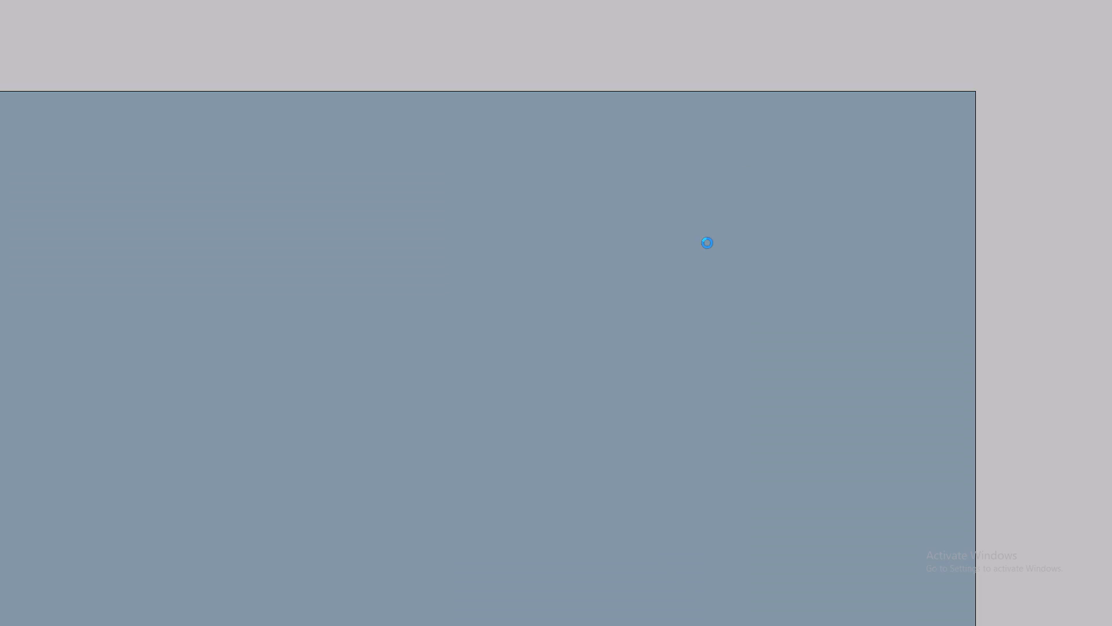
pyautogui.hotkey('ctrl', '0')
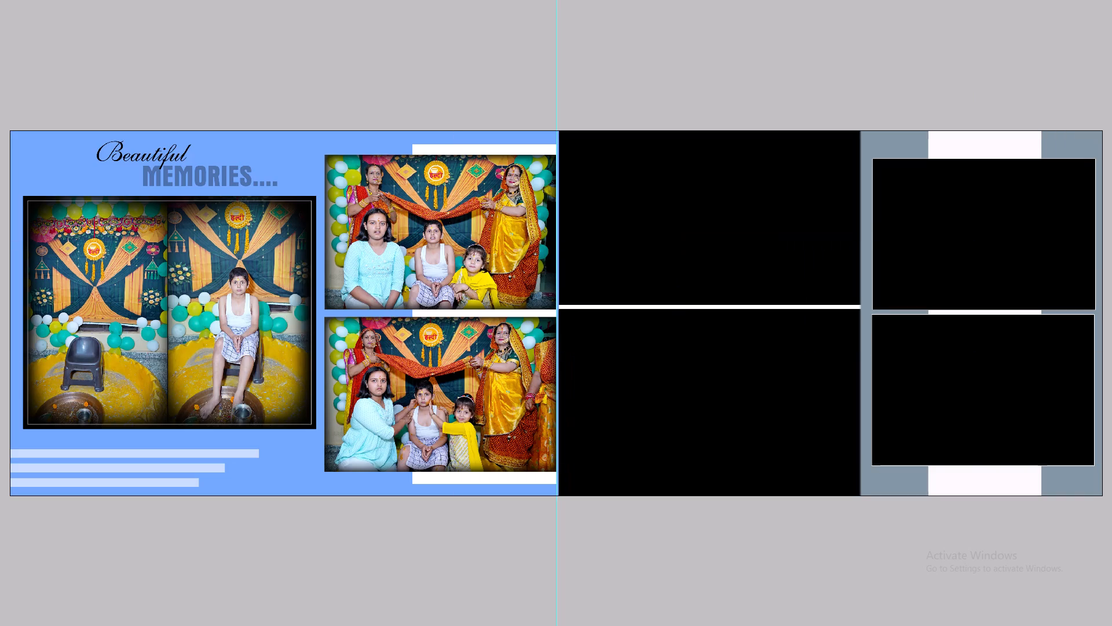
pyautogui.hotkey('ctrl', '0')
pyautogui.hotkey('ctrl', '-')
pyautogui.press('v')
# Open photo DSC08389 from the 01 folder in Photoshop.
pyautogui.hotkey('alt', 'Tab')
pyautogui.keyDown('alt'); pyautogui.click(422, 298); pyautogui.keyUp('alt')
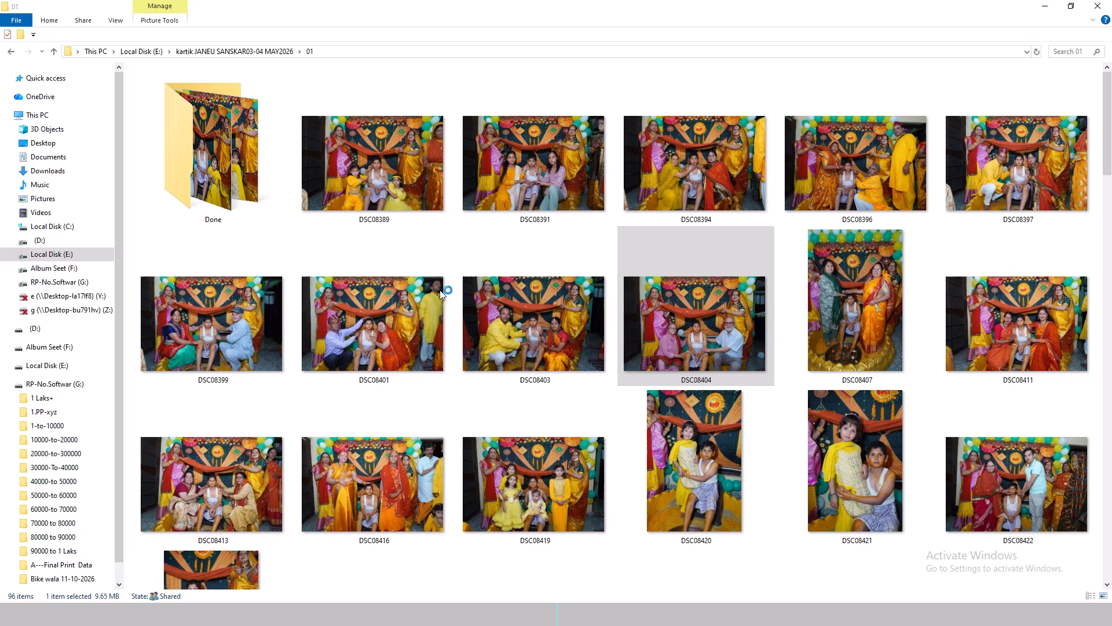
pyautogui.click(407, 183)
pyautogui.moveTo(359, 185); pyautogui.dragTo(664, 361)
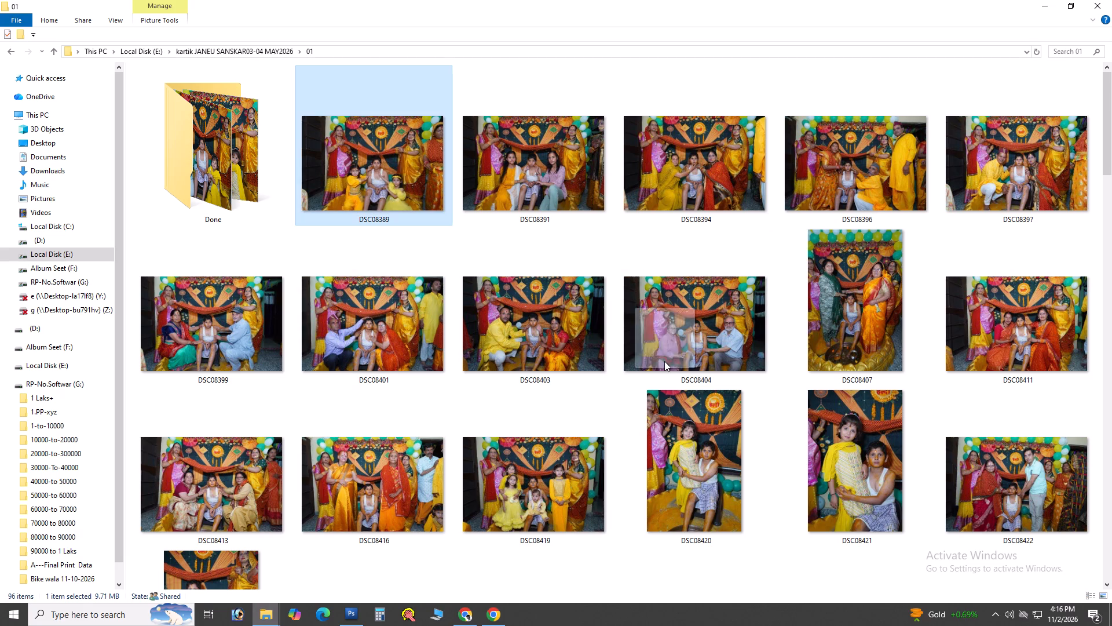
pyautogui.moveTo(664, 361); pyautogui.dragTo(756, 319)
pyautogui.hotkey('alt', 'Tab')
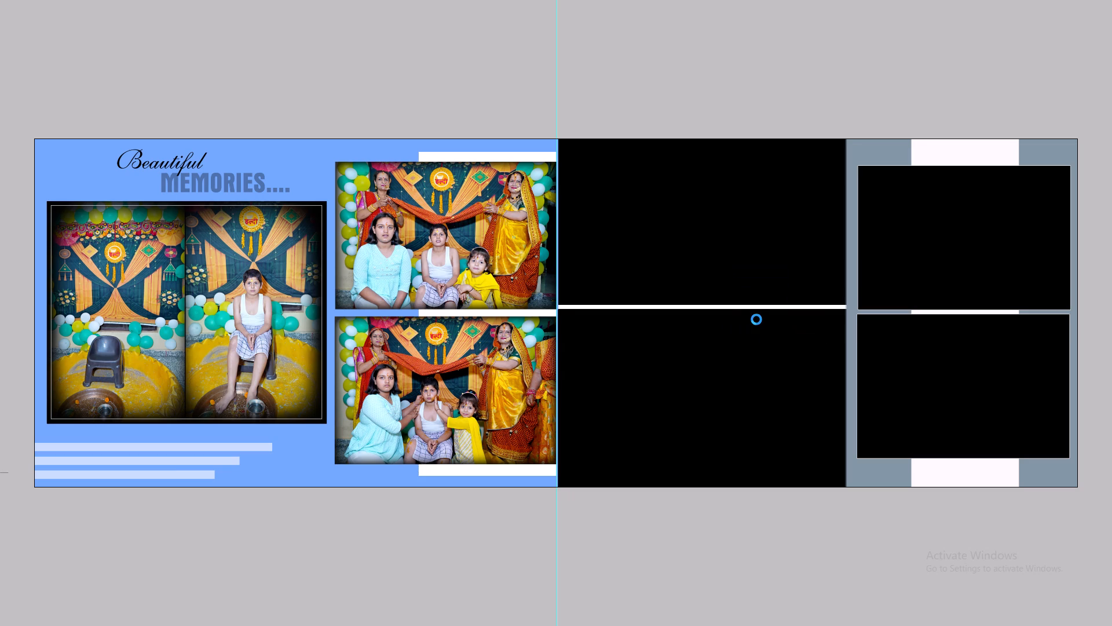
# Run the brightening action on the opened haldi photo, deselect, and apply Levels.
pyautogui.press('F6')
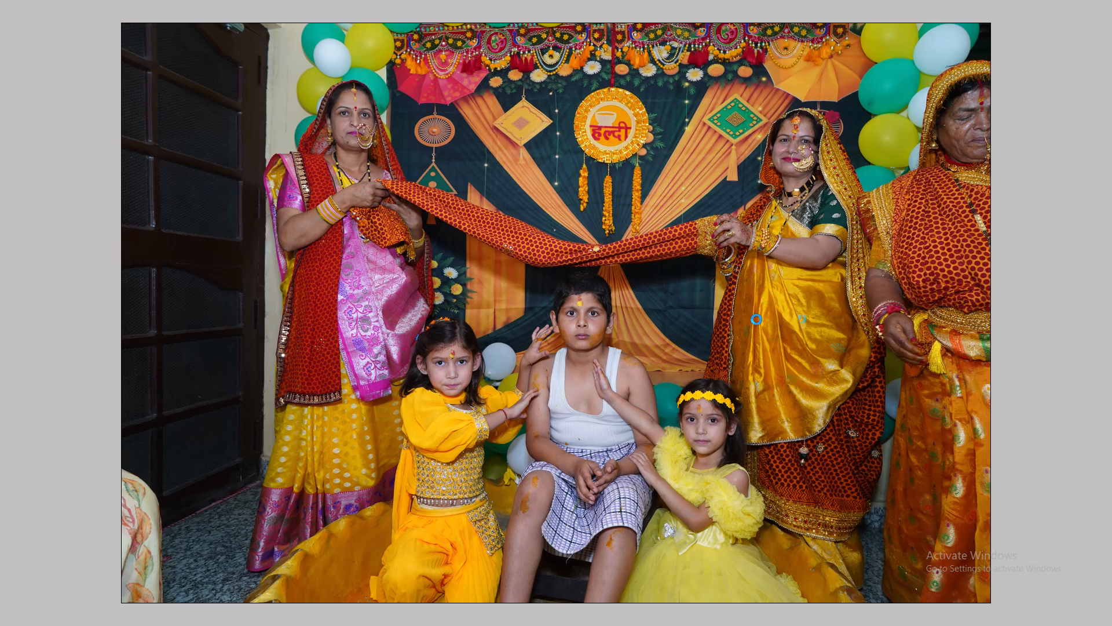
pyautogui.hotkey('ctrl', 'd')
pyautogui.hotkey('ctrl', '0')
pyautogui.hotkey('alt', 'i')
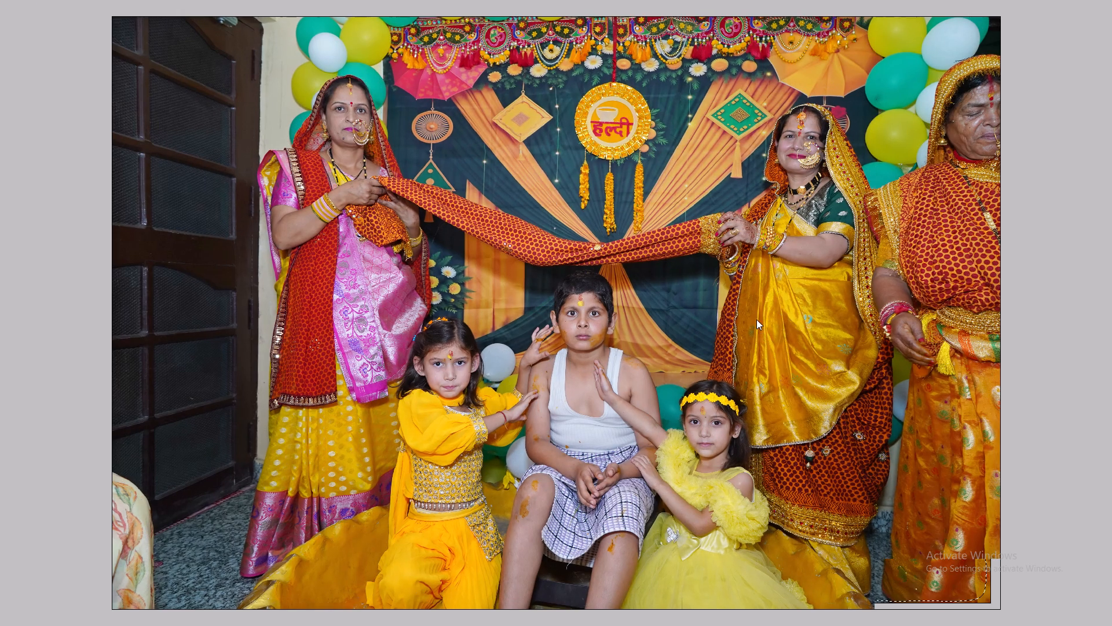
pyautogui.hotkey('alt', 'a')
pyautogui.hotkey('alt', 'l')
pyautogui.press('Return')
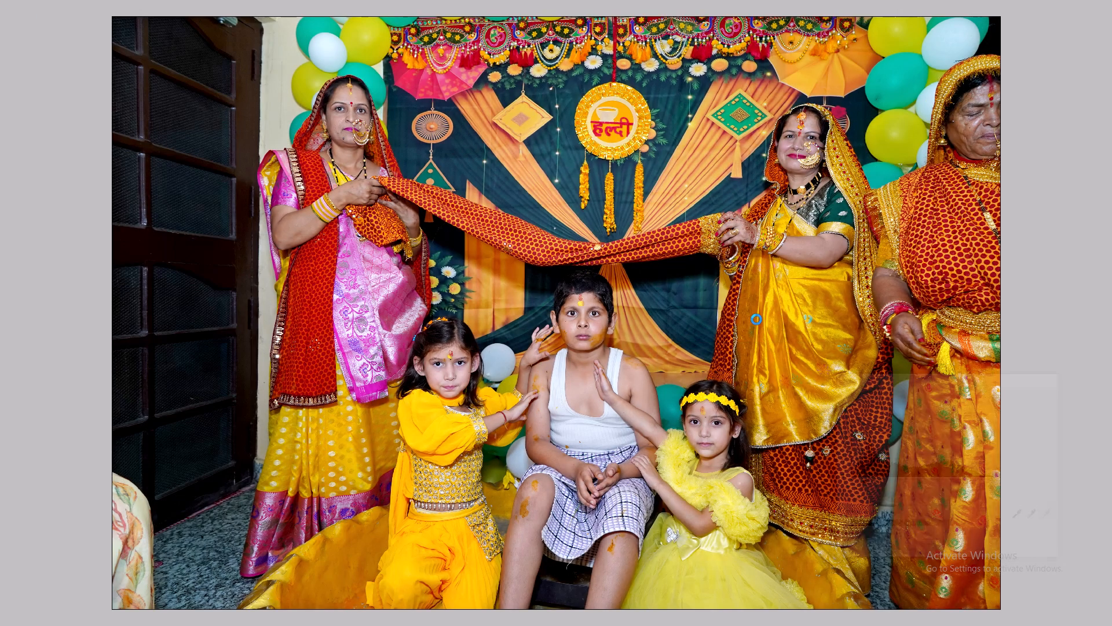
# Apply Channel Mixer to the photo and fade the adjustment to 40%.
pyautogui.hotkey('alt', 'i')
pyautogui.hotkey('alt', 'a')
pyautogui.hotkey('alt', 'x')
pyautogui.press('Return')
pyautogui.hotkey('ctrl', 'shift', 'f')
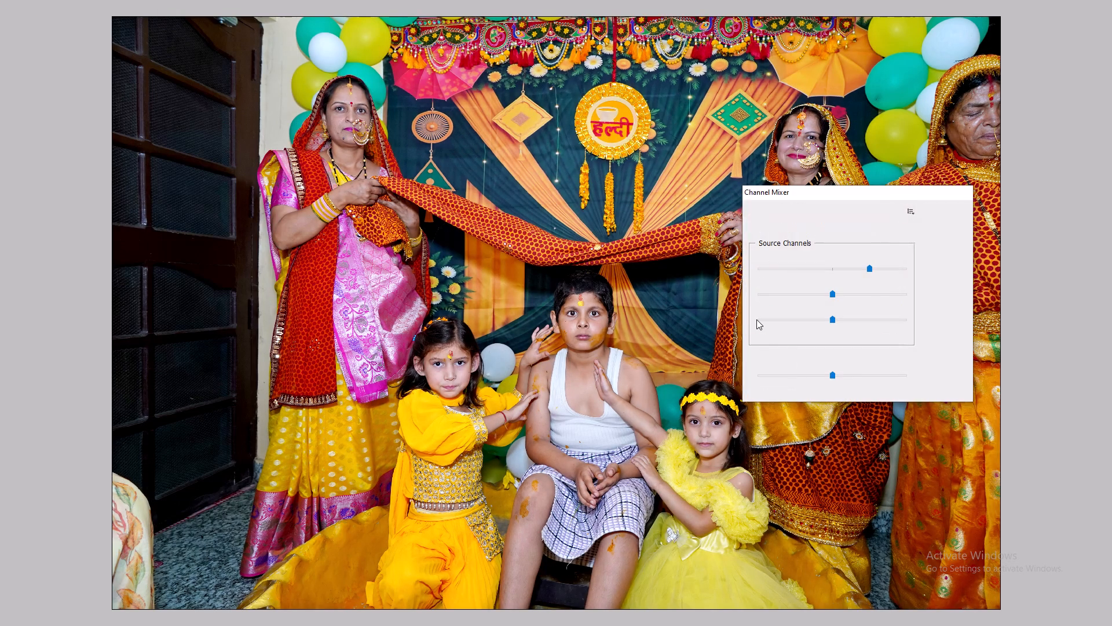
pyautogui.write('40')
pyautogui.press('Return')
# Cut the whole corrected photo to the clipboard and close its document, returning to the album spread.
pyautogui.hotkey('ctrl', 'a')
pyautogui.hotkey('ctrl', '0')
pyautogui.hotkey('ctrl', 'x')
pyautogui.hotkey('ctrl', 'w')
pyautogui.press('Tab')
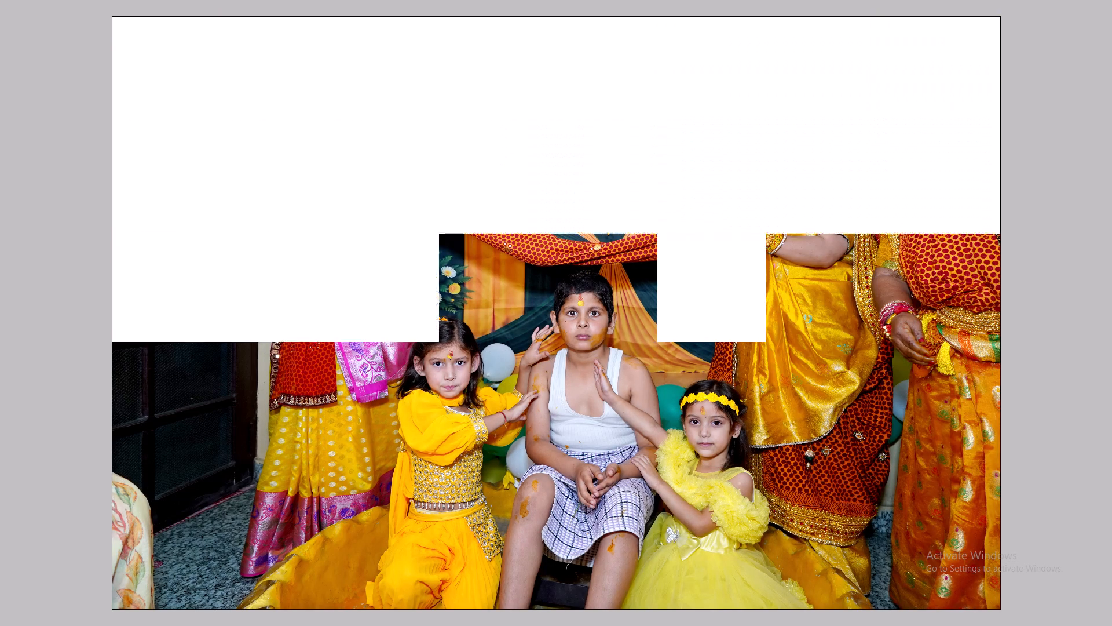
pyautogui.press('Tab')
pyautogui.press('Return')
pyautogui.hotkey('ctrl', '0')
pyautogui.press('v')
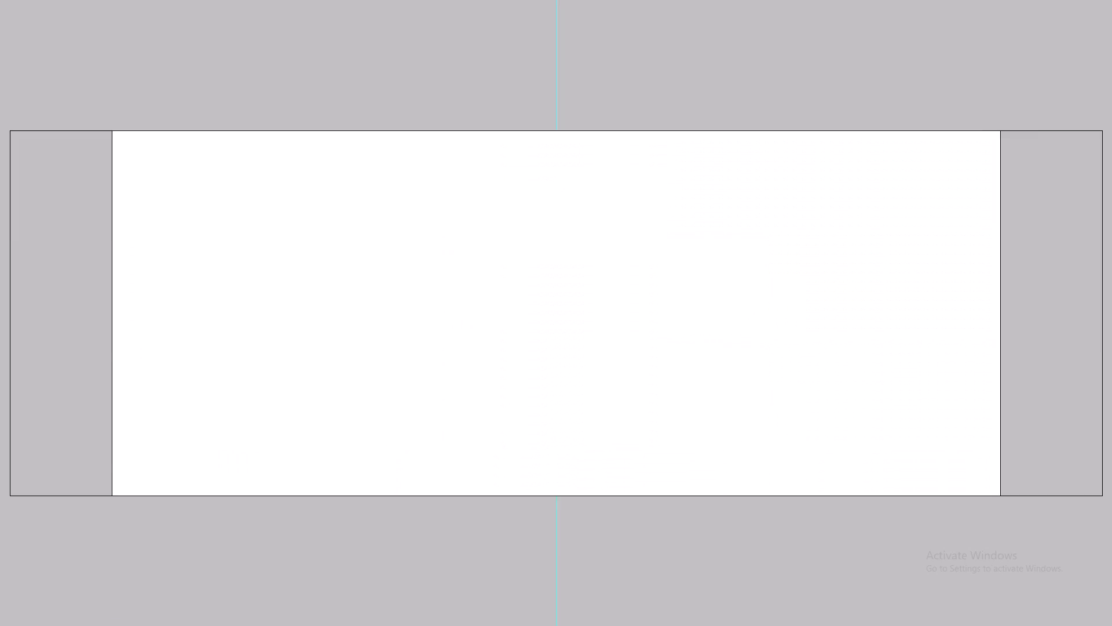
# Select the grey backing panel behind the right page's outer frames and stretch its top edge slightly above the page.
pyautogui.hotkey('ctrl', '-')
pyautogui.hotkey('ctrl', '-')
pyautogui.press('v')
pyautogui.press('space')
pyautogui.moveTo(875, 242); pyautogui.dragTo(655, 279)
pyautogui.rightClick(631, 290)
pyautogui.click(643, 292)
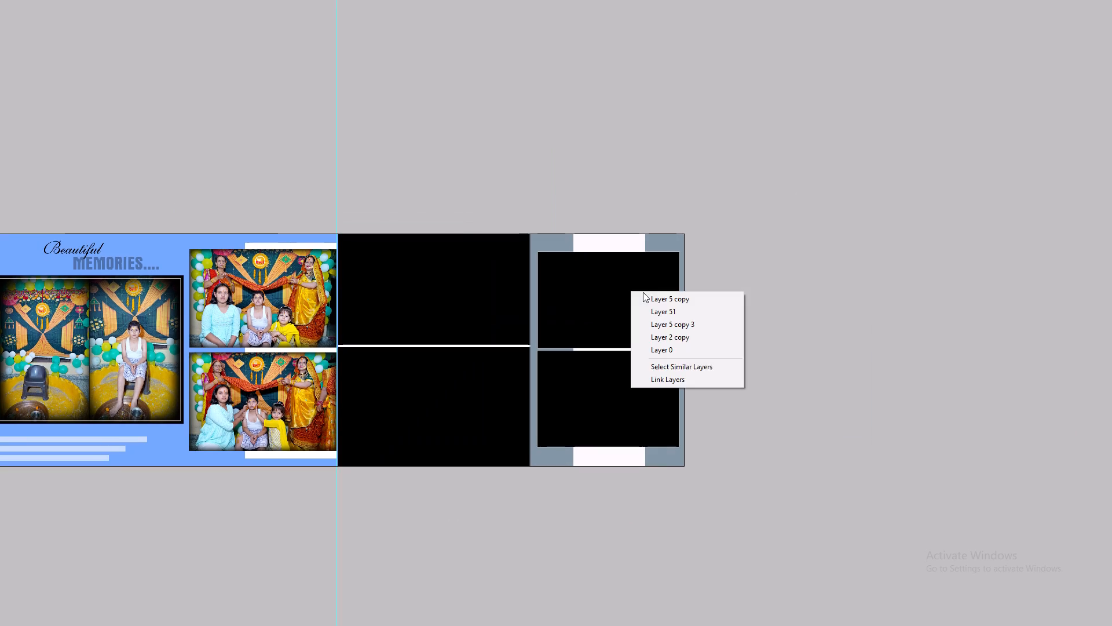
pyautogui.click(597, 292)
pyautogui.press('Down')
pyautogui.press('v')
pyautogui.rightClick(594, 293)
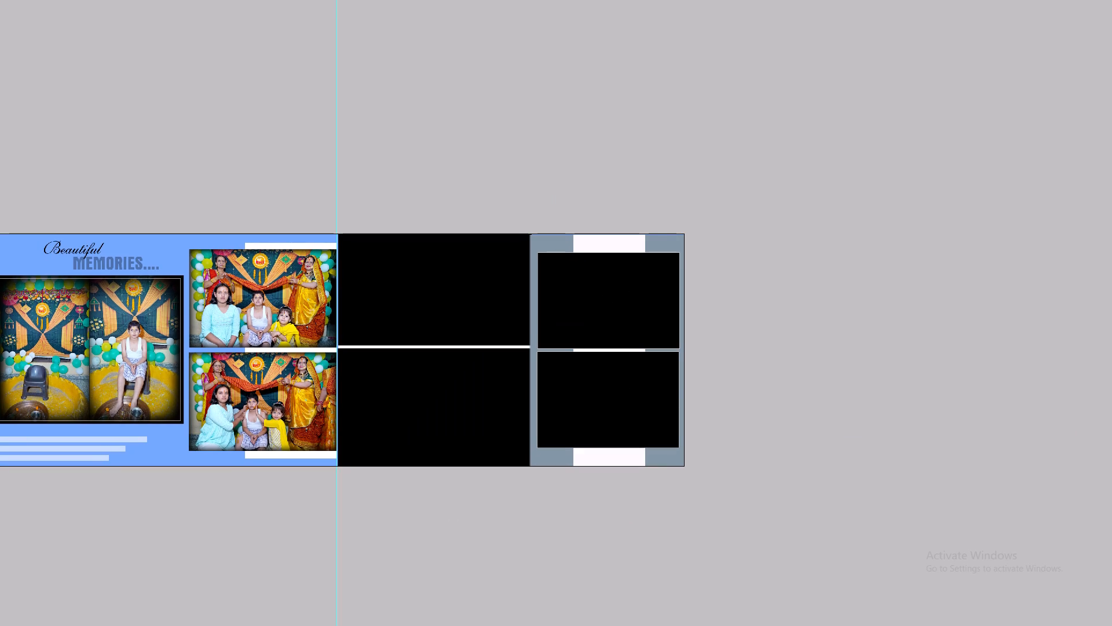
pyautogui.rightClick(560, 233)
pyautogui.rightClick(558, 241)
pyautogui.rightClick(562, 245)
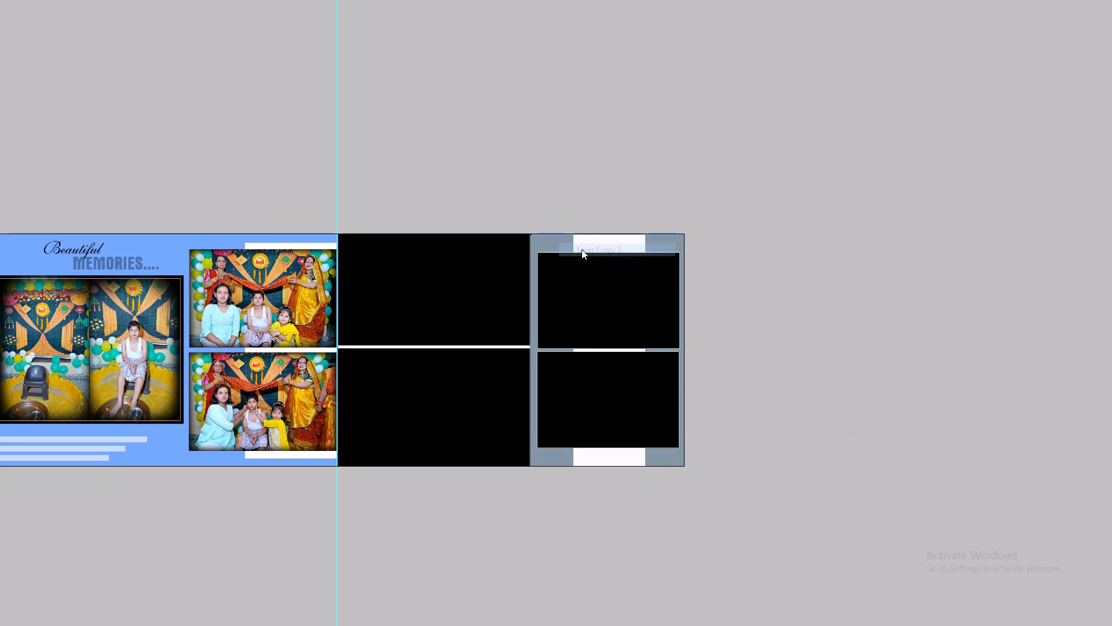
pyautogui.click(581, 249)
pyautogui.rightClick(565, 240)
pyautogui.click(587, 246)
pyautogui.keyDown('shift'); pyautogui.rightClick(589, 246); pyautogui.keyUp('shift')
pyautogui.keyDown('shift'); pyautogui.click(609, 251); pyautogui.keyUp('shift')
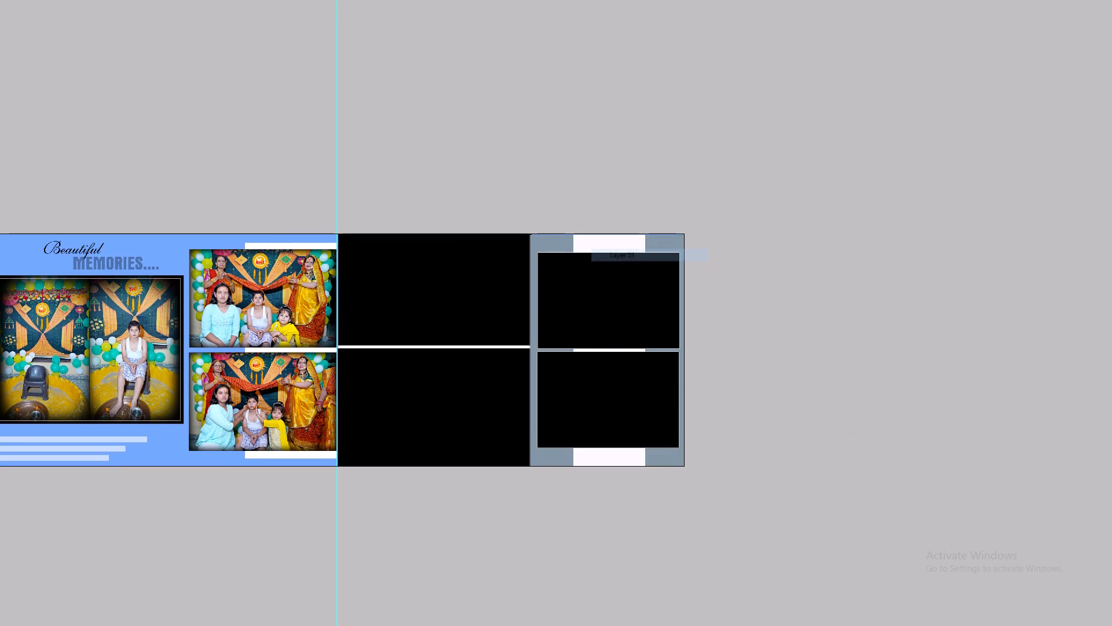
pyautogui.hotkey('ctrl', 't')
pyautogui.moveTo(607, 231); pyautogui.dragTo(607, 225)
pyautogui.press('Return')
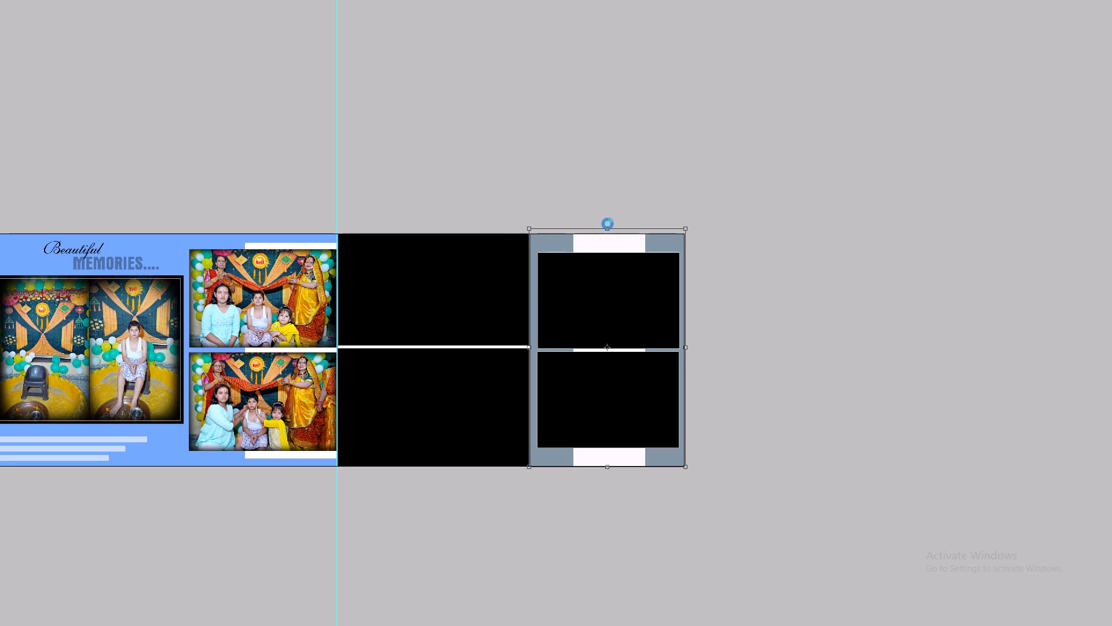
# Paste the photo clipped into the right page's upper outer frame, scale it down and place it over the frame.
pyautogui.rightClick(597, 265)
pyautogui.click(616, 272)
pyautogui.hotkey('ctrl', 'v')
pyautogui.hotkey('ctrl', 'g')
pyautogui.hotkey('ctrl', 't')
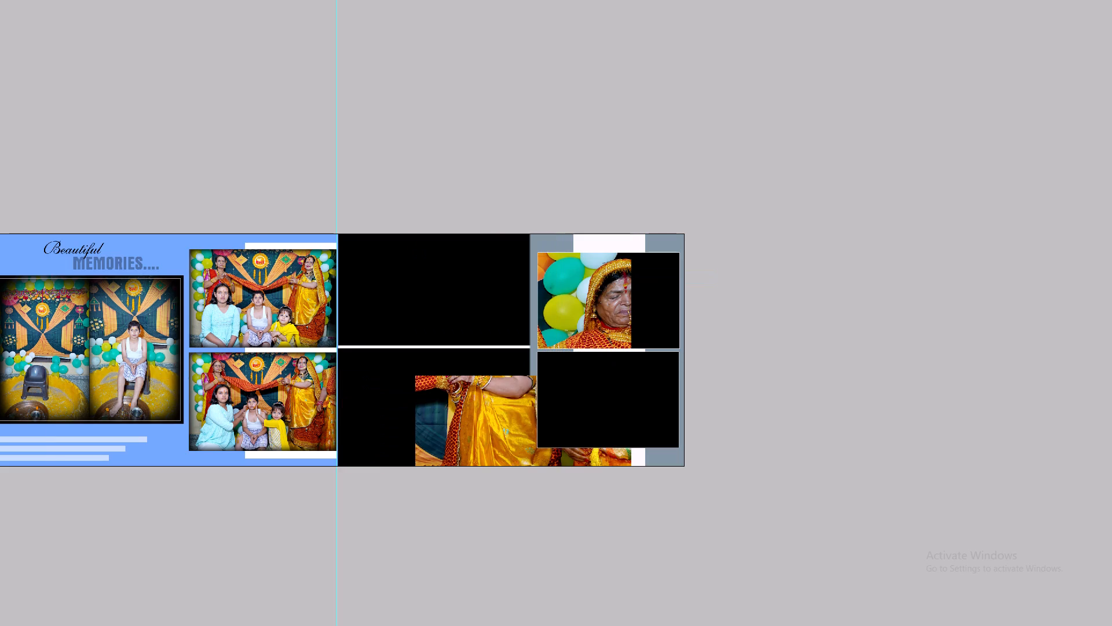
pyautogui.keyDown('alt'); pyautogui.keyDown('shift'); pyautogui.moveTo(634, 230); pyautogui.dragTo(437, 374); pyautogui.keyUp('shift'); pyautogui.keyUp('alt')
pyautogui.moveTo(369, 411); pyautogui.dragTo(447, 439)
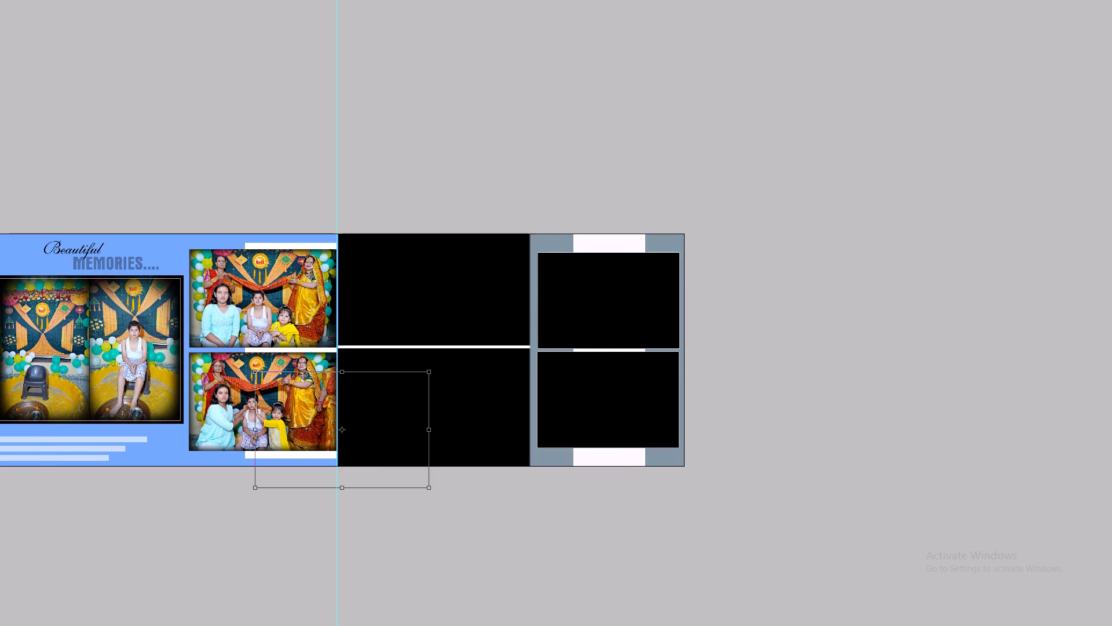
pyautogui.moveTo(447, 439); pyautogui.dragTo(636, 282)
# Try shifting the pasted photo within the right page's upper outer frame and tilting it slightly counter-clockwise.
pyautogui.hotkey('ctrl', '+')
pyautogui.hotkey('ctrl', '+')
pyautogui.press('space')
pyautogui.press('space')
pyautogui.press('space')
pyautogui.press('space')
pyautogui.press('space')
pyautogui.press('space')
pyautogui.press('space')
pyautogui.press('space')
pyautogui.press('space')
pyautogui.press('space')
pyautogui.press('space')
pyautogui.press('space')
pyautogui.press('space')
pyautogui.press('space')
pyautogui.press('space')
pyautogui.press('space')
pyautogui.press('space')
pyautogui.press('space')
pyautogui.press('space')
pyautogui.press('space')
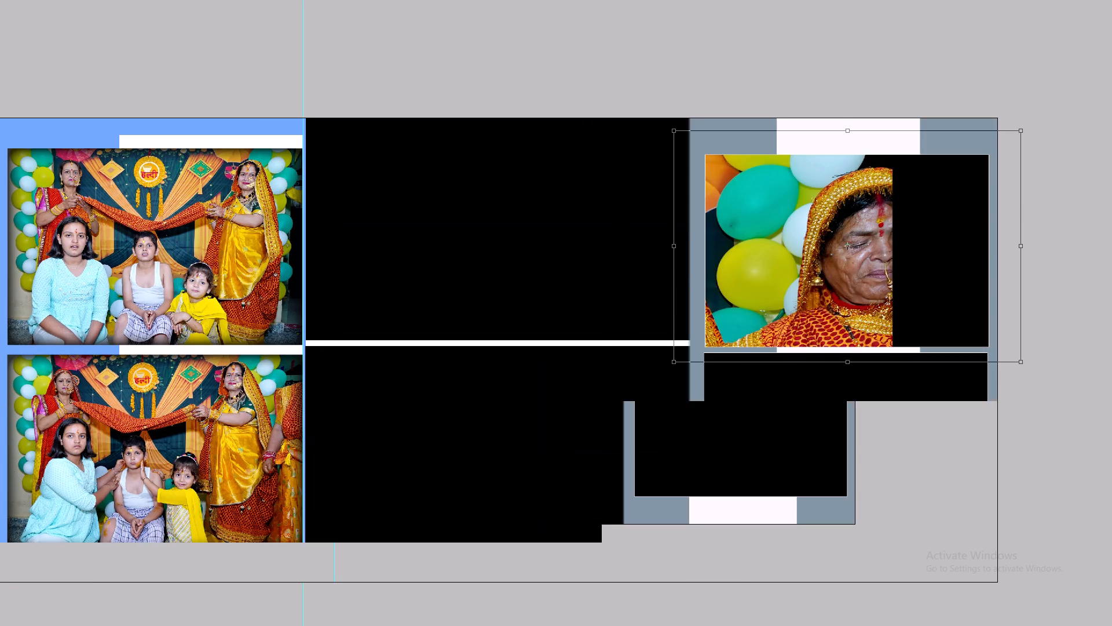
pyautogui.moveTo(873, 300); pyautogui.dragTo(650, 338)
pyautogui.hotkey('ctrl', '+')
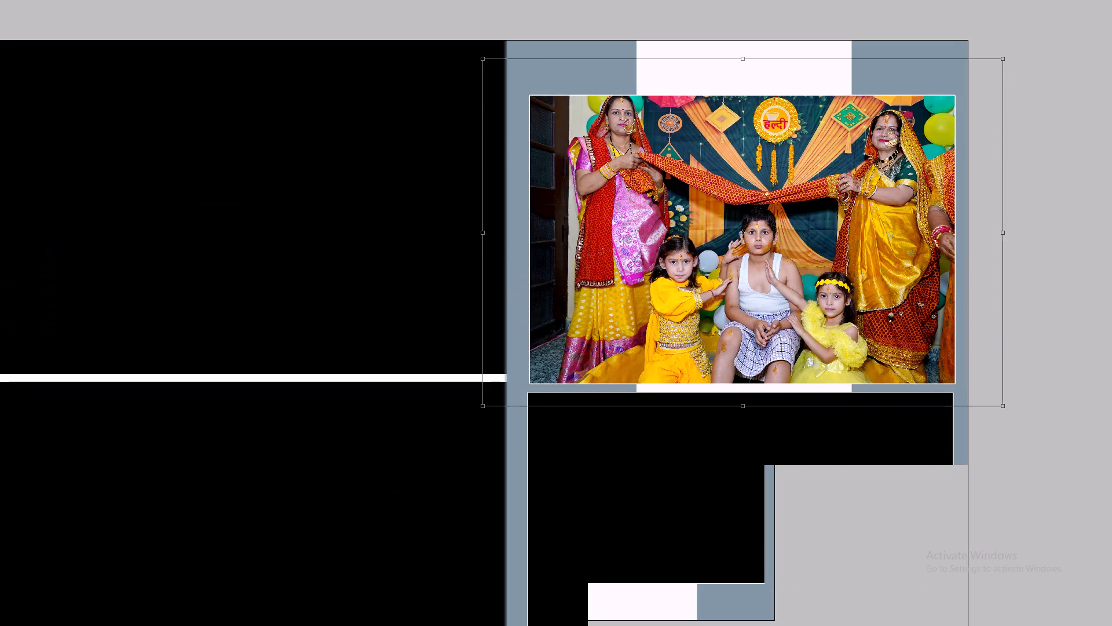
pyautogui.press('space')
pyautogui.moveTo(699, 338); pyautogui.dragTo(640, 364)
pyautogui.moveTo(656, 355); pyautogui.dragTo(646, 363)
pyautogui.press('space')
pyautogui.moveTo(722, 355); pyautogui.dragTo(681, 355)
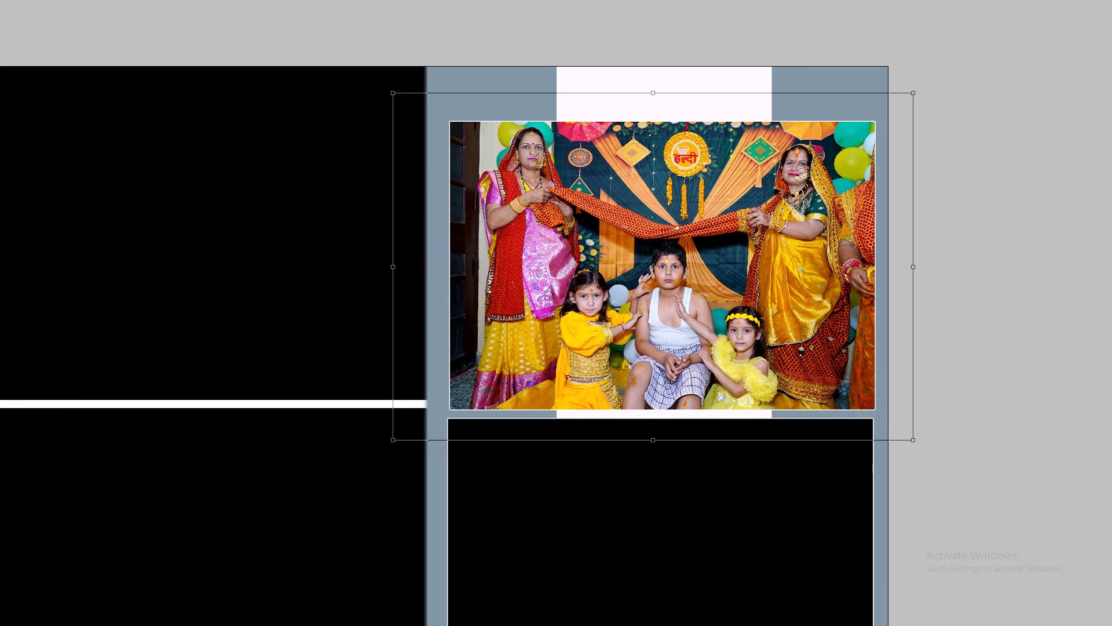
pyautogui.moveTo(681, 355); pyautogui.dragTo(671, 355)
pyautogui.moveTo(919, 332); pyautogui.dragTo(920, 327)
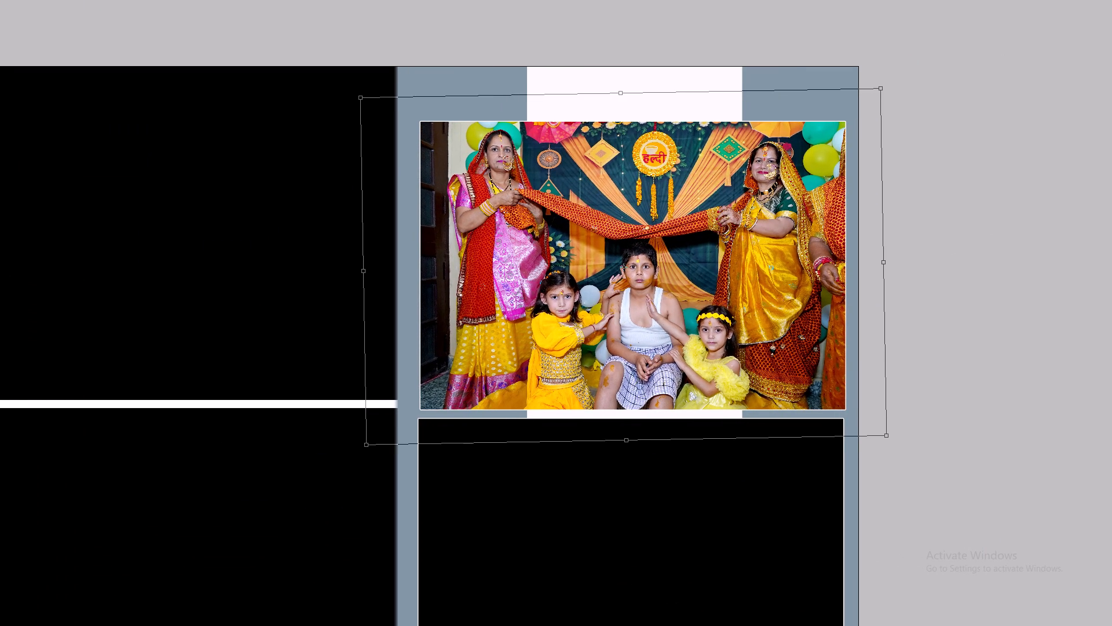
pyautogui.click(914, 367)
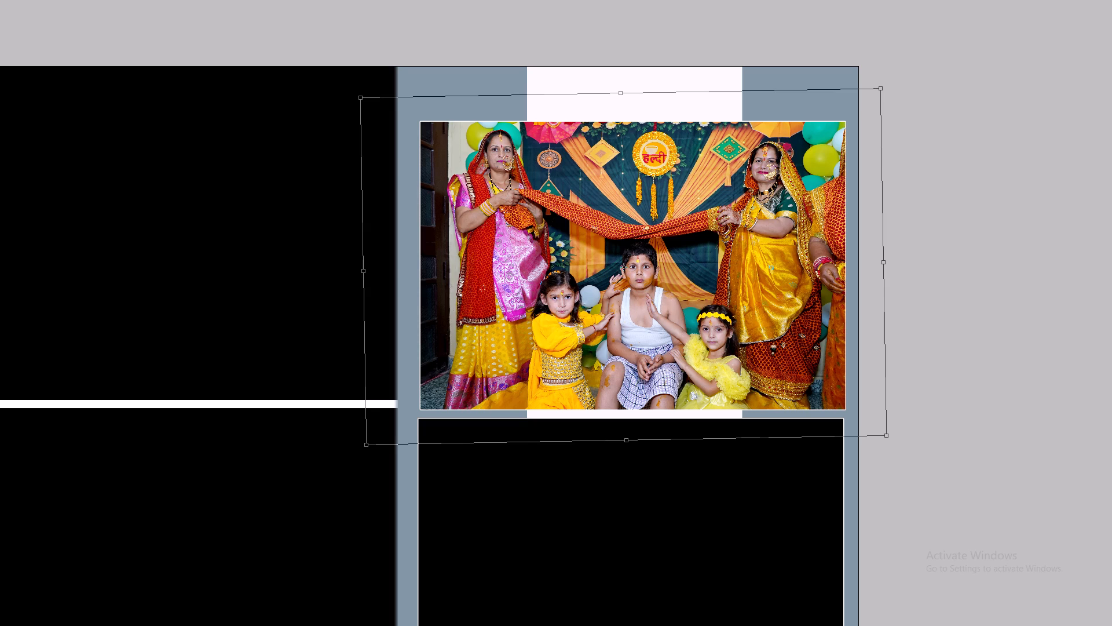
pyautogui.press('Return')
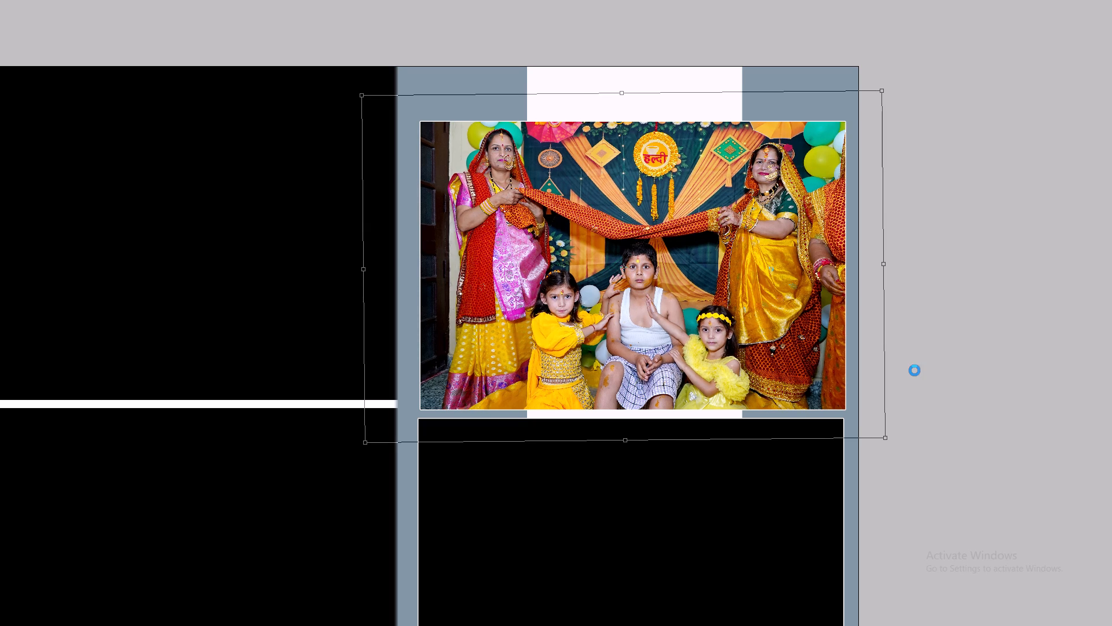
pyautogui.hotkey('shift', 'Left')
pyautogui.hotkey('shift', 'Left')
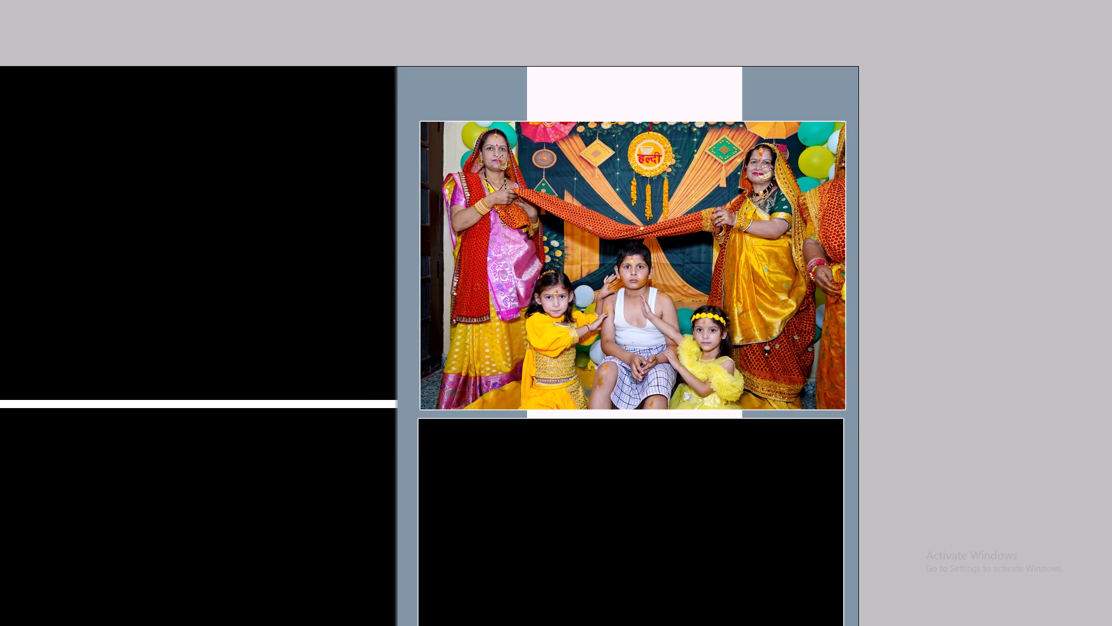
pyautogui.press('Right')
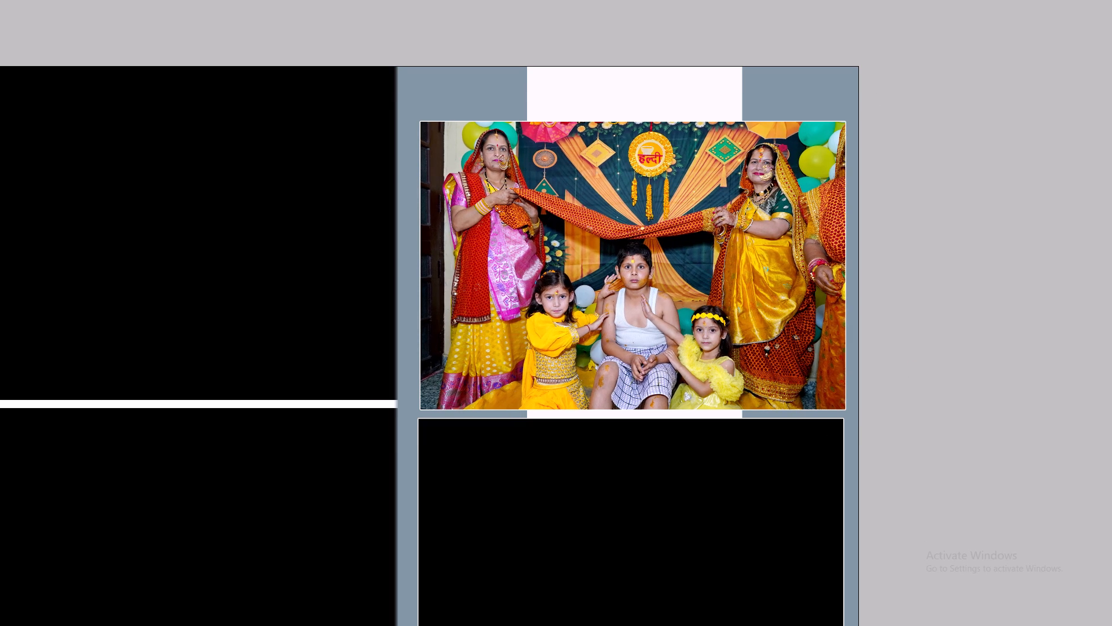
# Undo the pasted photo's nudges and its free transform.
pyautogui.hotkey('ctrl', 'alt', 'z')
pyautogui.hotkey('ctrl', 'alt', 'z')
# Scale the pasted photo down again and place it over the right page's upper outer frame without rotating it.
pyautogui.hotkey('ctrl', '0')
pyautogui.hotkey('ctrl', '0')
pyautogui.hotkey('ctrl', 't')
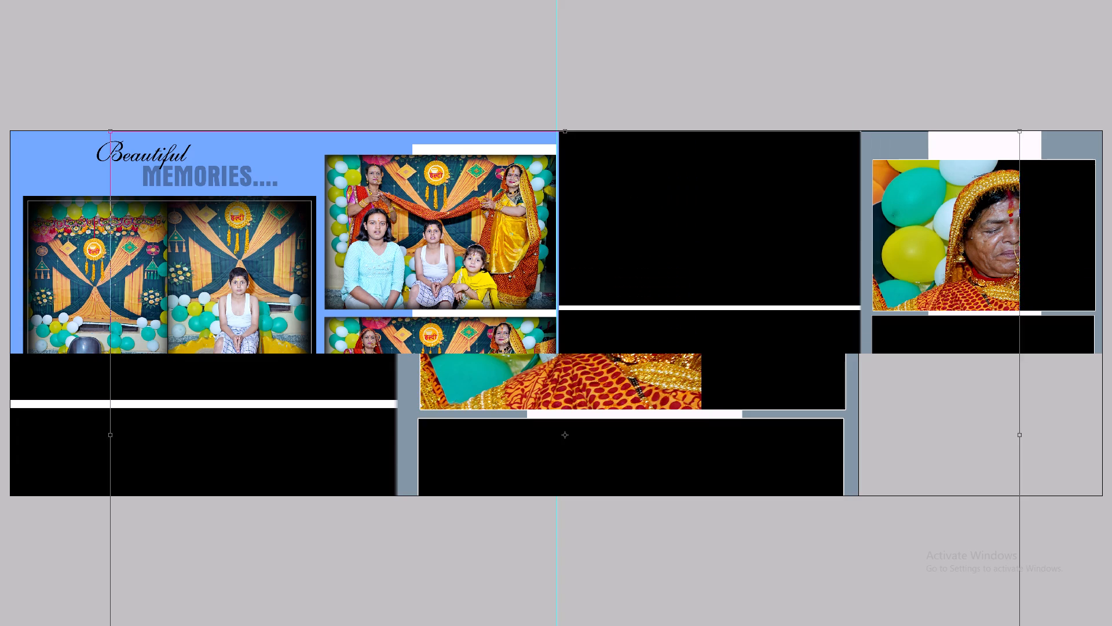
pyautogui.press('space')
pyautogui.moveTo(937, 243); pyautogui.dragTo(641, 280)
pyautogui.hotkey('alt', 'Tab')
pyautogui.hotkey('alt', 'Tab')
pyautogui.hotkey('alt', 'Tab')
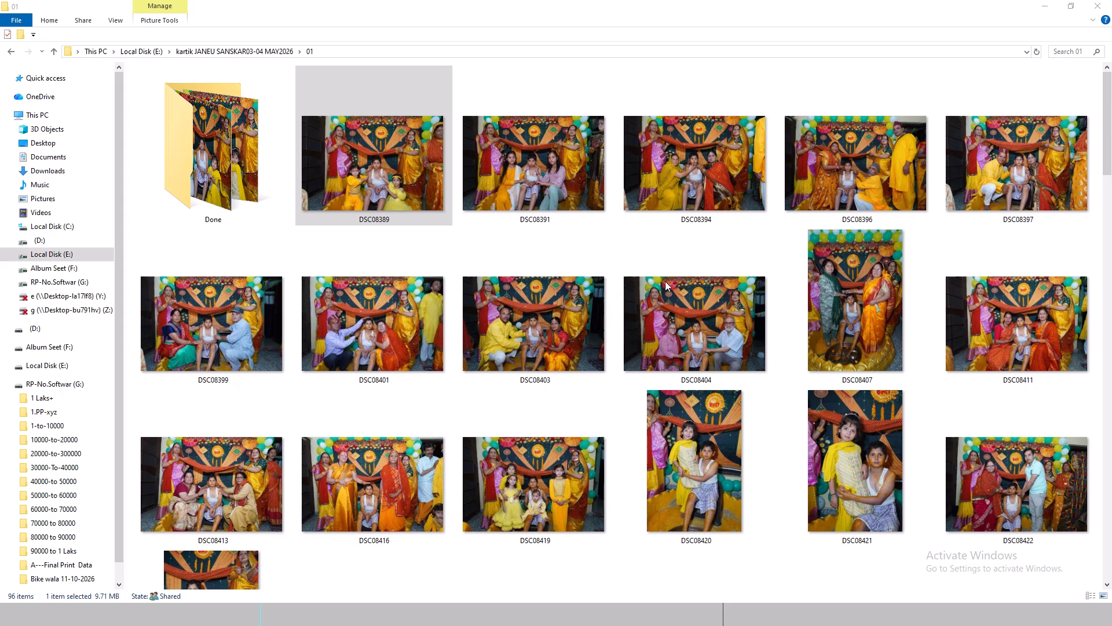
pyautogui.hotkey('alt', 'Tab')
pyautogui.hotkey('alt', 'Tab')
pyautogui.hotkey('alt', 'Tab')
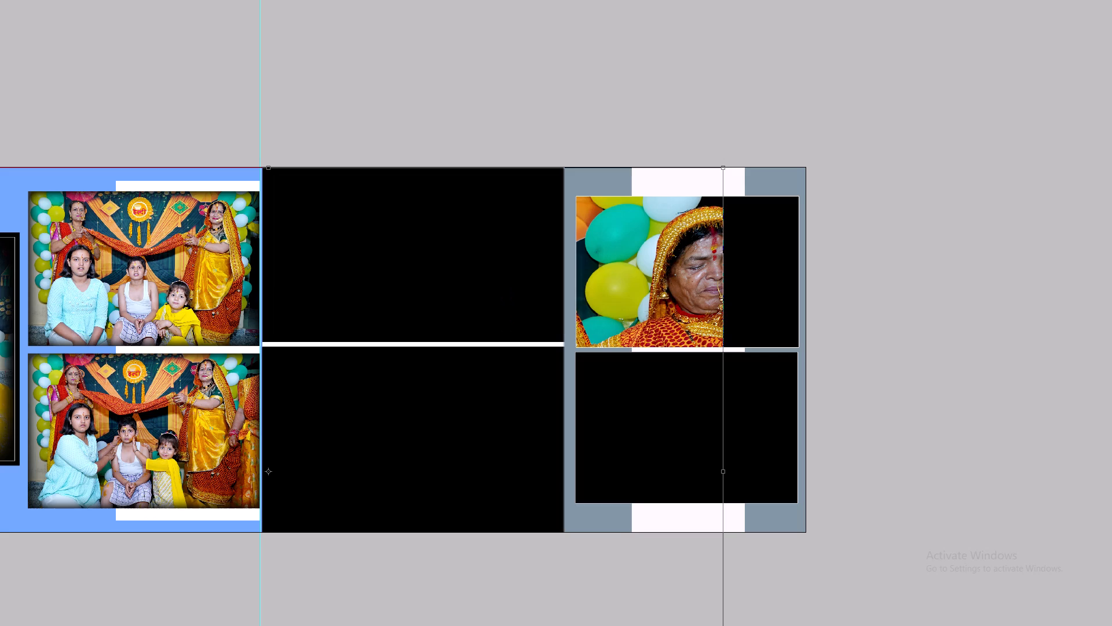
pyautogui.keyDown('alt'); pyautogui.keyDown('shift'); pyautogui.moveTo(724, 171); pyautogui.dragTo(427, 383); pyautogui.keyUp('shift'); pyautogui.keyUp('alt')
pyautogui.moveTo(359, 465); pyautogui.dragTo(774, 286)
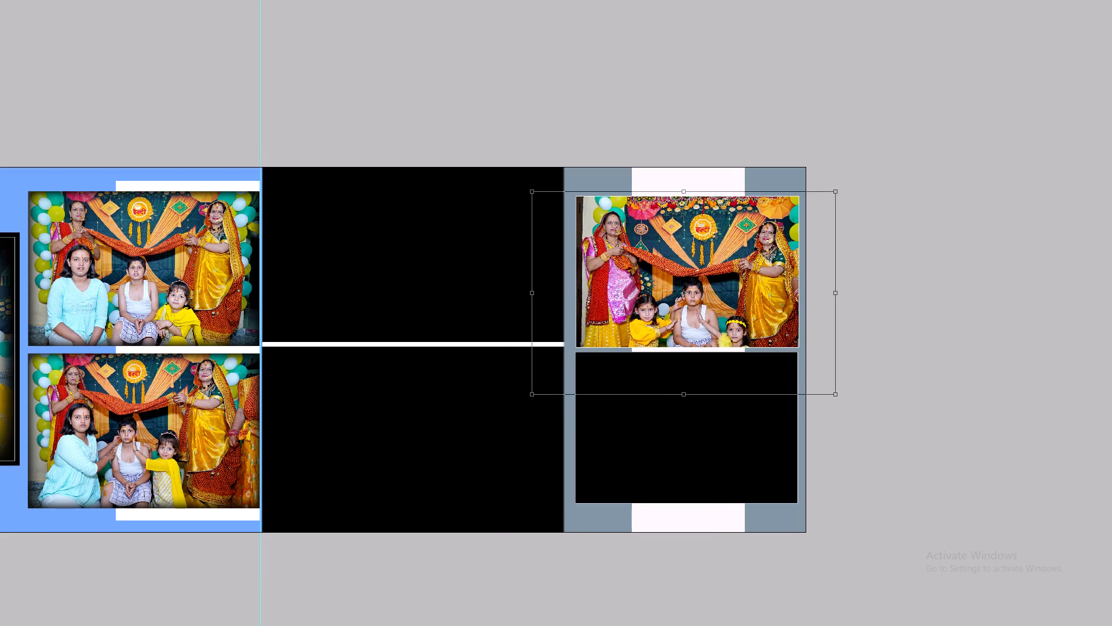
pyautogui.moveTo(774, 286); pyautogui.dragTo(774, 285)
# Nudge the photo upward so the group sits well inside the upper outer frame, and commit the transform.
pyautogui.hotkey('ctrl', '+')
pyautogui.press('space')
pyautogui.press('space')
pyautogui.press('space')
pyautogui.moveTo(859, 283); pyautogui.dragTo(674, 348)
pyautogui.hotkey('ctrl', '+')
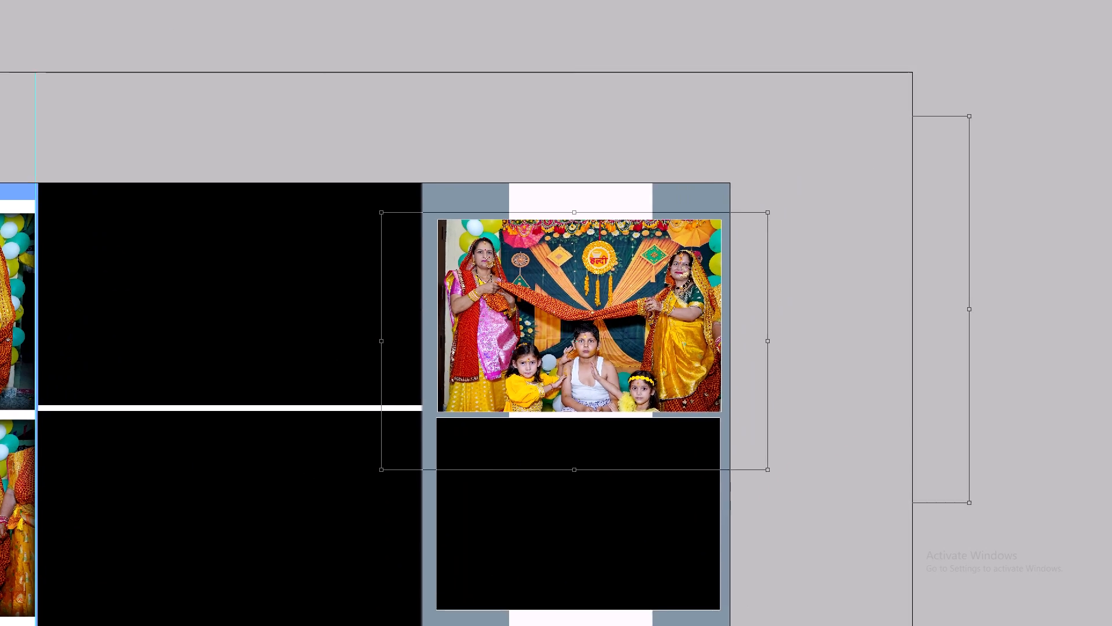
pyautogui.hotkey('shift', 'Up')
pyautogui.hotkey('shift', 'Up')
pyautogui.hotkey('shift', 'Up')
pyautogui.hotkey('shift', 'Up')
pyautogui.hotkey('shift', 'Up')
pyautogui.hotkey('shift', 'Up')
pyautogui.hotkey('shift', 'Up')
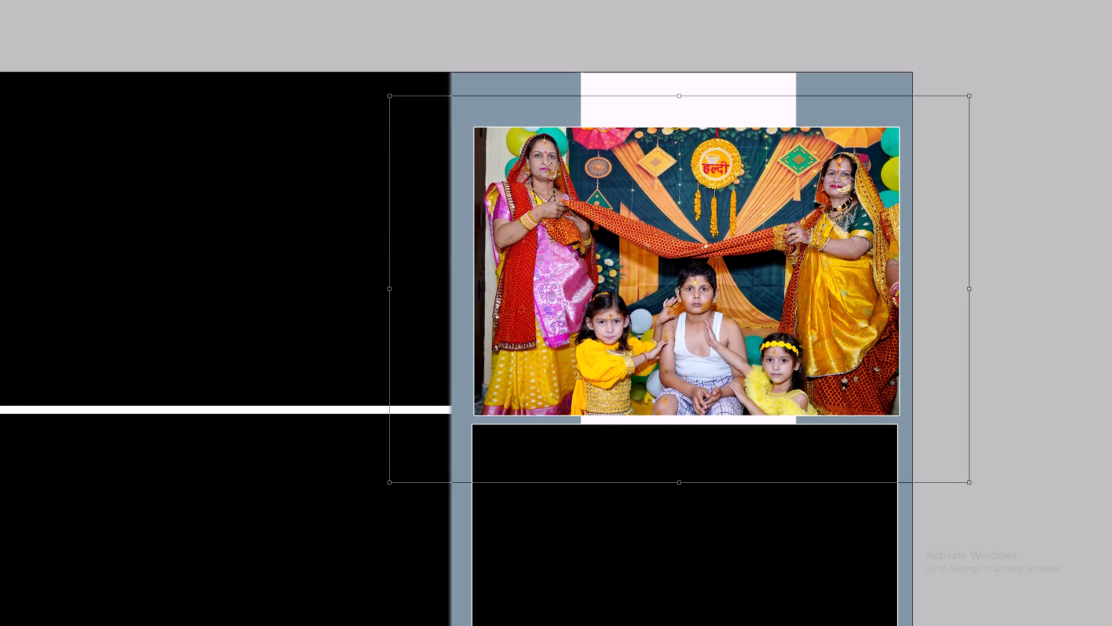
pyautogui.hotkey('shift', 'Up')
pyautogui.press('Down')
pyautogui.press('Down')
pyautogui.press('Return')
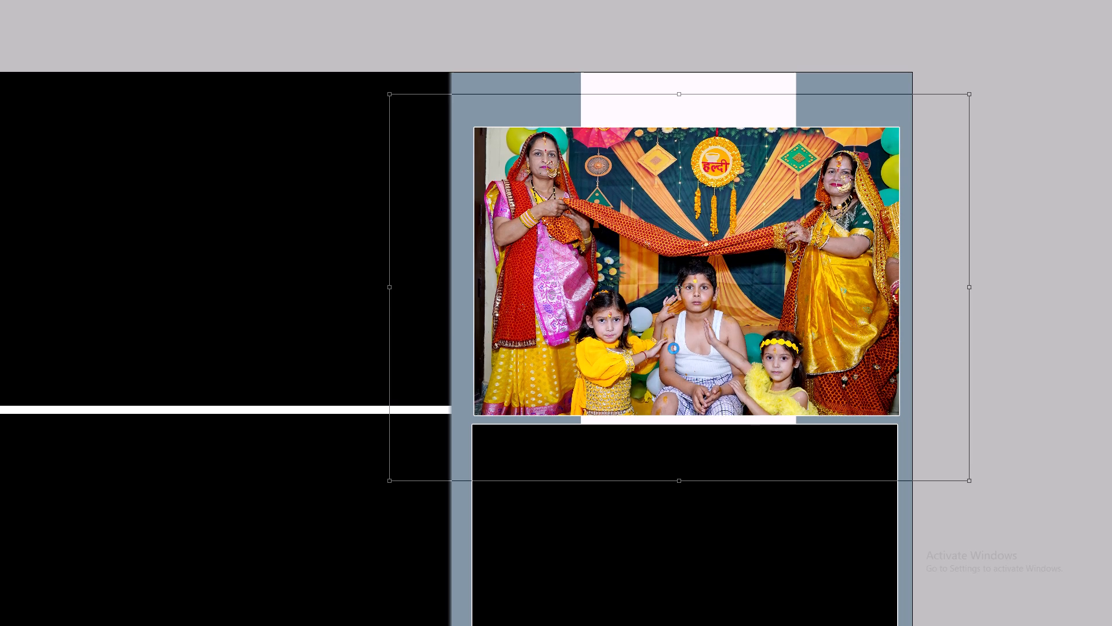
pyautogui.press('Up')
pyautogui.press('Up')
pyautogui.press('Up')
# Switch to photo folder 01 and move the used photo DSC08389 into the Done folder.
pyautogui.hotkey('ctrl', '0')
pyautogui.hotkey('alt', 'Tab')
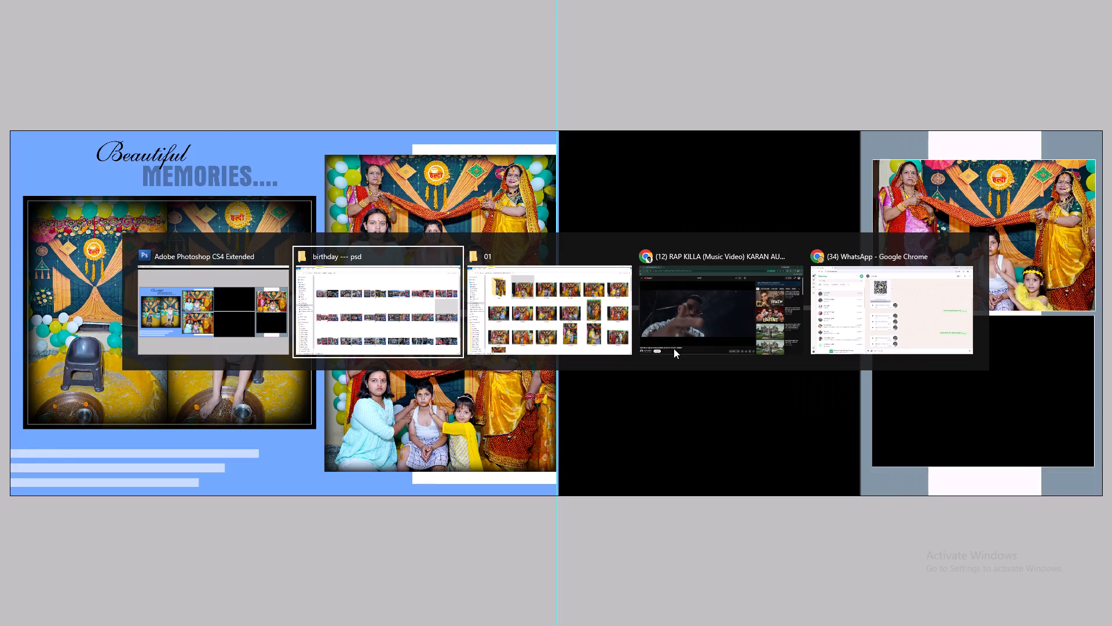
pyautogui.hotkey('alt', 'Tab')
pyautogui.scroll(3, 654, 333)
pyautogui.moveTo(393, 203); pyautogui.dragTo(245, 185)
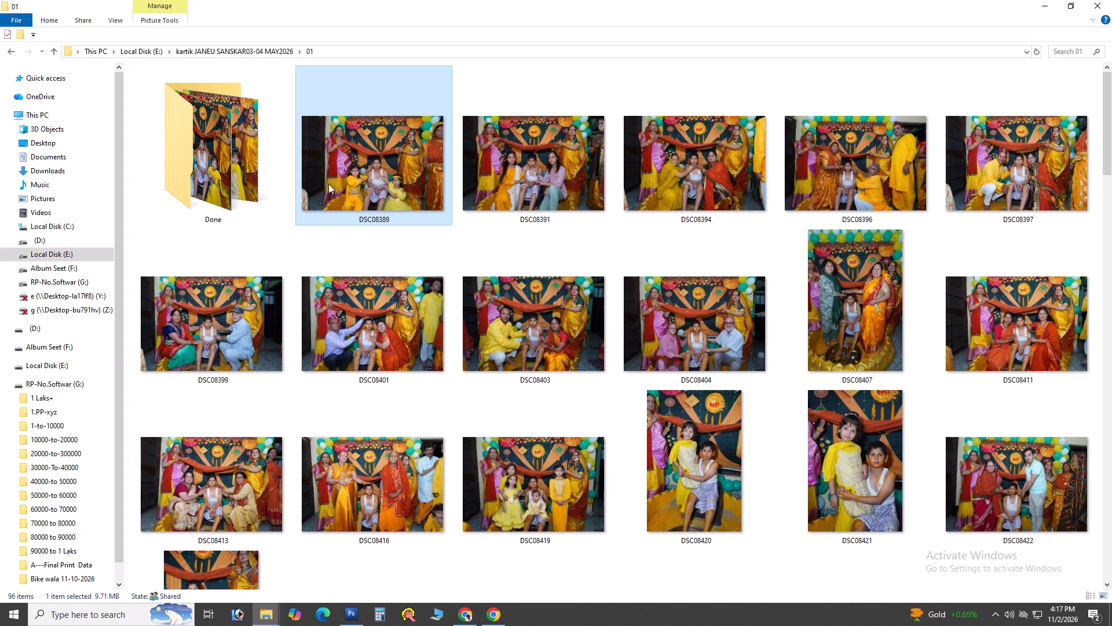
pyautogui.moveTo(360, 185); pyautogui.dragTo(512, 231)
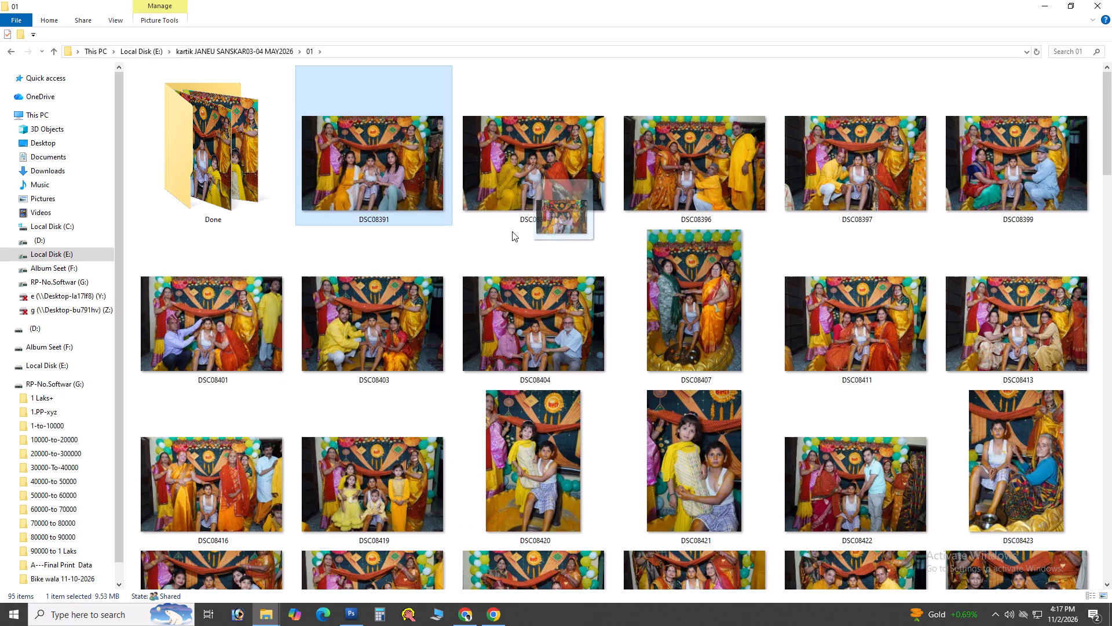
pyautogui.moveTo(512, 231); pyautogui.dragTo(398, 209)
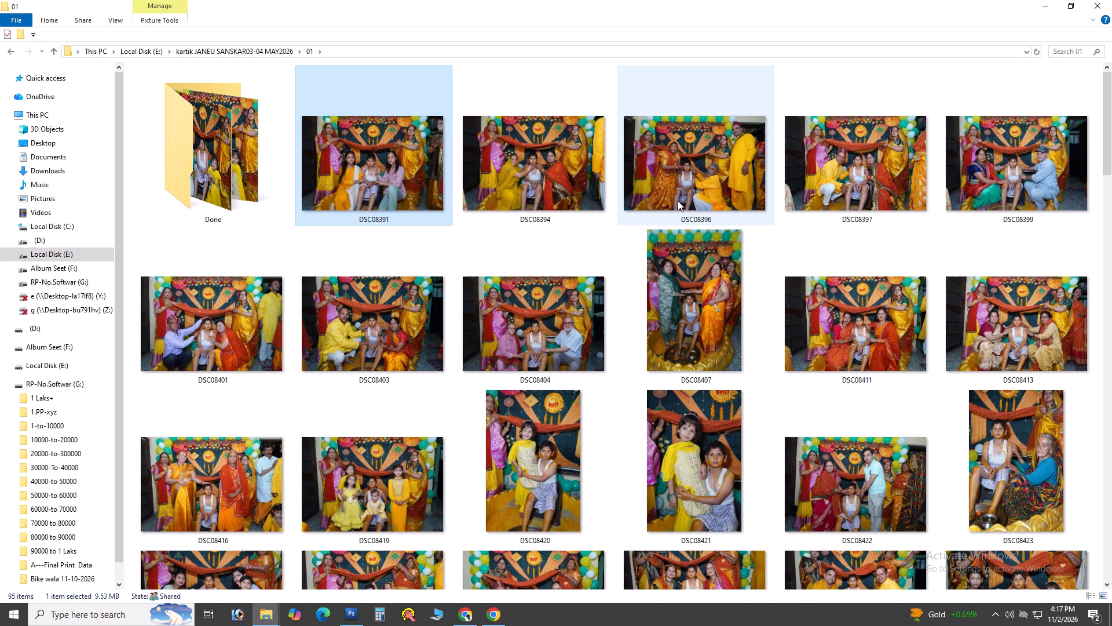
# Open photo DSC08396 from folder 01 in Photoshop.
pyautogui.click(678, 201)
pyautogui.moveTo(667, 198); pyautogui.dragTo(639, 394)
pyautogui.hotkey('alt', 'Tab')
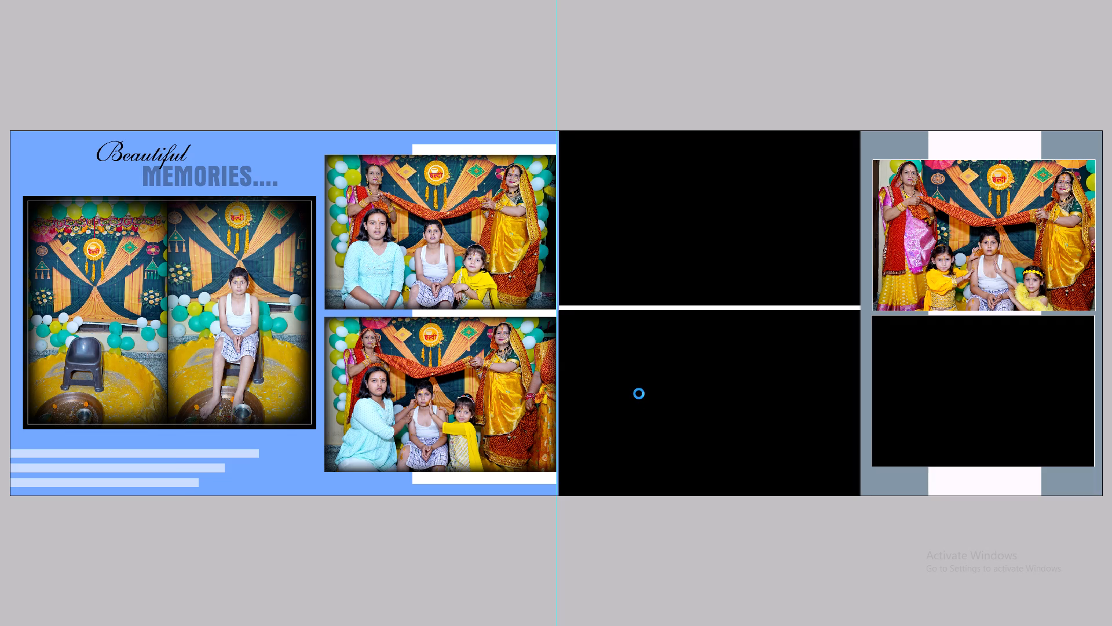
# Brighten the opened haldi photo with the recorded correction action and clear its selection.
pyautogui.press('F6')
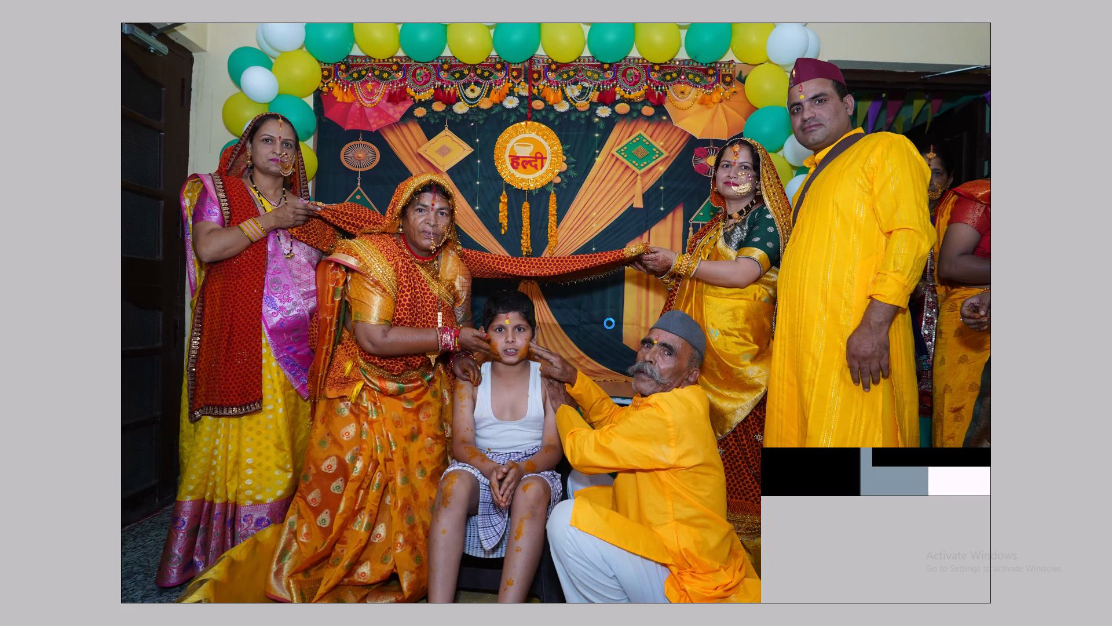
pyautogui.hotkey('alt', 'Tab')
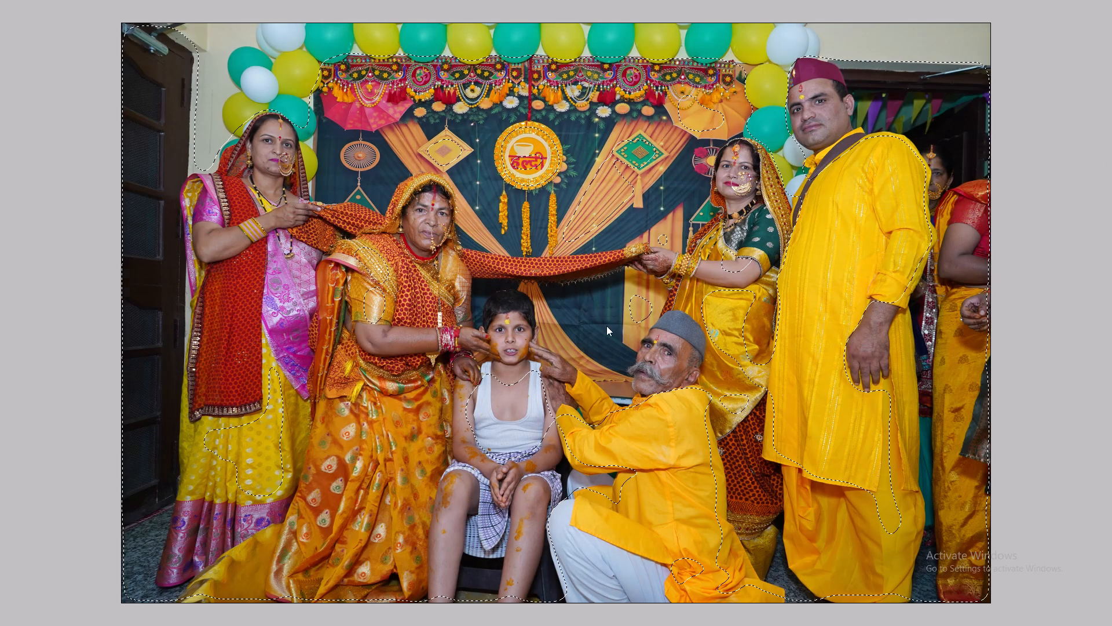
pyautogui.hotkey('alt', 'shift', 'Tab')
pyautogui.hotkey('ctrl', 's')
pyautogui.press('Escape')
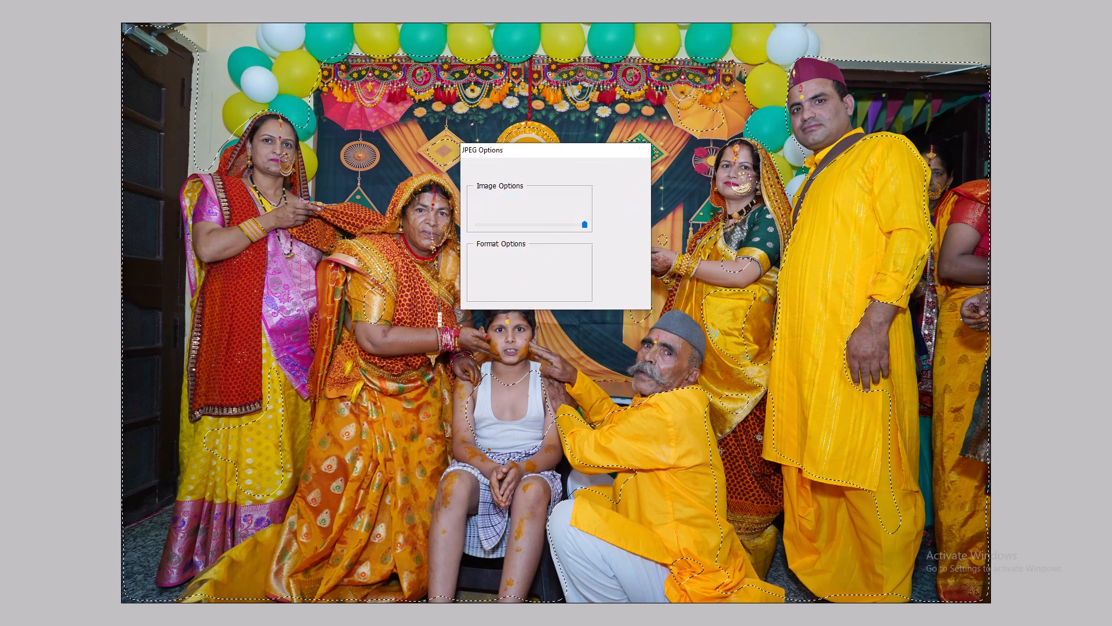
pyautogui.hotkey('ctrl', 'd')
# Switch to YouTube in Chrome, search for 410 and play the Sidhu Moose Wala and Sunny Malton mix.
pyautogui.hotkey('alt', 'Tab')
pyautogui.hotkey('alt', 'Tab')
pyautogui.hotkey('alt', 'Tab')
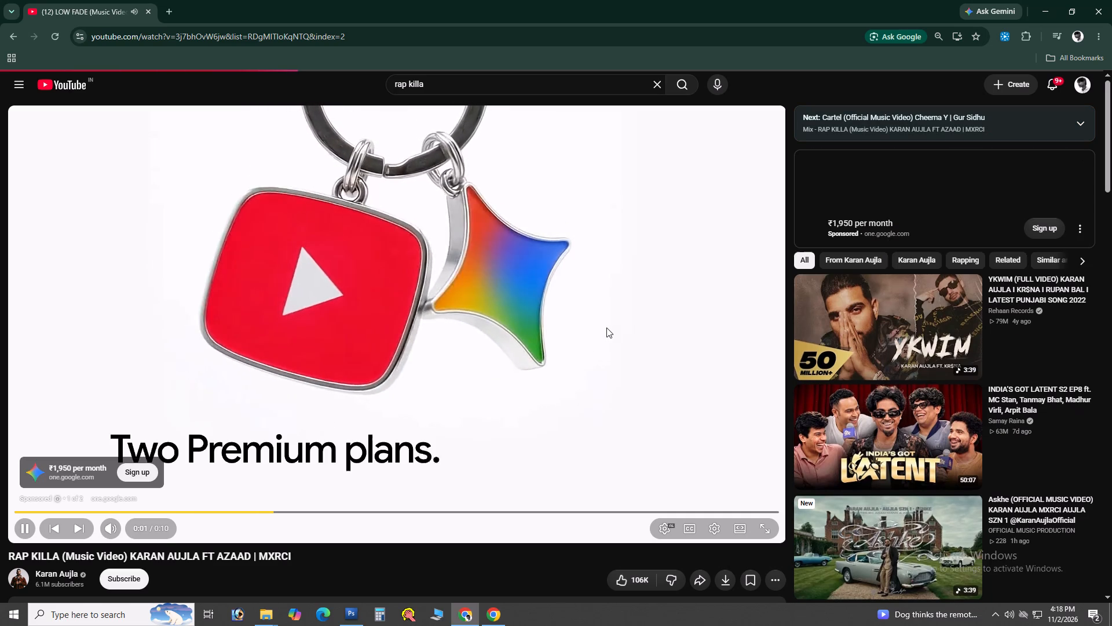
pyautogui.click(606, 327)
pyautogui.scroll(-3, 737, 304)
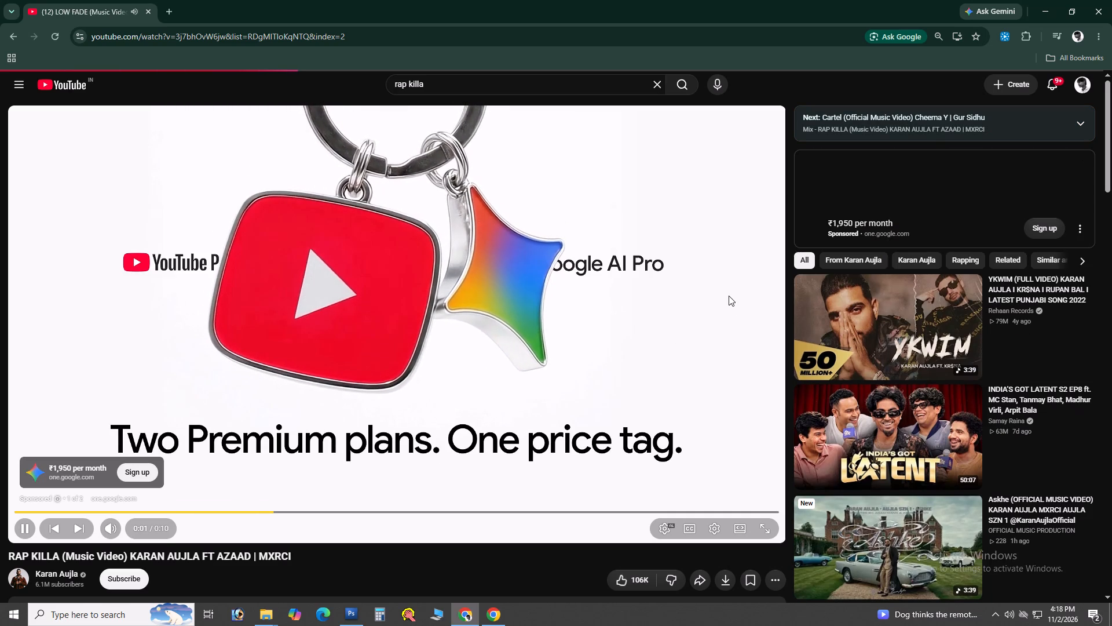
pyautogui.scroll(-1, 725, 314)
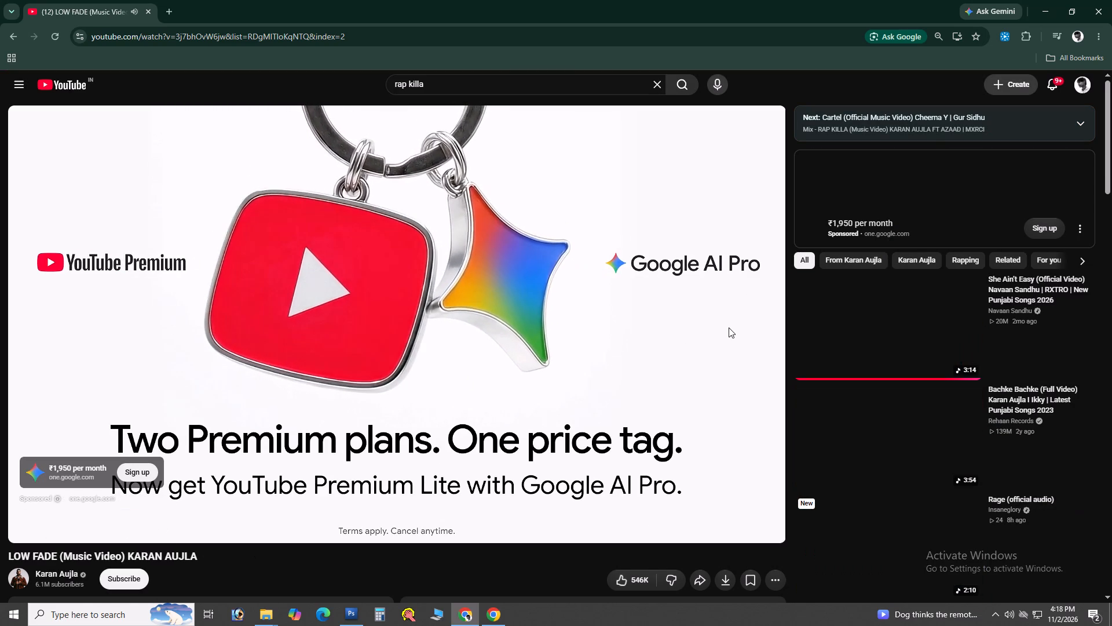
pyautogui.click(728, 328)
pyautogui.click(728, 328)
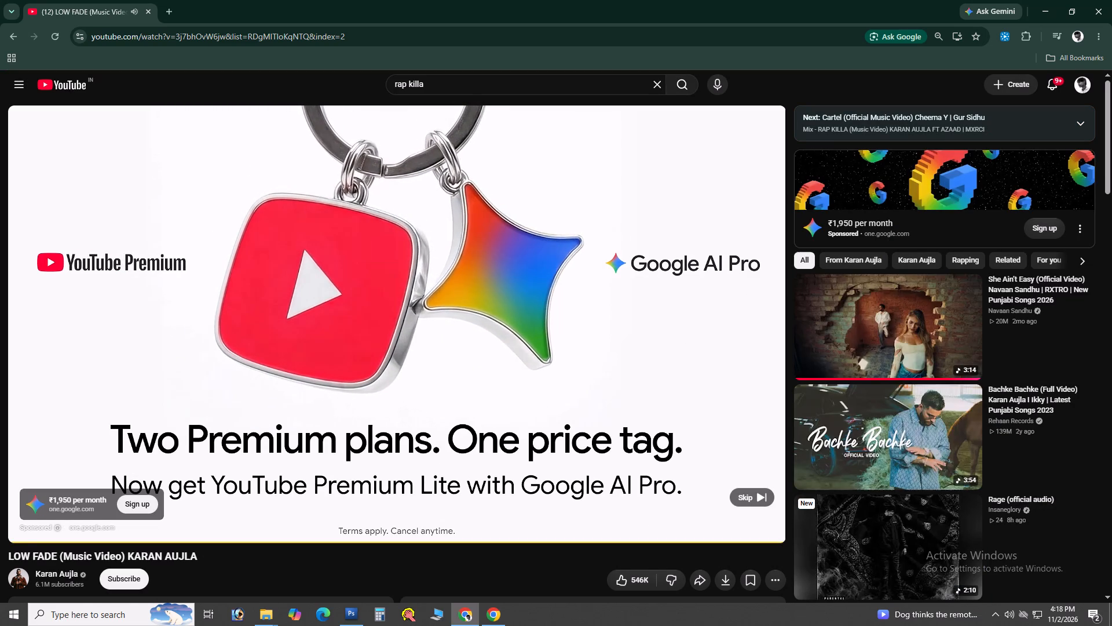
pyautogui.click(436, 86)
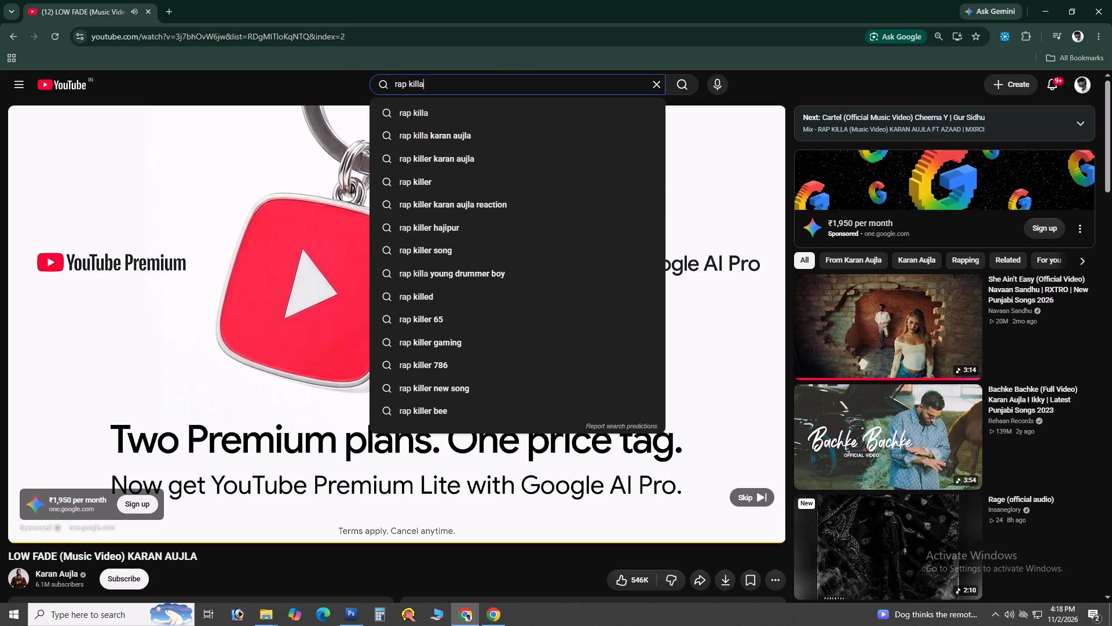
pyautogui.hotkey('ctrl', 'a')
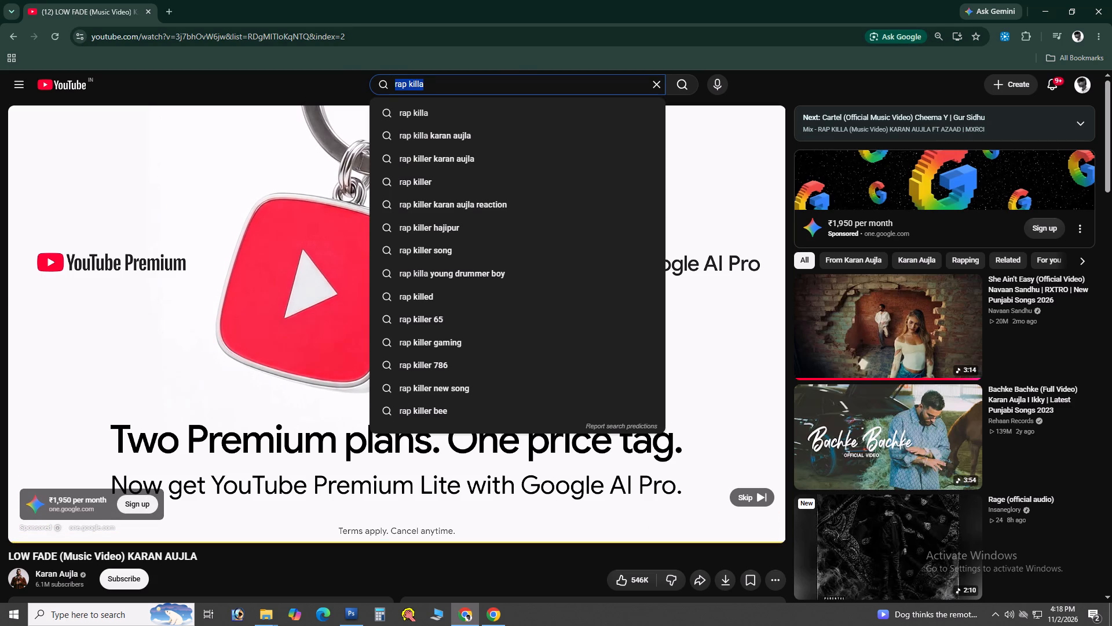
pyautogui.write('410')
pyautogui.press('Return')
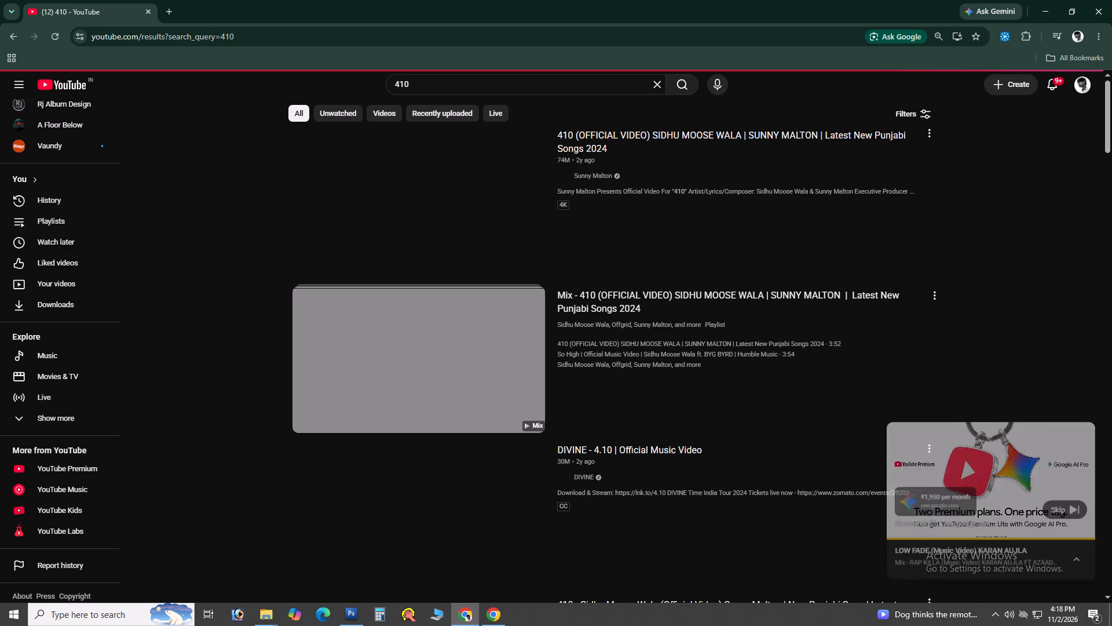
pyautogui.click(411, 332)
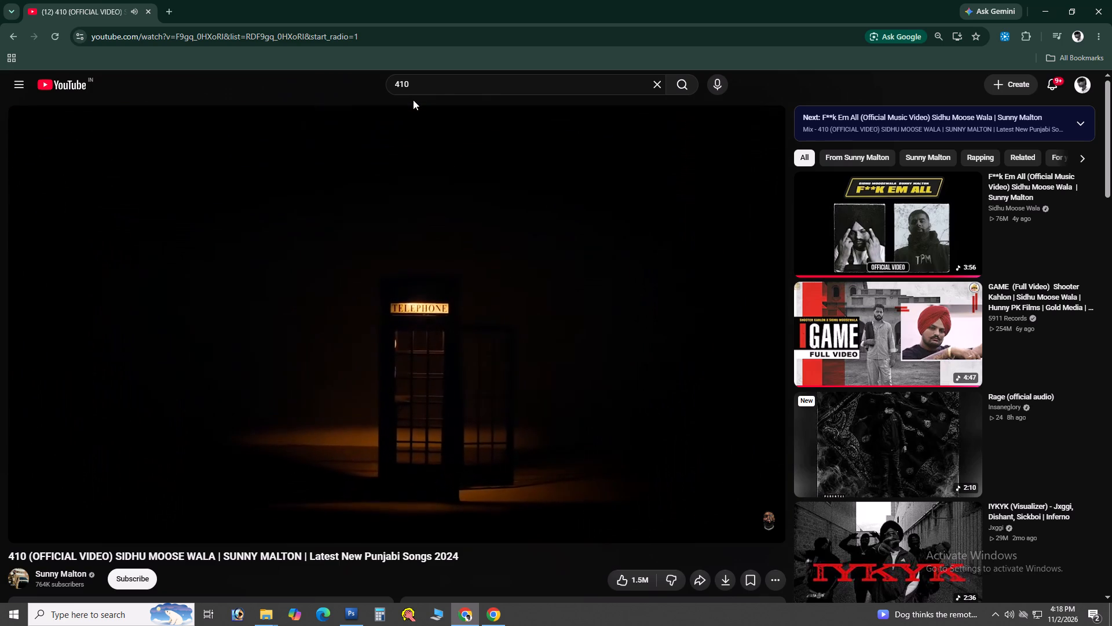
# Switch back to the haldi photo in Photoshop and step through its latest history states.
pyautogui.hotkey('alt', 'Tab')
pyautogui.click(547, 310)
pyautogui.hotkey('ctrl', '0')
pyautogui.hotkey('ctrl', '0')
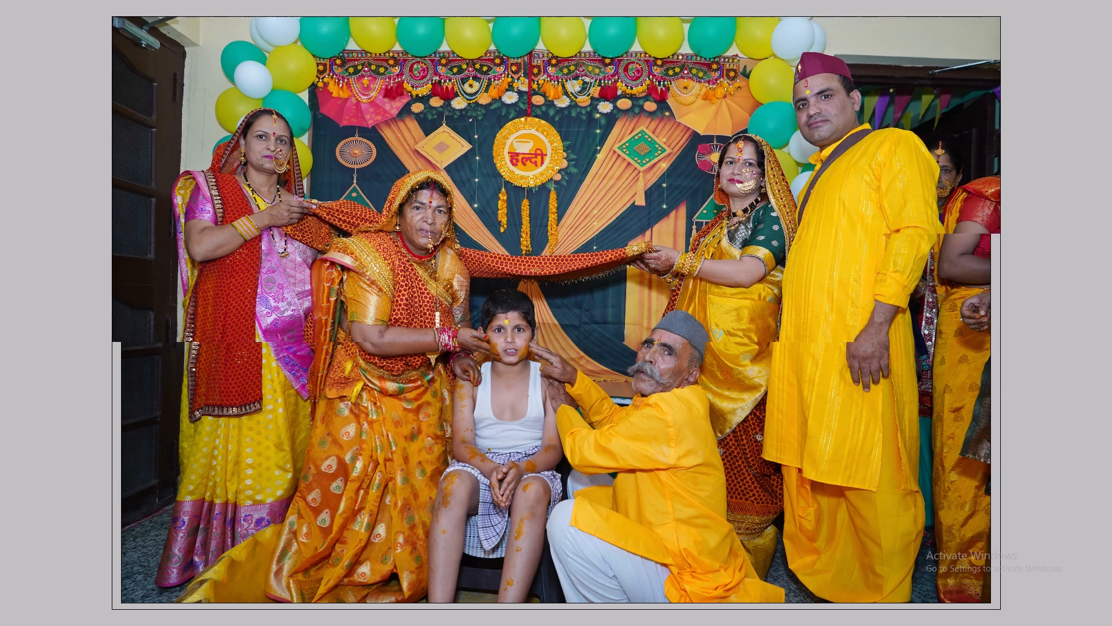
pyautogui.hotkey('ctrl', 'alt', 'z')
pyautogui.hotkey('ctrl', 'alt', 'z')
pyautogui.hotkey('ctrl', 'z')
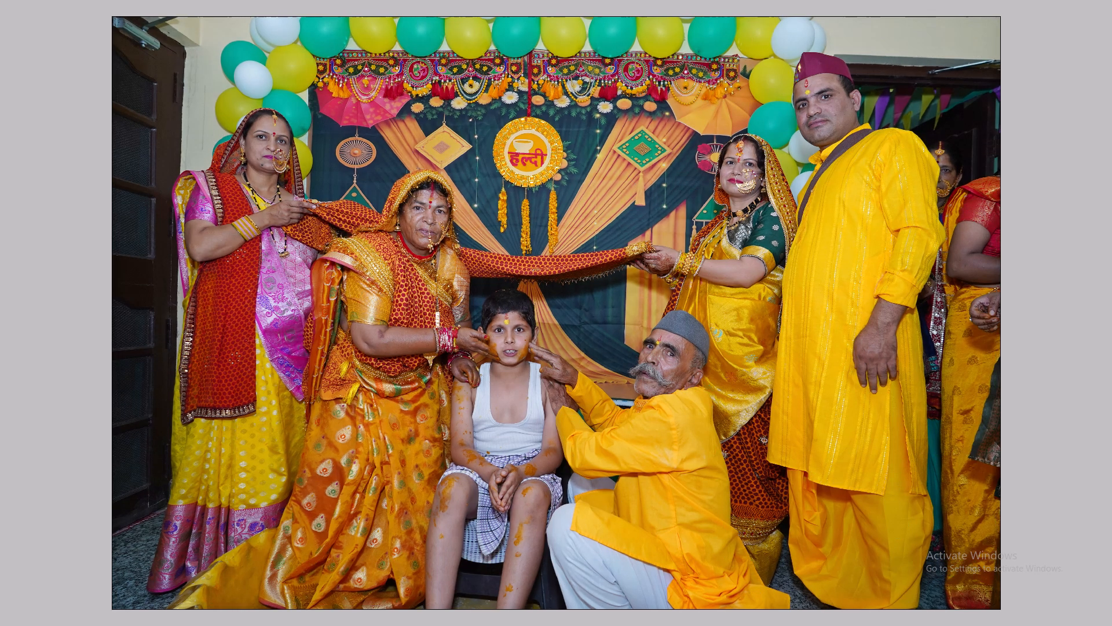
# Apply a Levels adjustment to strengthen the haldi photo's contrast.
pyautogui.press('0')
pyautogui.hotkey('alt', 'i')
pyautogui.hotkey('alt', 'a')
pyautogui.hotkey('alt', 'l')
pyautogui.press('Return')
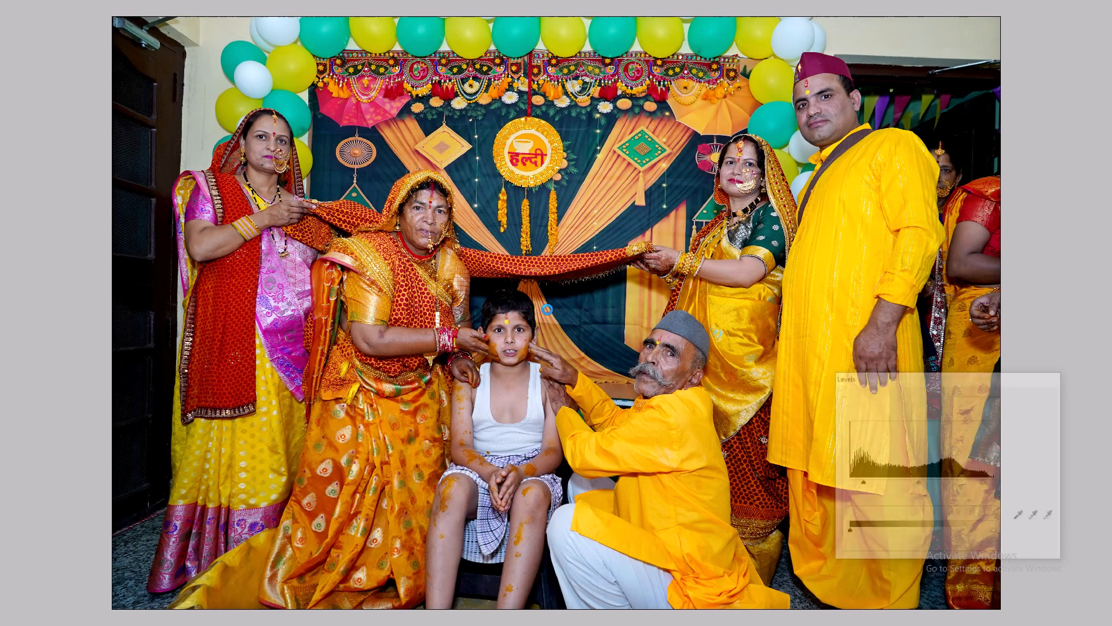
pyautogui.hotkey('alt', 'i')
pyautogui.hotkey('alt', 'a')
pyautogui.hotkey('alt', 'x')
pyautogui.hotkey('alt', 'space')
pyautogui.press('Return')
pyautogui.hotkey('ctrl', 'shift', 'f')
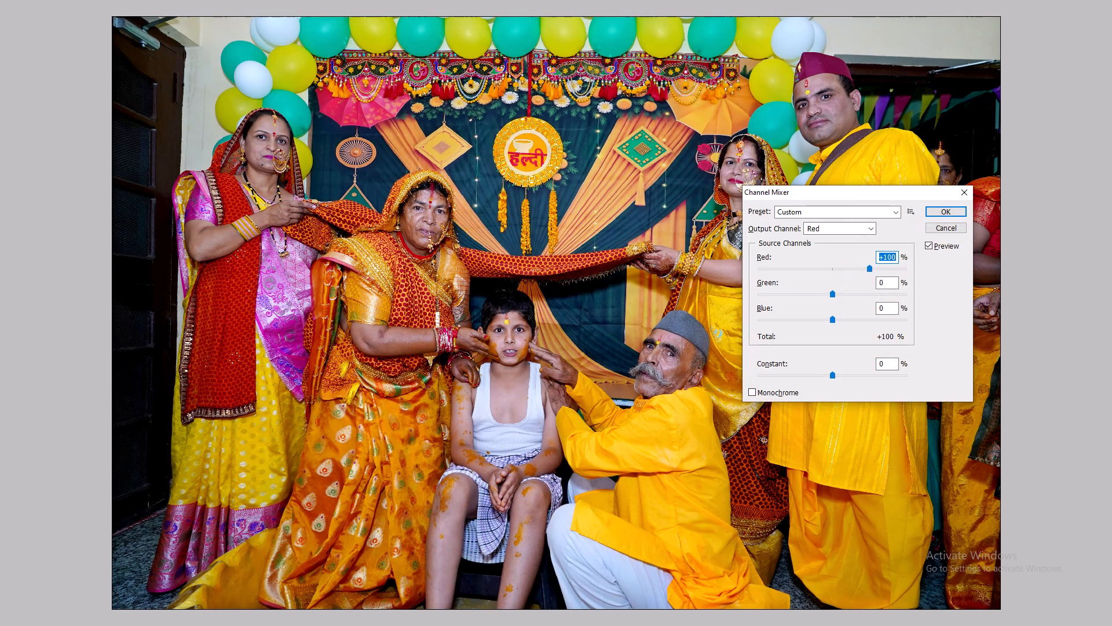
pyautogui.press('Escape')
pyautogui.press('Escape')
# Apply a Channel Mixer adjustment to the haldi photo and fade the effect to 40%.
pyautogui.hotkey('alt', 'i')
pyautogui.hotkey('alt', 'a')
pyautogui.hotkey('alt', 'x')
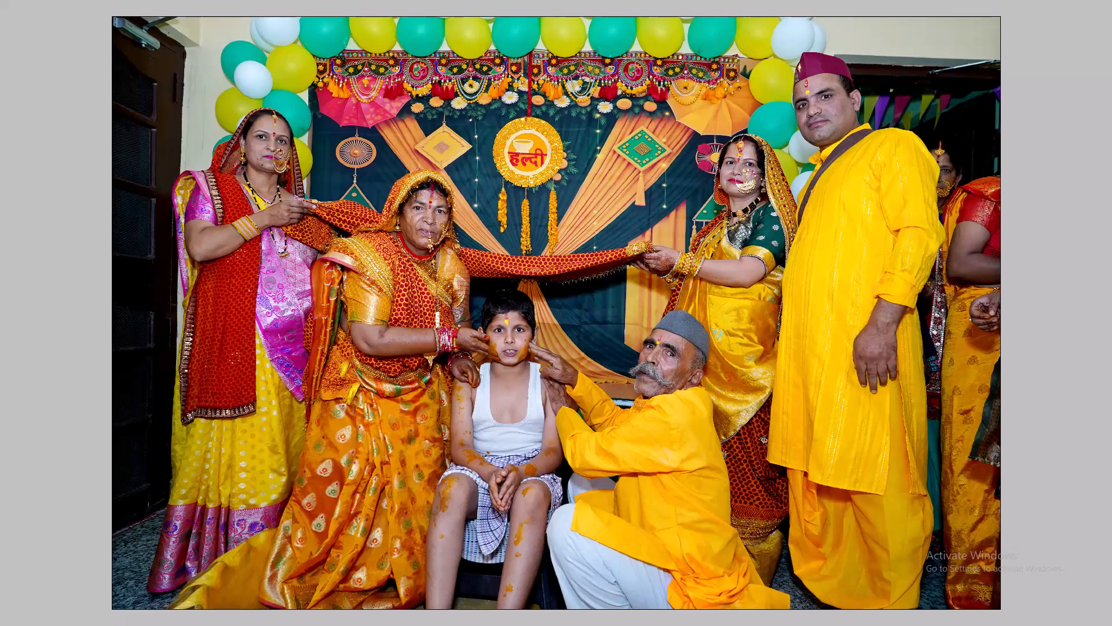
pyautogui.press('Return')
pyautogui.hotkey('ctrl', 'shift', 'f')
pyautogui.write('40')
pyautogui.press('Return')
pyautogui.hotkey('ctrl', '0')
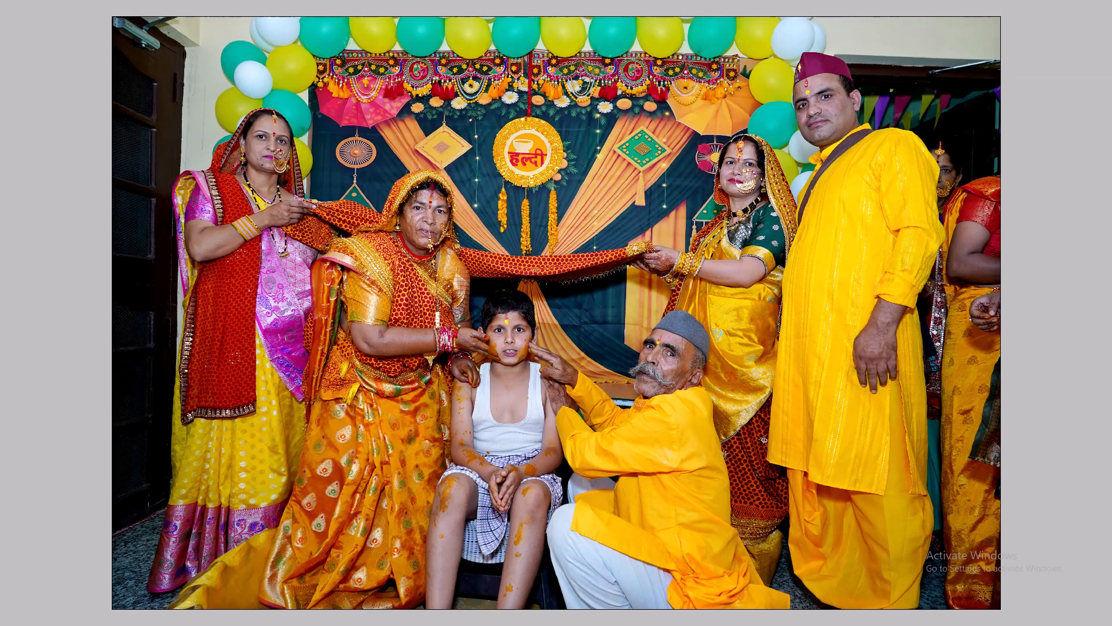
# Cut the whole corrected photo to the clipboard and close its file without saving.
pyautogui.hotkey('ctrl', 'a')
pyautogui.hotkey('ctrl', 'x')
pyautogui.hotkey('ctrl', 'w')
pyautogui.press('Tab')
pyautogui.press('Tab')
pyautogui.press('Return')
# Select the upper large frame on the spread's right page and paste the cut photo clipped into it.
pyautogui.hotkey('ctrl', '-')
pyautogui.hotkey('ctrl', '-')
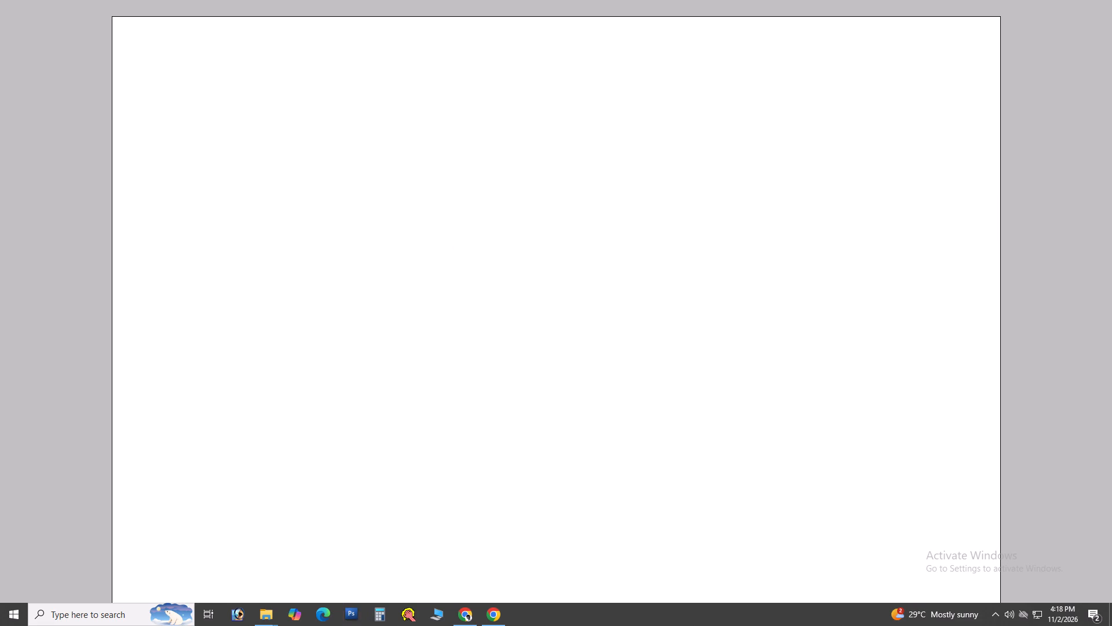
pyautogui.press('v')
pyautogui.rightClick(616, 271)
pyautogui.click(648, 281)
pyautogui.press('space')
pyautogui.moveTo(648, 281); pyautogui.dragTo(465, 301)
pyautogui.hotkey('ctrl', 'v')
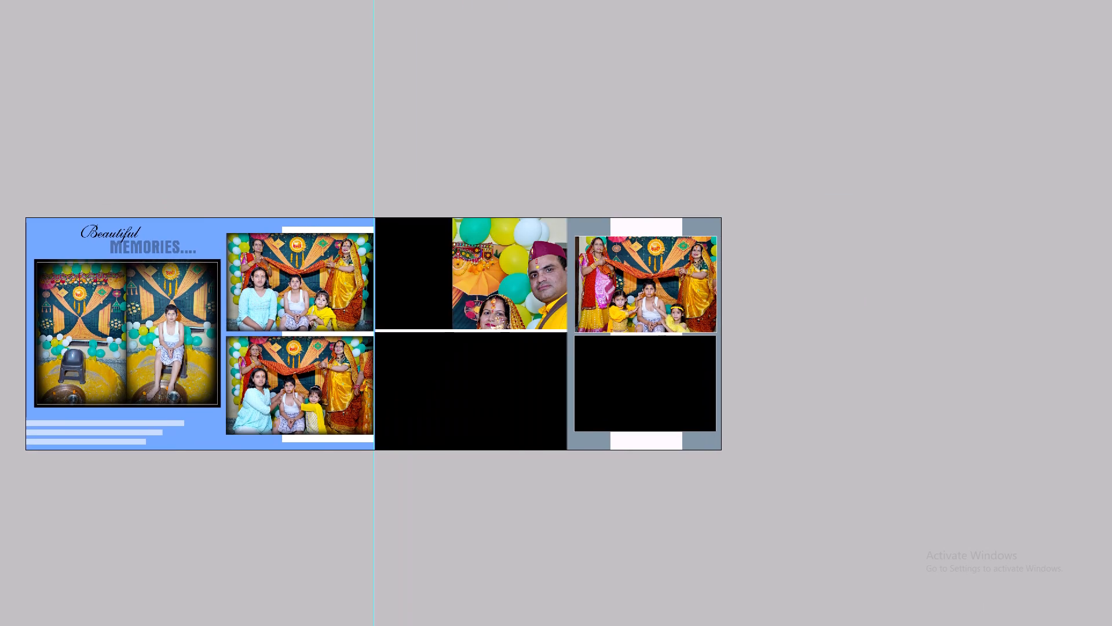
pyautogui.hotkey('ctrl', 'g')
# Scale the pasted group photo to slightly wider than the upper large frame and place it over that frame.
pyautogui.hotkey('ctrl', 't')
pyautogui.keyDown('alt'); pyautogui.keyDown('shift'); pyautogui.moveTo(666, 220); pyautogui.dragTo(447, 378); pyautogui.keyUp('shift'); pyautogui.keyUp('alt')
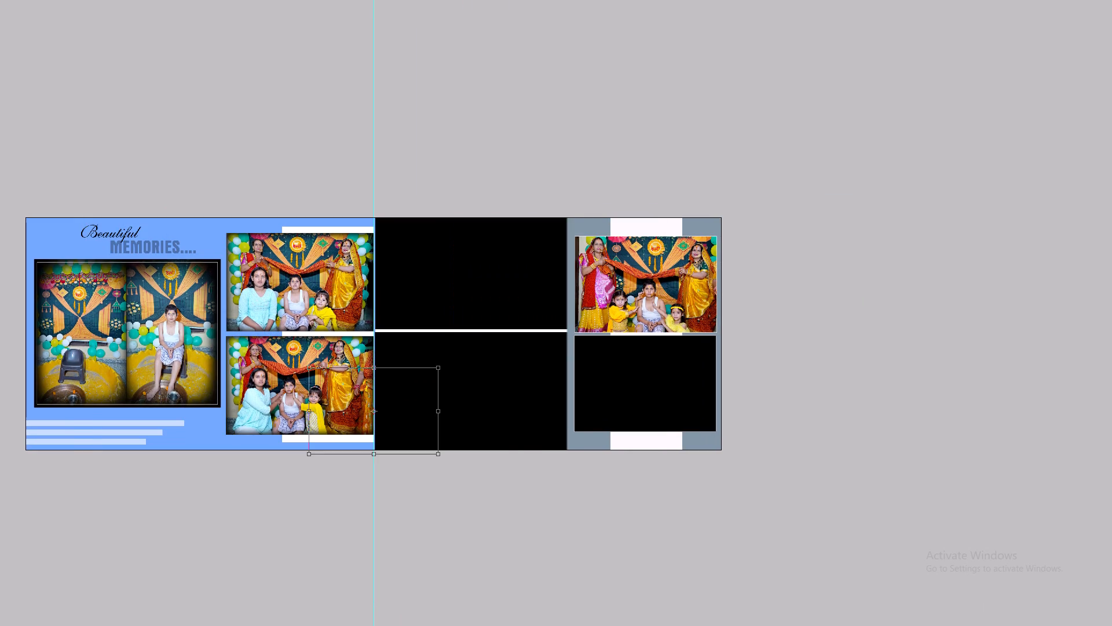
pyautogui.moveTo(397, 407); pyautogui.dragTo(500, 271)
pyautogui.hotkey('ctrl', '+')
pyautogui.hotkey('ctrl', '+')
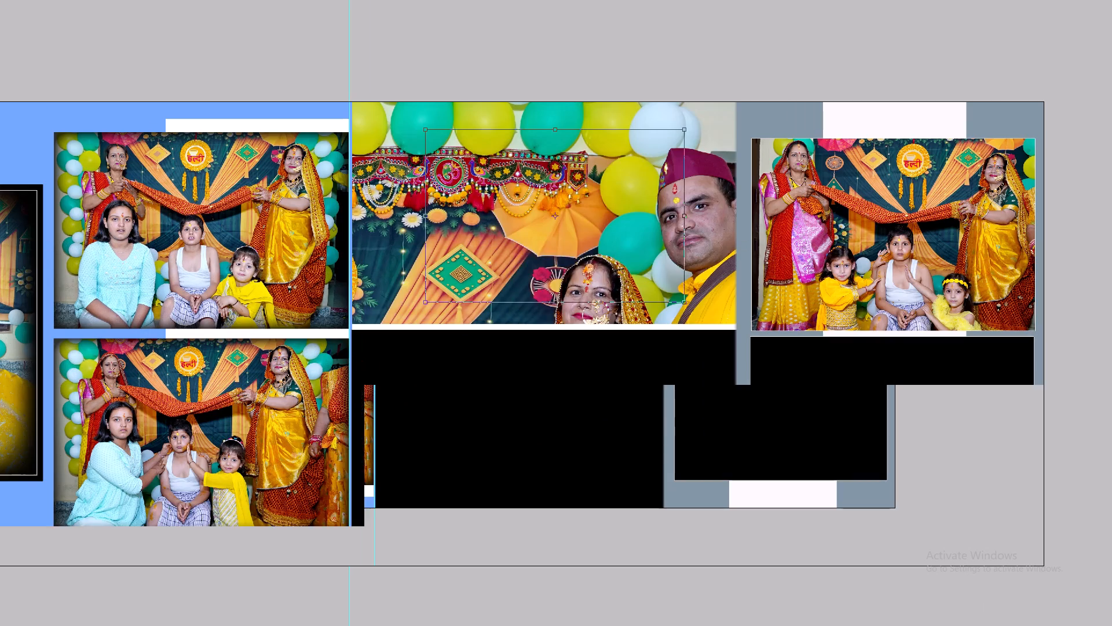
pyautogui.press('space')
pyautogui.moveTo(638, 259); pyautogui.dragTo(638, 312)
pyautogui.keyDown('alt'); pyautogui.keyDown('shift'); pyautogui.moveTo(681, 355); pyautogui.dragTo(763, 378); pyautogui.keyUp('shift'); pyautogui.keyUp('alt')
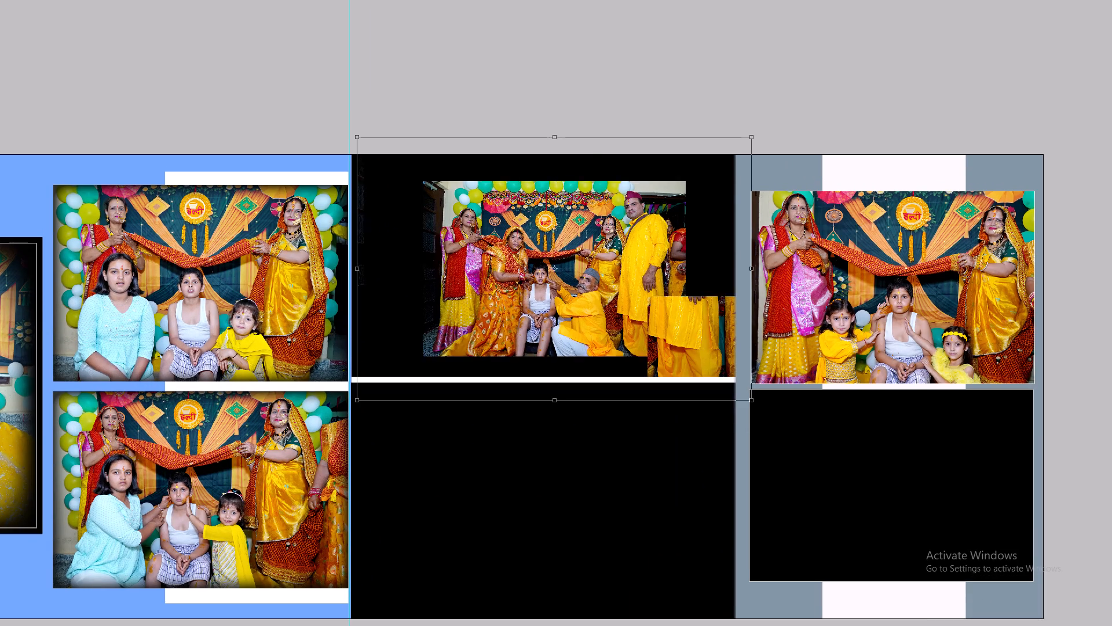
pyautogui.keyDown('alt'); pyautogui.keyDown('shift'); pyautogui.moveTo(763, 378); pyautogui.dragTo(770, 382); pyautogui.keyUp('shift'); pyautogui.keyUp('alt')
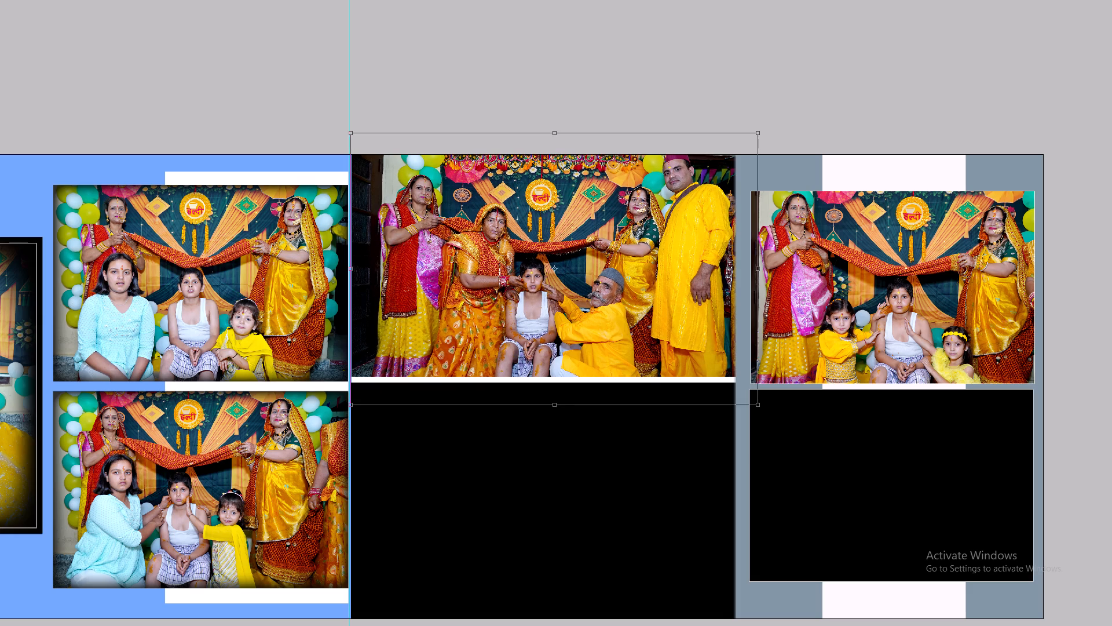
# Enlarge the group photo slightly, shift it down within the upper large frame and commit the transform.
pyautogui.keyDown('shift'); pyautogui.moveTo(351, 401); pyautogui.dragTo(334, 430); pyautogui.keyUp('shift')
pyautogui.hotkey('shift', 'Right')
pyautogui.hotkey('shift', 'Down')
pyautogui.hotkey('shift', 'Down')
pyautogui.hotkey('shift', 'Down')
pyautogui.hotkey('shift', 'Down')
pyautogui.hotkey('shift', 'Down')
pyautogui.hotkey('shift', 'Down')
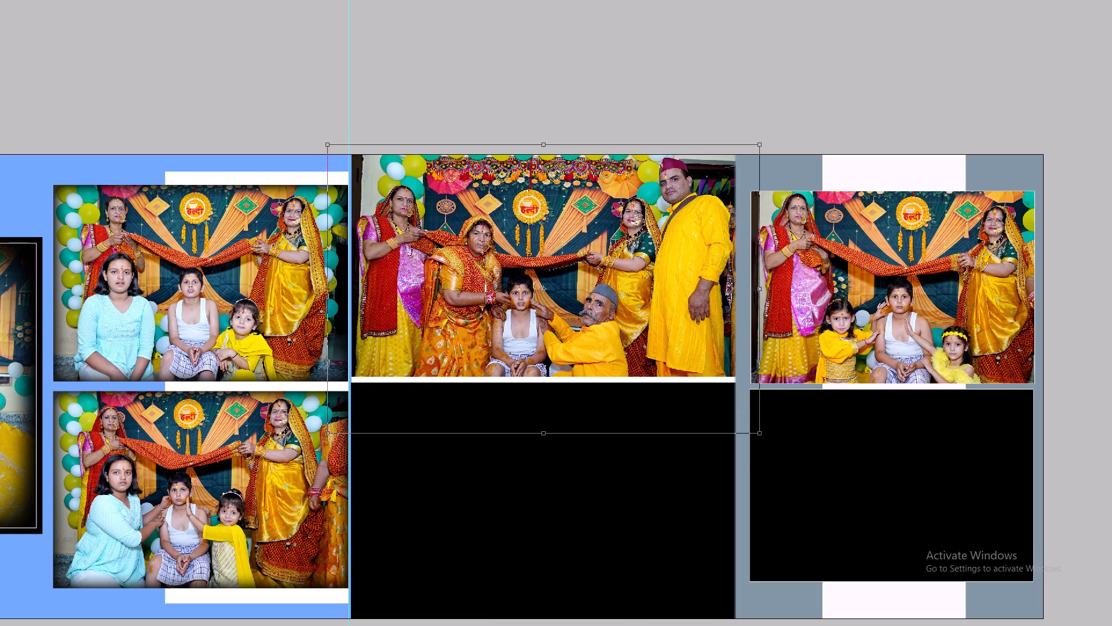
pyautogui.hotkey('shift', 'Left')
pyautogui.hotkey('shift', 'Down')
pyautogui.press('Return')
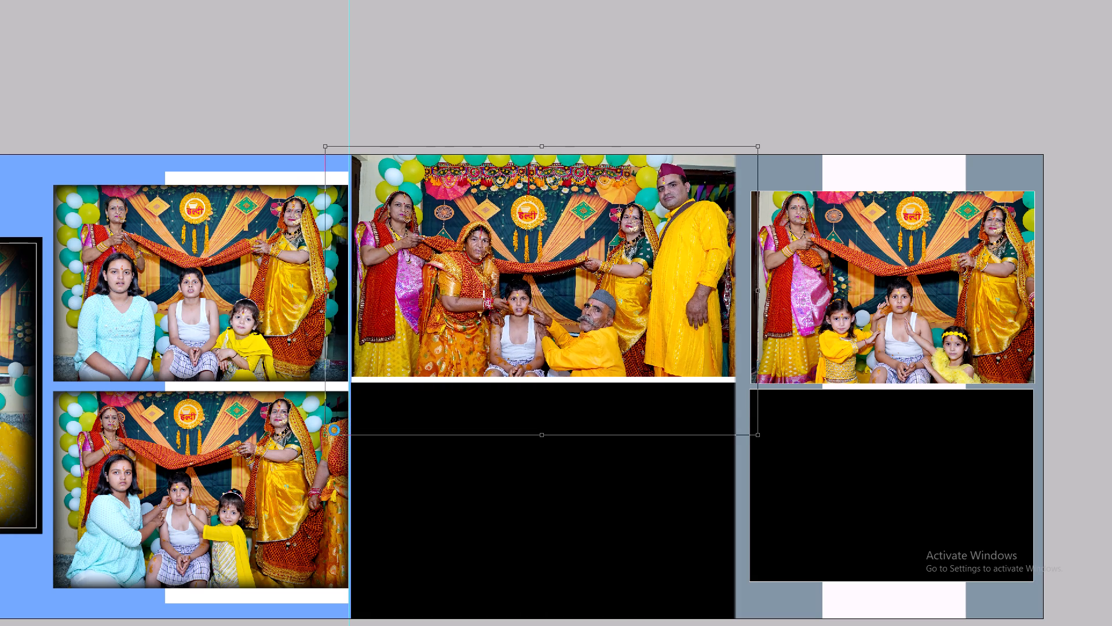
pyautogui.hotkey('ctrl', '0')
# Switch to folder 01 in File Explorer and move photo DSC08396 into the Done folder.
pyautogui.hotkey('alt', 'Tab')
pyautogui.hotkey('alt', 'Tab')
pyautogui.hotkey('alt', 'Tab')
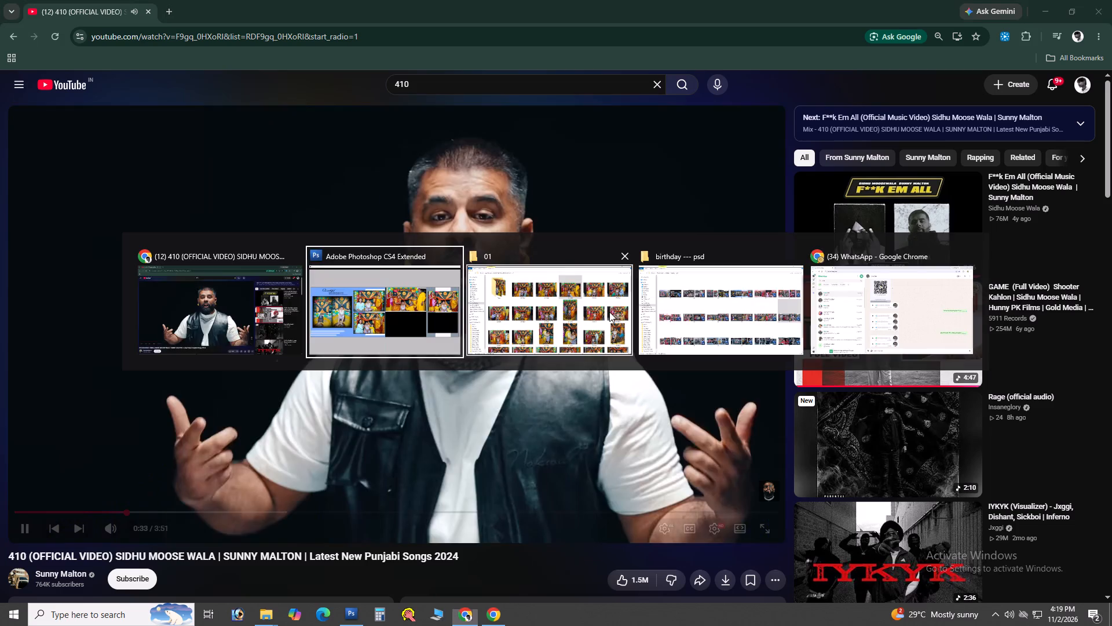
pyautogui.scroll(2, 659, 281)
pyautogui.moveTo(689, 172); pyautogui.dragTo(705, 192)
pyautogui.moveTo(696, 169); pyautogui.dragTo(361, 251)
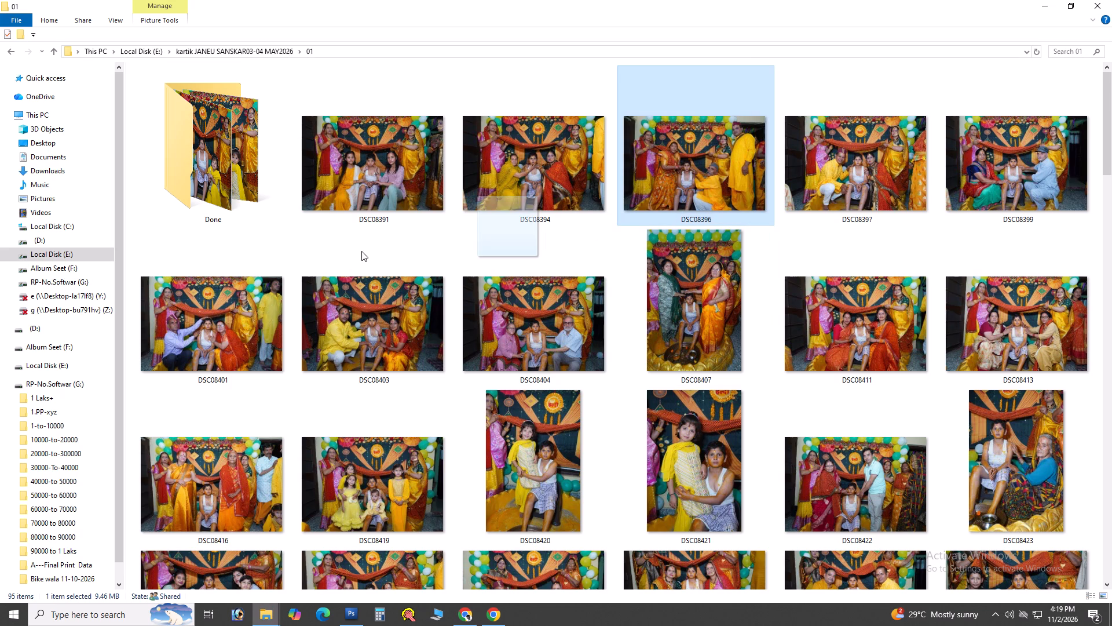
pyautogui.moveTo(361, 251); pyautogui.dragTo(232, 174)
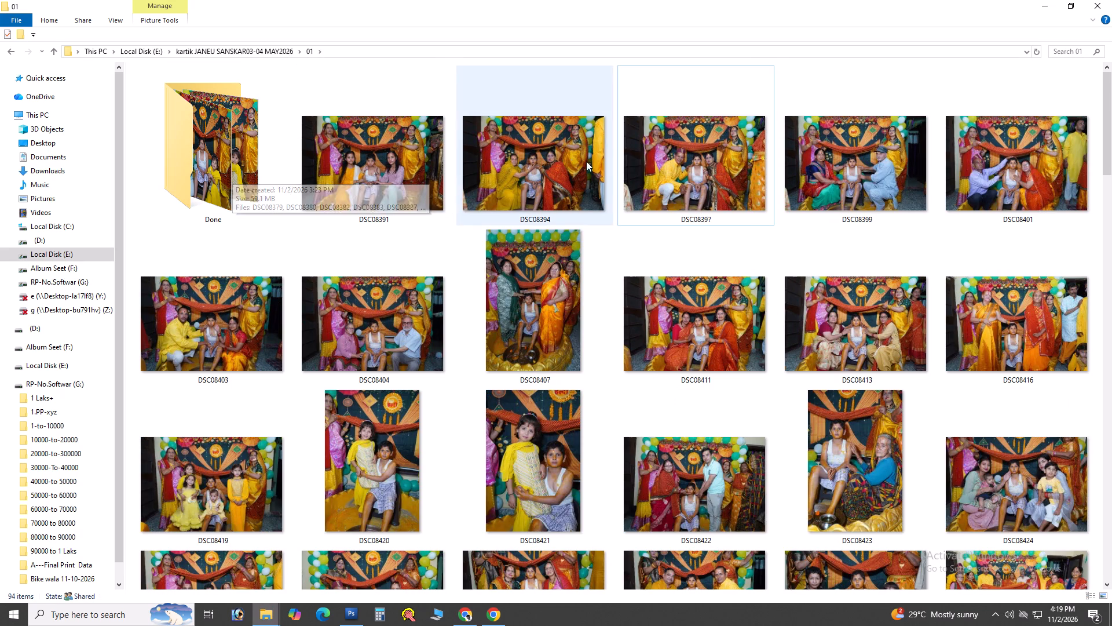
# Open photo DSC08397 from folder 01 in Photoshop.
pyautogui.click(700, 206)
pyautogui.moveTo(679, 188); pyautogui.dragTo(614, 321)
pyautogui.hotkey('alt', 'Tab')
pyautogui.hotkey('alt', 'Tab')
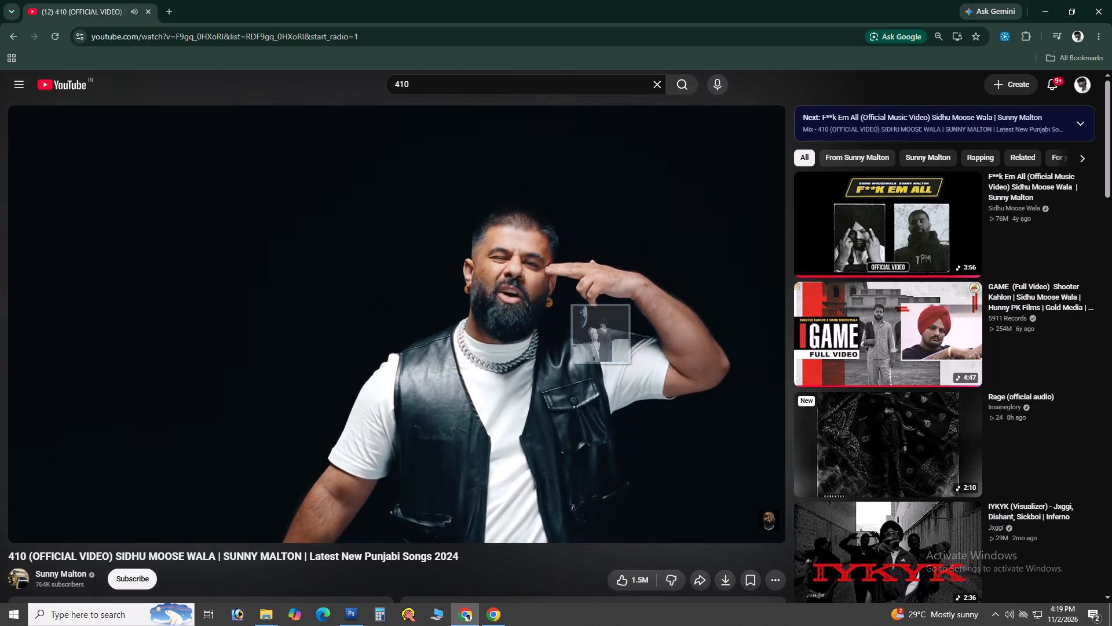
pyautogui.moveTo(614, 321); pyautogui.dragTo(605, 328)
pyautogui.hotkey('alt', 'Tab')
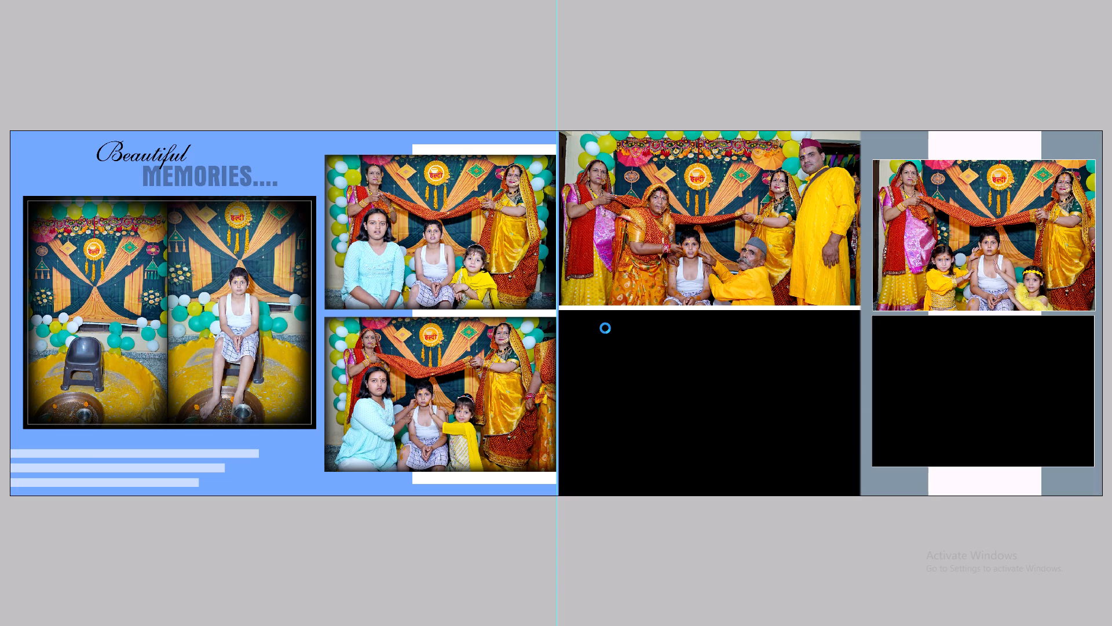
# Brighten the opened DSC08397 photo with the recorded correction action and clear its selection.
pyautogui.press('F6')
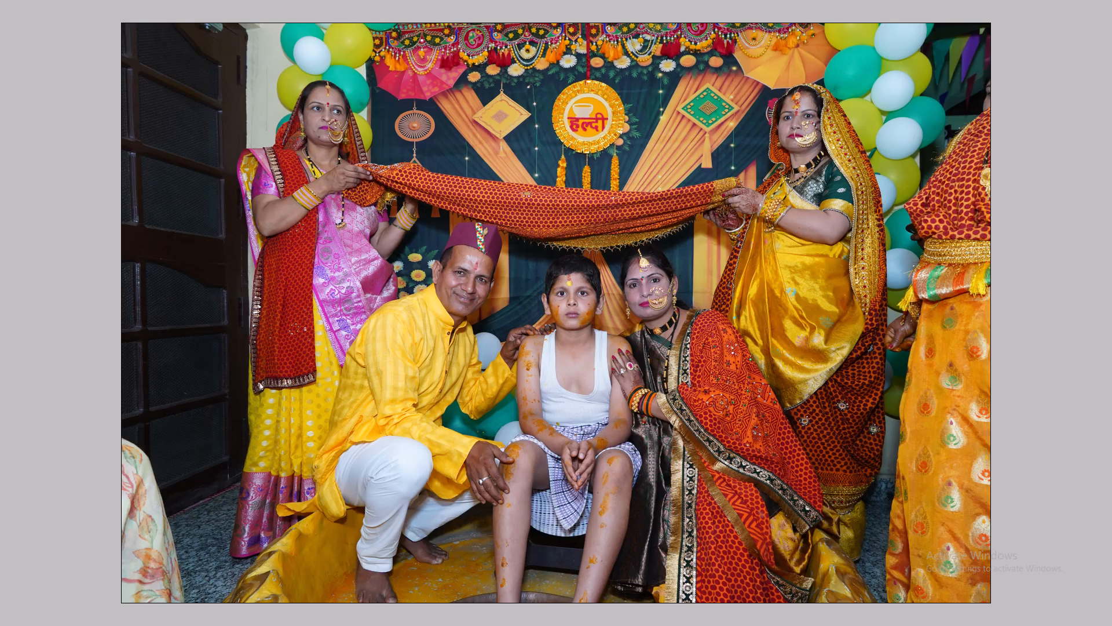
pyautogui.press('F6')
pyautogui.press('Return')
pyautogui.press('F6')
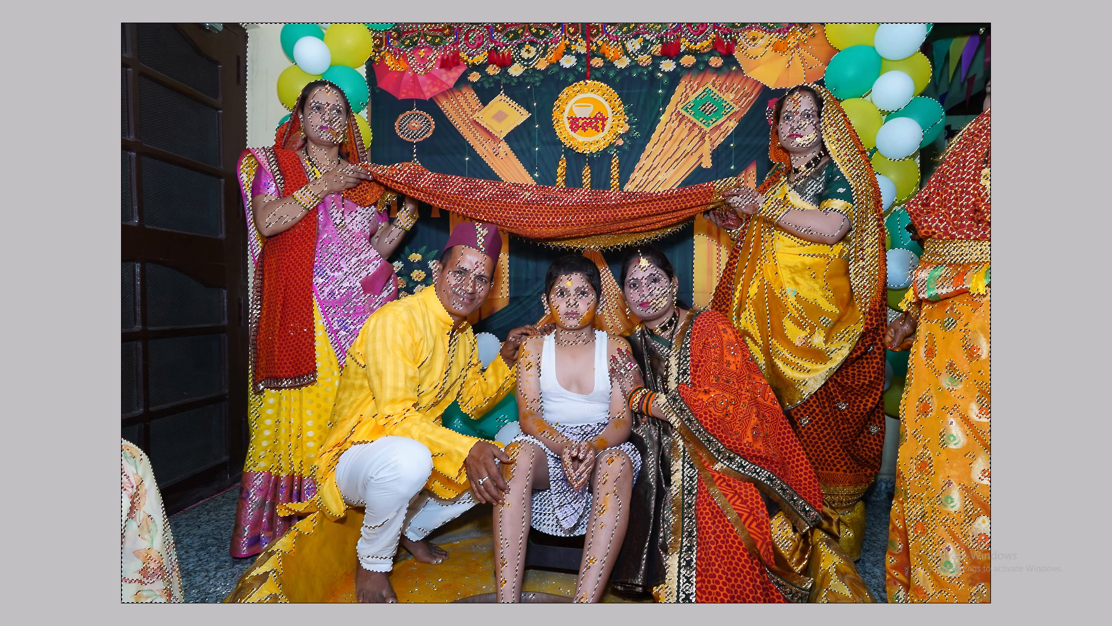
pyautogui.hotkey('ctrl', '0')
pyautogui.hotkey('ctrl', 'd')
# Apply a Levels adjustment to strengthen the contrast of photo DSC08397.
pyautogui.hotkey('alt', 'i')
pyautogui.hotkey('alt', 'a')
pyautogui.hotkey('alt', 'l')
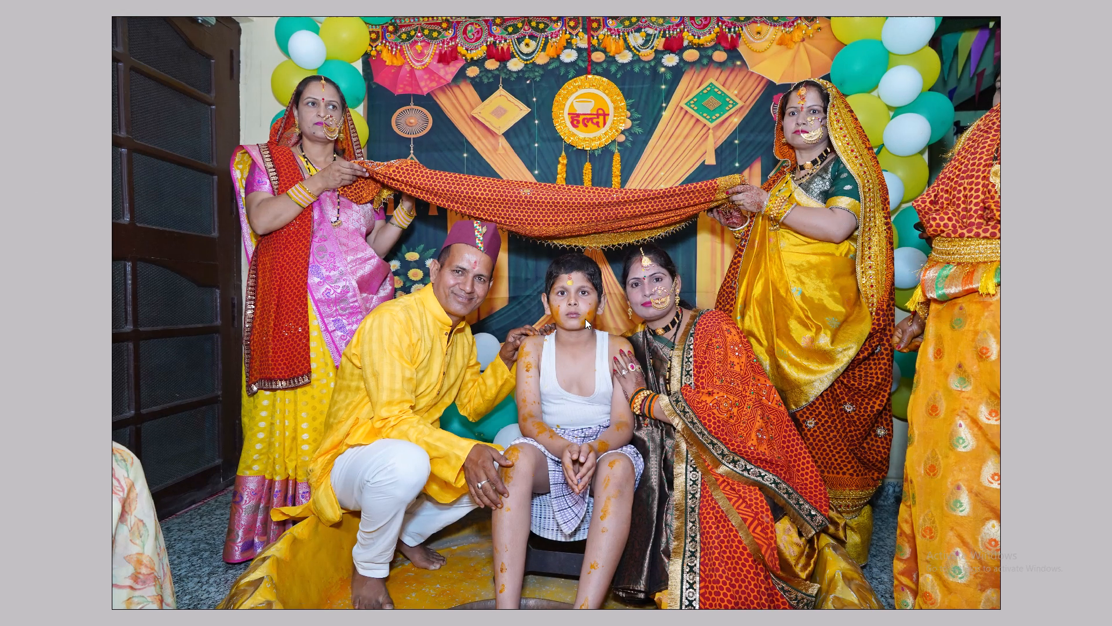
pyautogui.press('Return')
# Apply a Channel Mixer adjustment to photo DSC08397 and fade the effect to 40%.
pyautogui.hotkey('alt', 'i')
pyautogui.hotkey('alt', 'a')
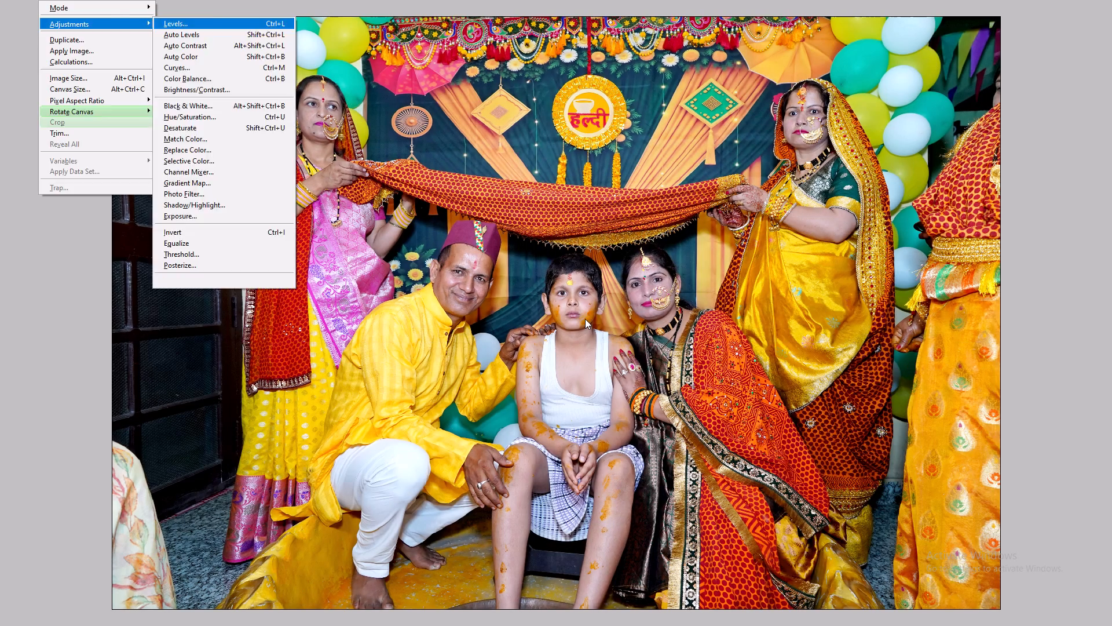
pyautogui.hotkey('alt', 'x')
pyautogui.press('Return')
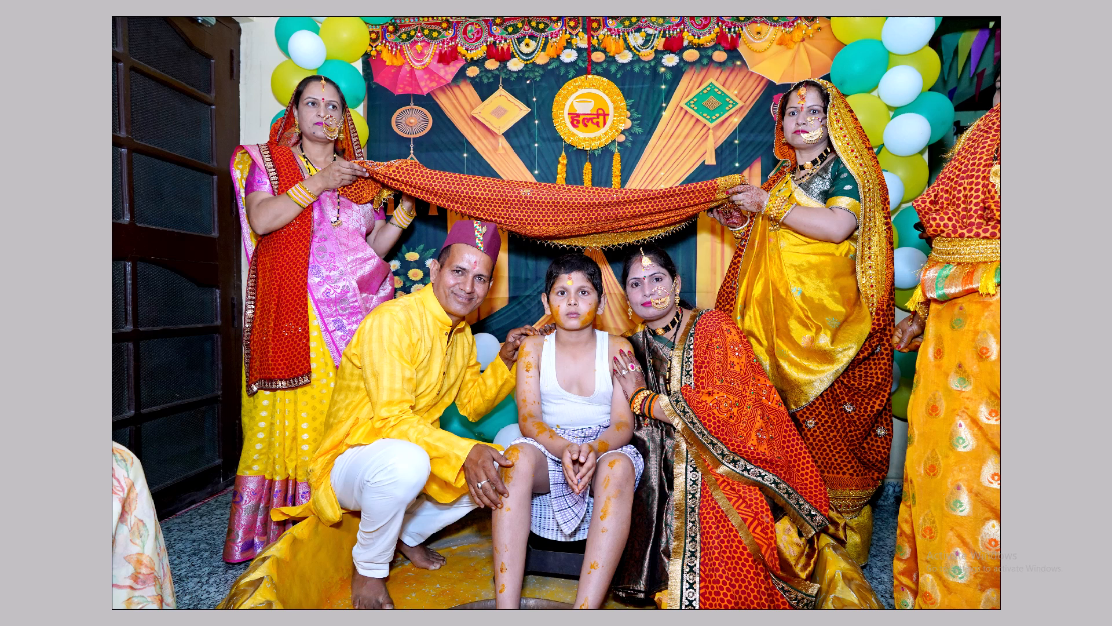
pyautogui.hotkey('ctrl', 'shift', 'f')
pyautogui.write('40')
pyautogui.press('Return')
pyautogui.hotkey('ctrl', '0')
# Cut the whole corrected DSC08397 photo to the clipboard and close its file without saving.
pyautogui.hotkey('ctrl', 'a')
pyautogui.hotkey('ctrl', 'x')
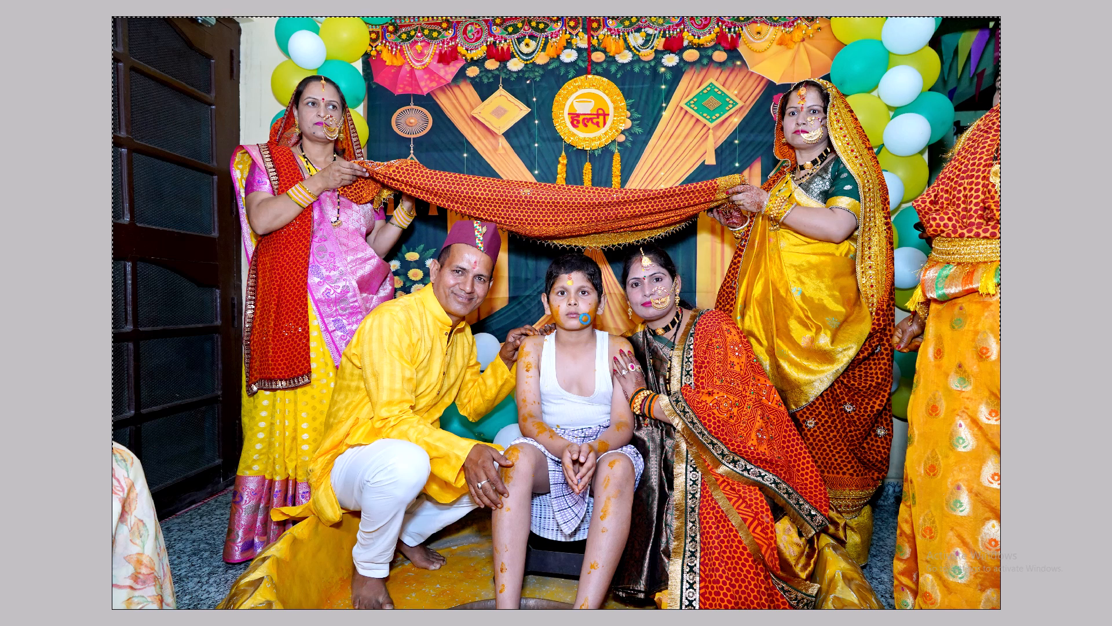
pyautogui.hotkey('ctrl', 'w')
pyautogui.press('Tab')
pyautogui.press('Tab')
pyautogui.press('Return')
# Select the lower large frame on the spread's right page and paste the cut photo clipped into it.
pyautogui.hotkey('ctrl', '-')
pyautogui.press('v')
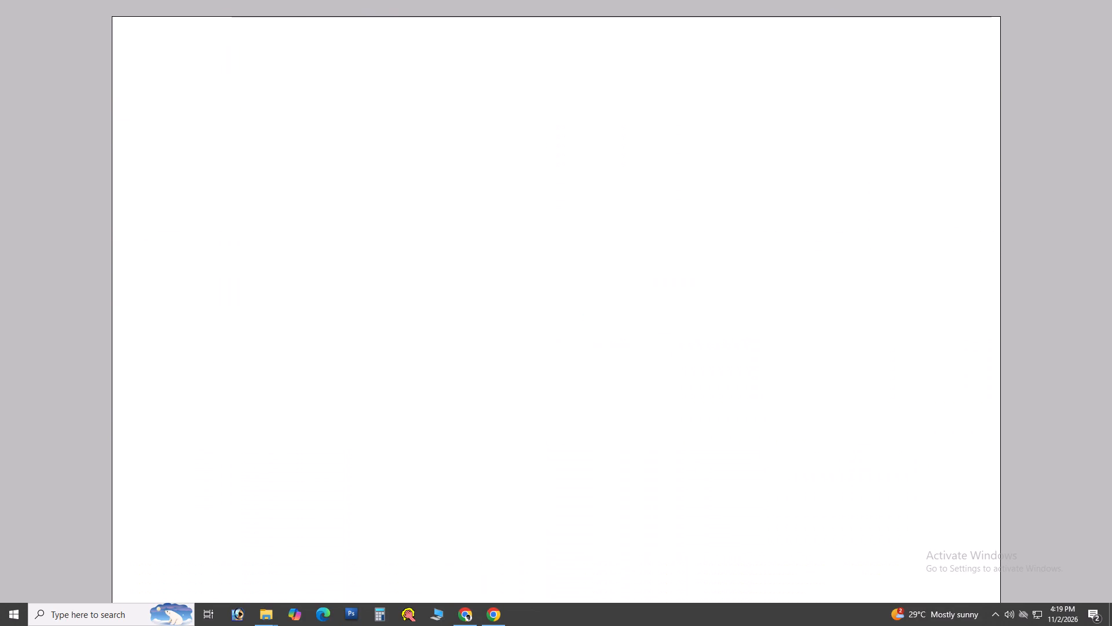
pyautogui.press('v')
pyautogui.hotkey('ctrl', '-')
pyautogui.press('v')
pyautogui.press('space')
pyautogui.moveTo(657, 352); pyautogui.dragTo(473, 346)
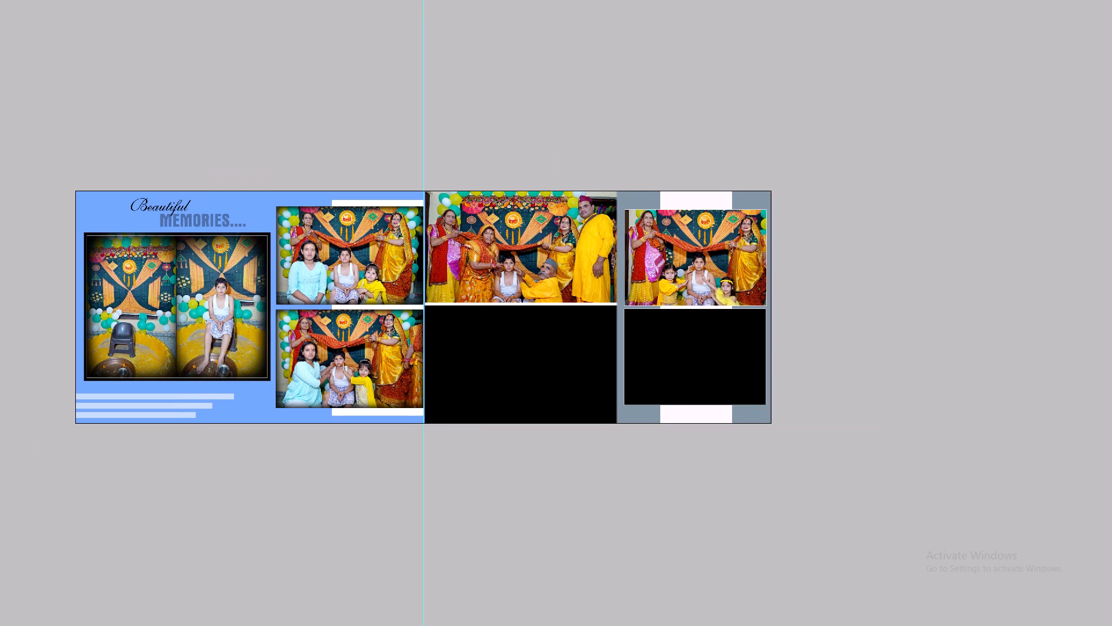
pyautogui.rightClick(472, 347)
pyautogui.click(492, 355)
pyautogui.hotkey('ctrl', 'v')
pyautogui.hotkey('ctrl', 'g')
pyautogui.hotkey('ctrl', 't')
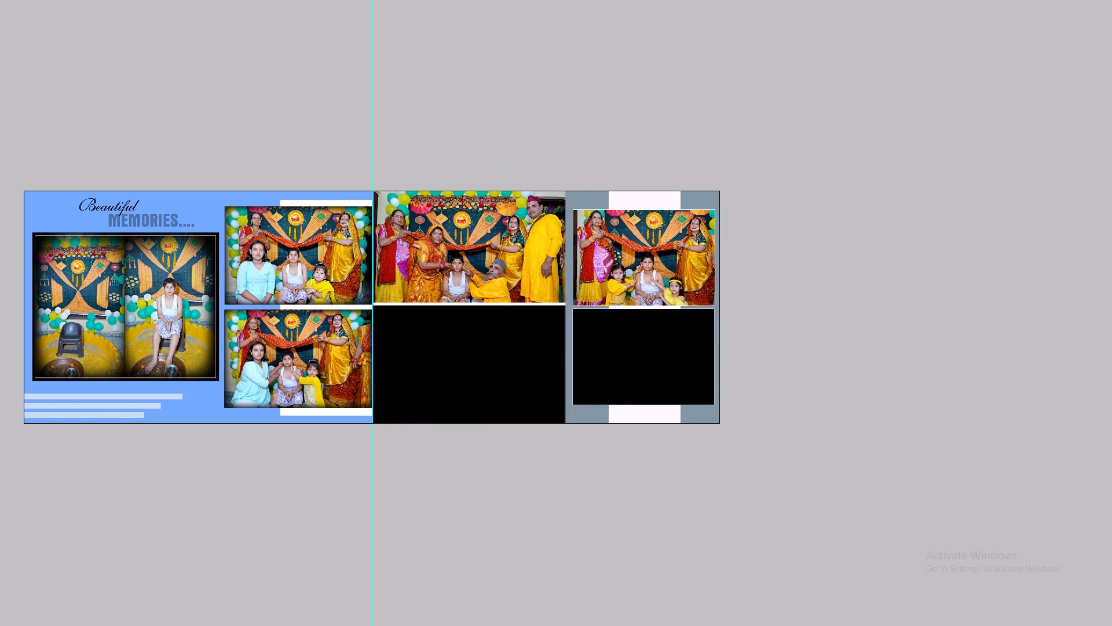
# Switch to the YouTube mix in Chrome, adjust the system speaker volume and return to Photoshop.
pyautogui.hotkey('alt', 'Tab')
pyautogui.click(1005, 605)
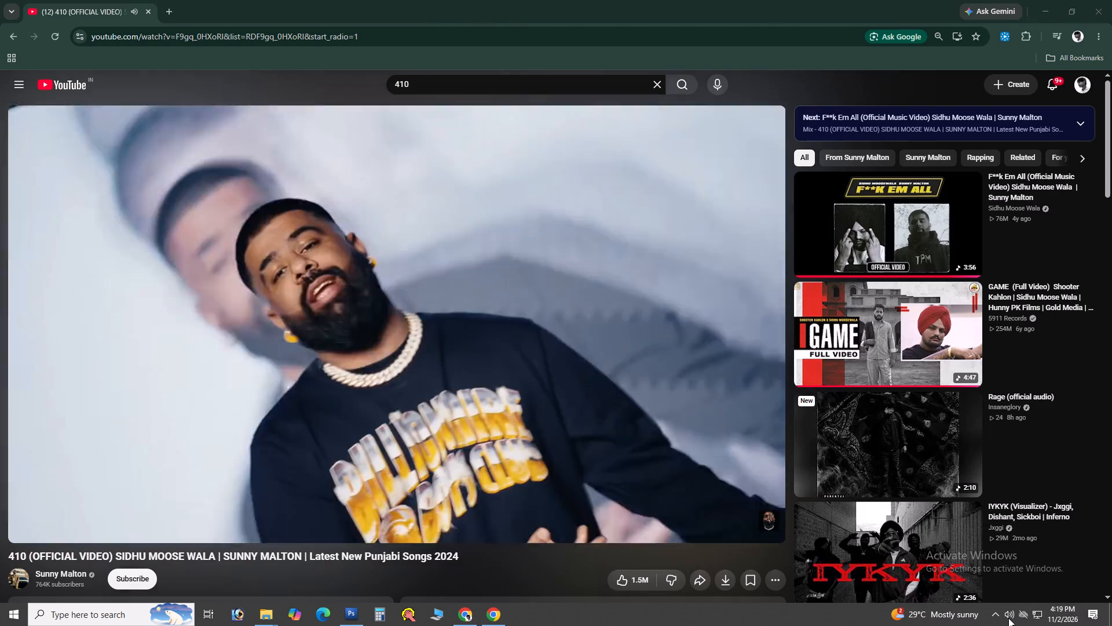
pyautogui.click(1008, 618)
pyautogui.scroll(13, 1008, 618)
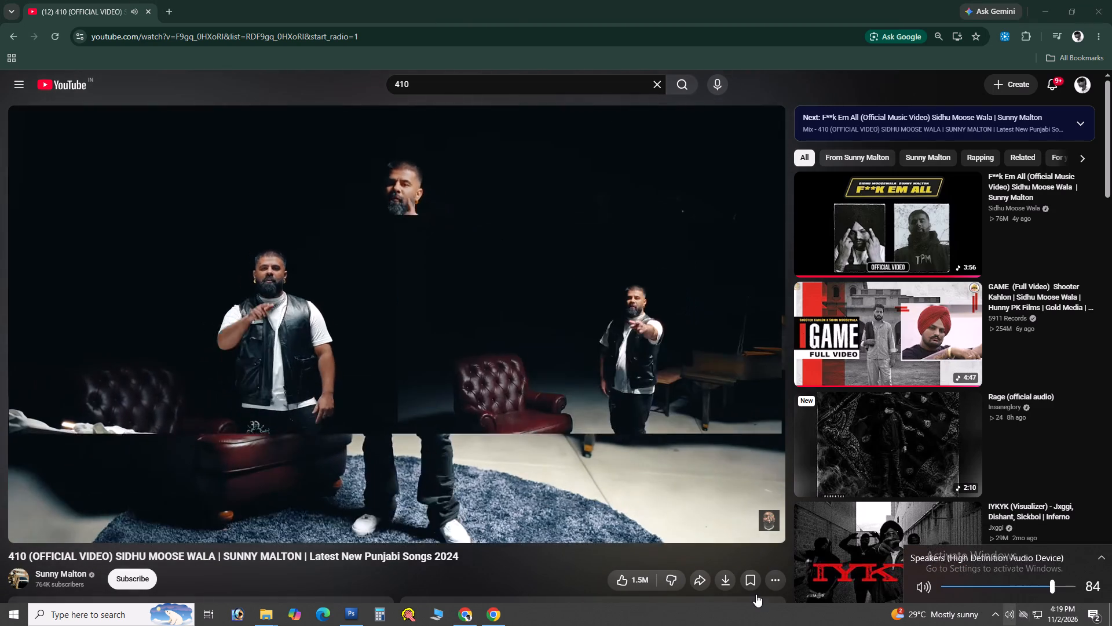
pyautogui.scroll(-1, 572, 574)
pyautogui.click(572, 574)
pyautogui.hotkey('alt', 'Tab')
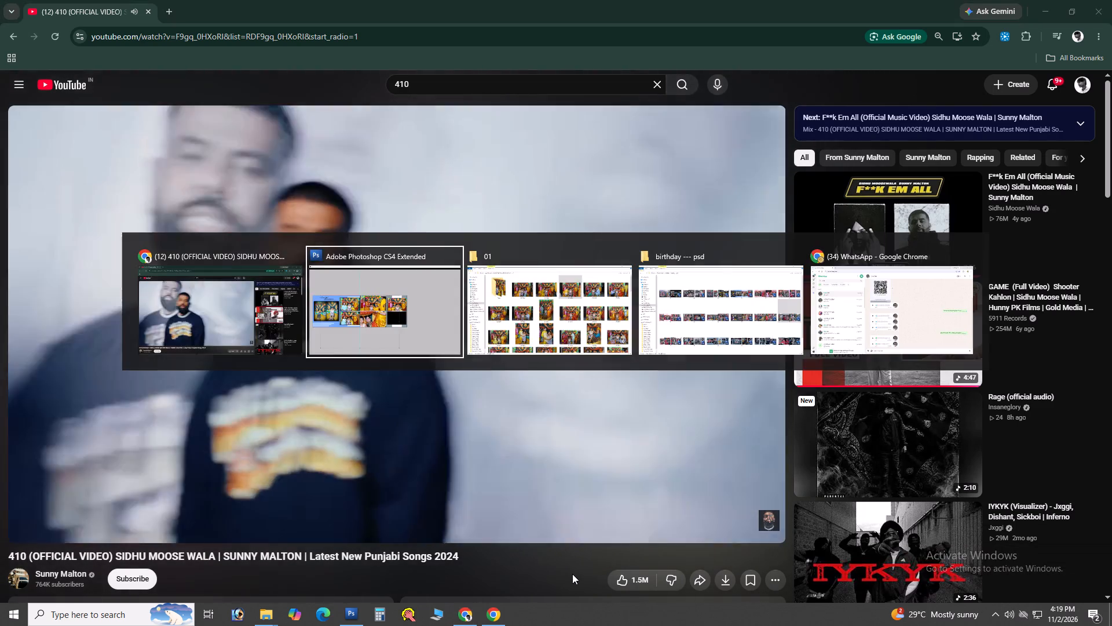
# Scale down the pasted DSC08397 photo and move it over the lower large frame on the right page.
pyautogui.keyDown('alt'); pyautogui.keyDown('shift'); pyautogui.moveTo(660, 188); pyautogui.dragTo(540, 333); pyautogui.keyUp('shift'); pyautogui.keyUp('alt')
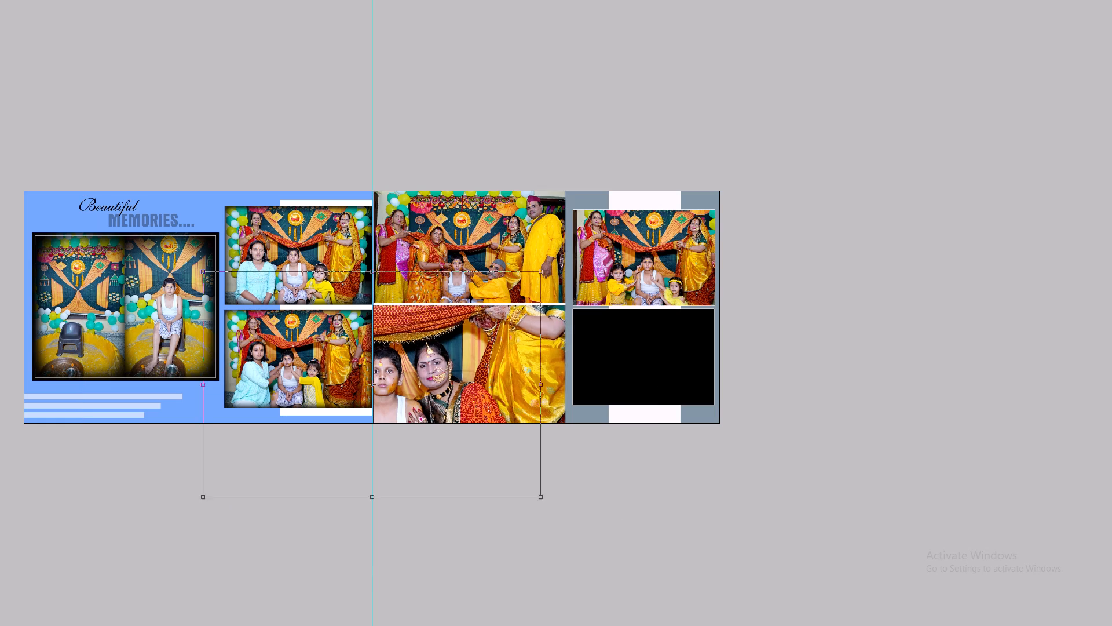
pyautogui.keyDown('alt'); pyautogui.keyDown('shift'); pyautogui.moveTo(540, 333); pyautogui.dragTo(487, 354); pyautogui.keyUp('shift'); pyautogui.keyUp('alt')
pyautogui.hotkey('ctrl', '+')
pyautogui.hotkey('ctrl', '+')
pyautogui.press('space')
pyautogui.press('space')
pyautogui.press('space')
pyautogui.press('space')
pyautogui.press('space')
pyautogui.press('space')
pyautogui.press('space')
pyautogui.press('space')
pyautogui.press('space')
pyautogui.press('space')
pyautogui.press('space')
pyautogui.press('space')
pyautogui.press('space')
pyautogui.press('space')
pyautogui.press('space')
pyautogui.press('space')
pyautogui.press('space')
pyautogui.press('space')
pyautogui.press('space')
pyautogui.press('space')
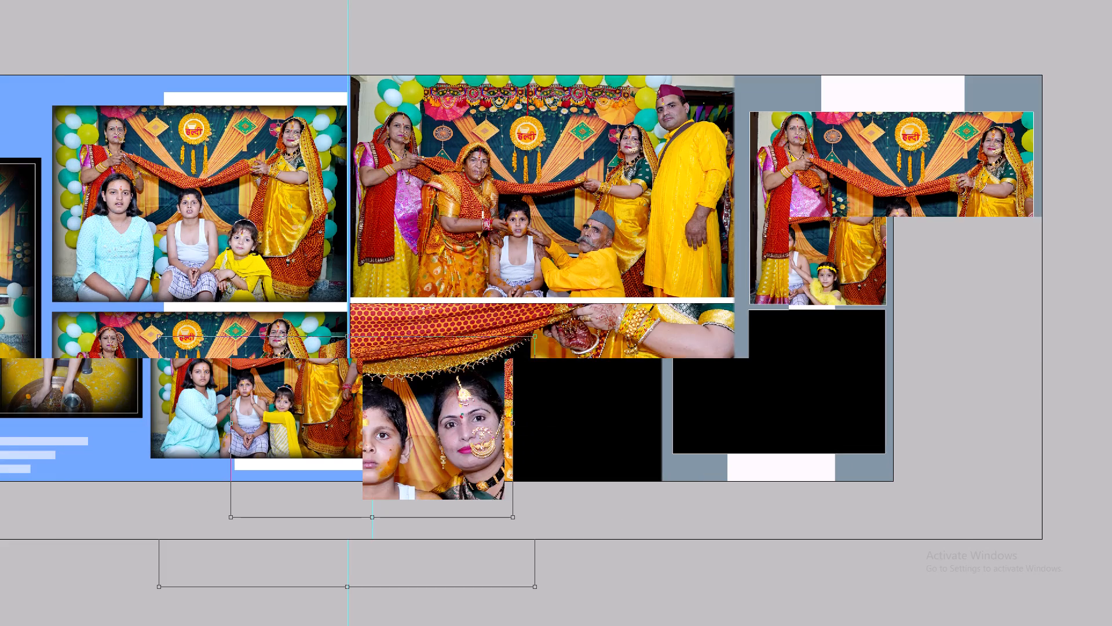
pyautogui.moveTo(440, 422); pyautogui.dragTo(441, 328)
pyautogui.moveTo(440, 376); pyautogui.dragTo(447, 285)
pyautogui.moveTo(414, 355); pyautogui.dragTo(457, 354)
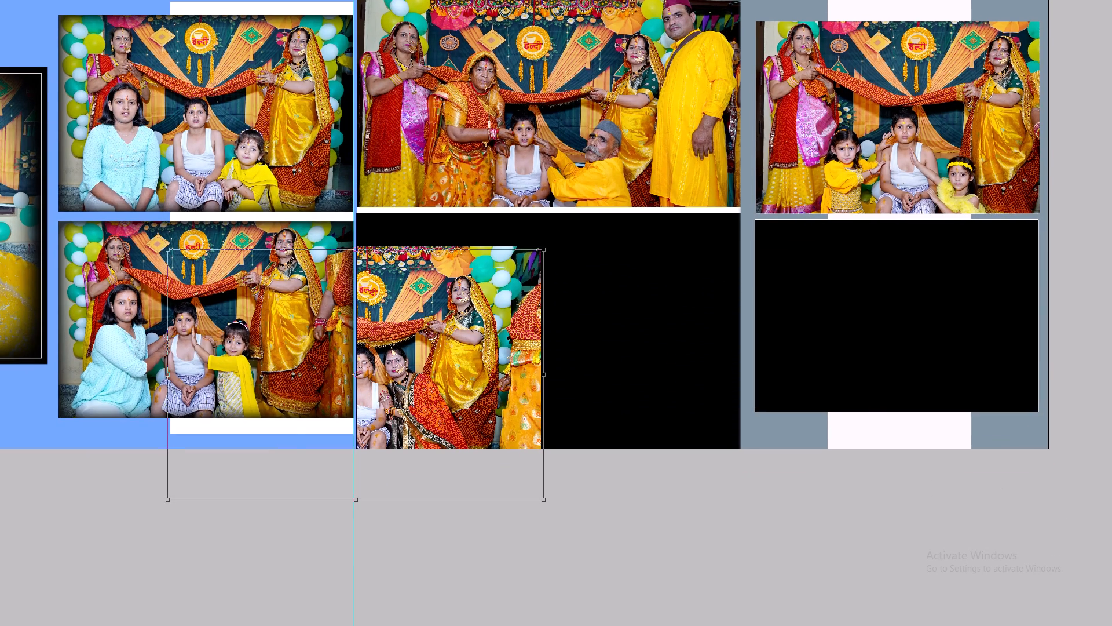
pyautogui.moveTo(457, 354); pyautogui.dragTo(583, 325)
# Enlarge the pasted DSC08397 photo to cover the lower large frame on the right page and nudge it right and down.
pyautogui.press('space')
pyautogui.press('space')
pyautogui.press('space')
pyautogui.press('space')
pyautogui.press('space')
pyautogui.press('space')
pyautogui.press('space')
pyautogui.moveTo(597, 372); pyautogui.dragTo(589, 315)
pyautogui.keyDown('alt'); pyautogui.keyDown('shift'); pyautogui.moveTo(699, 407); pyautogui.dragTo(744, 432); pyautogui.keyUp('shift'); pyautogui.keyUp('alt')
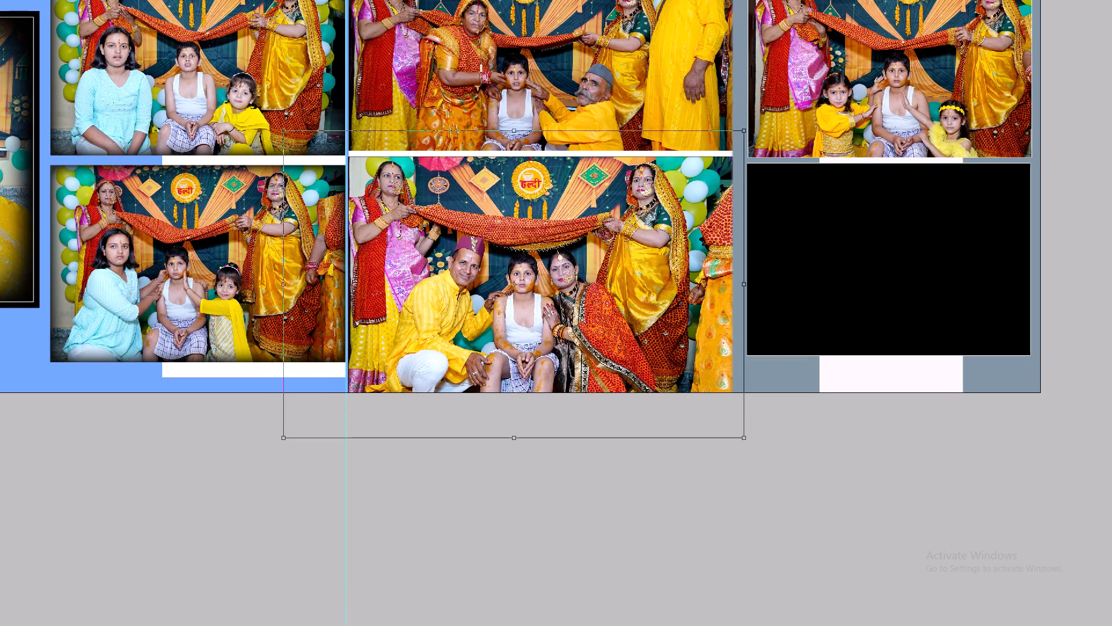
pyautogui.hotkey('shift', 'Right')
pyautogui.hotkey('shift', 'Right')
pyautogui.hotkey('shift', 'Down')
pyautogui.hotkey('shift', 'Right')
pyautogui.hotkey('shift', 'Right')
pyautogui.hotkey('shift', 'Down')
pyautogui.hotkey('shift', 'Down')
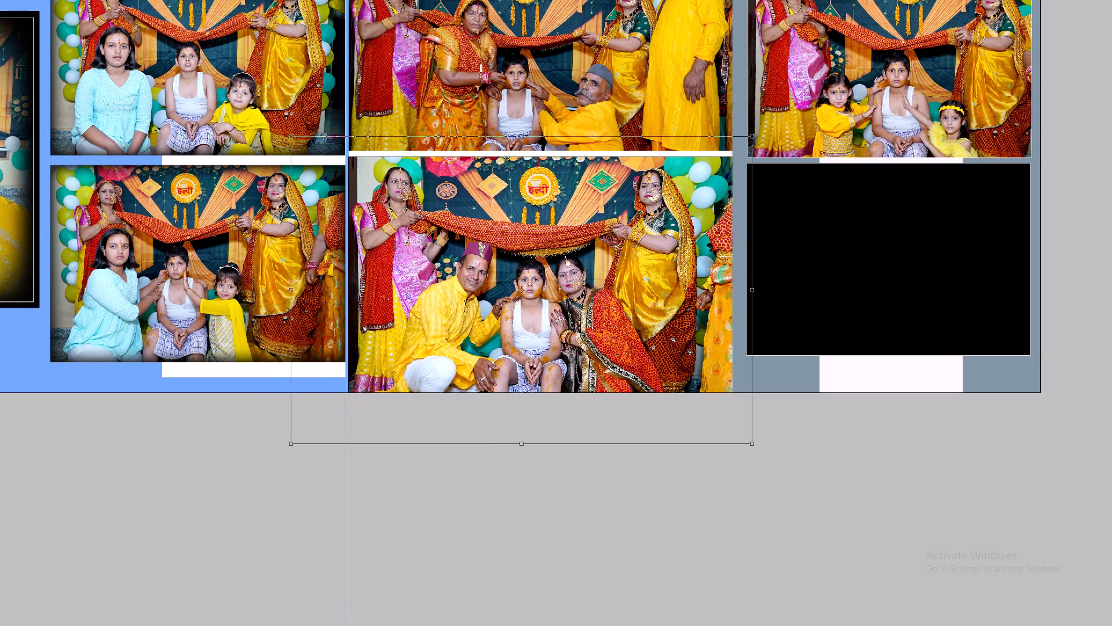
# Enlarge the DSC08397 photo further, apply the transform and fine-tune its position left and up within its frame.
pyautogui.keyDown('shift'); pyautogui.moveTo(753, 443); pyautogui.dragTo(802, 465); pyautogui.keyUp('shift')
pyautogui.hotkey('shift', 'Left')
pyautogui.hotkey('shift', 'Left')
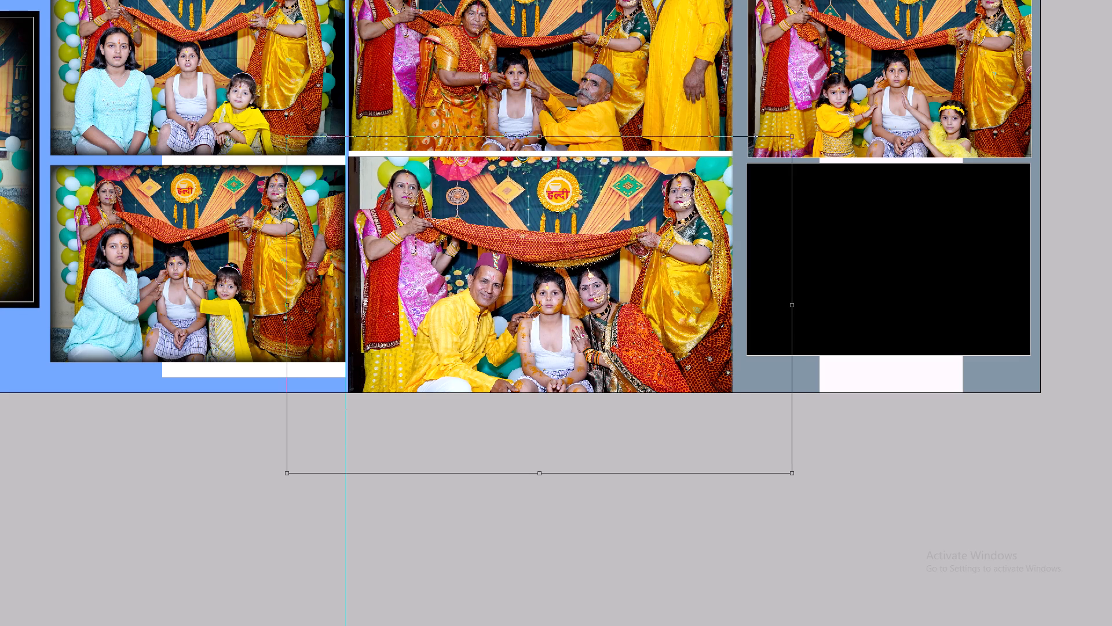
pyautogui.hotkey('shift', 'Left')
pyautogui.hotkey('shift', 'Up')
pyautogui.hotkey('shift', 'Up')
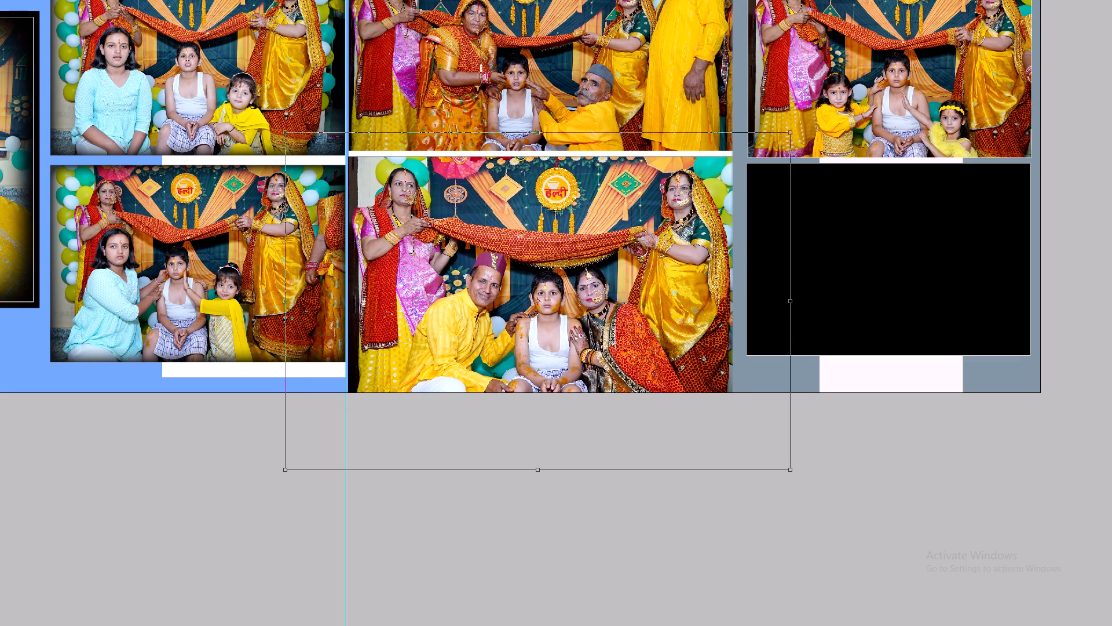
pyautogui.hotkey('shift', 'Up')
pyautogui.press('Return')
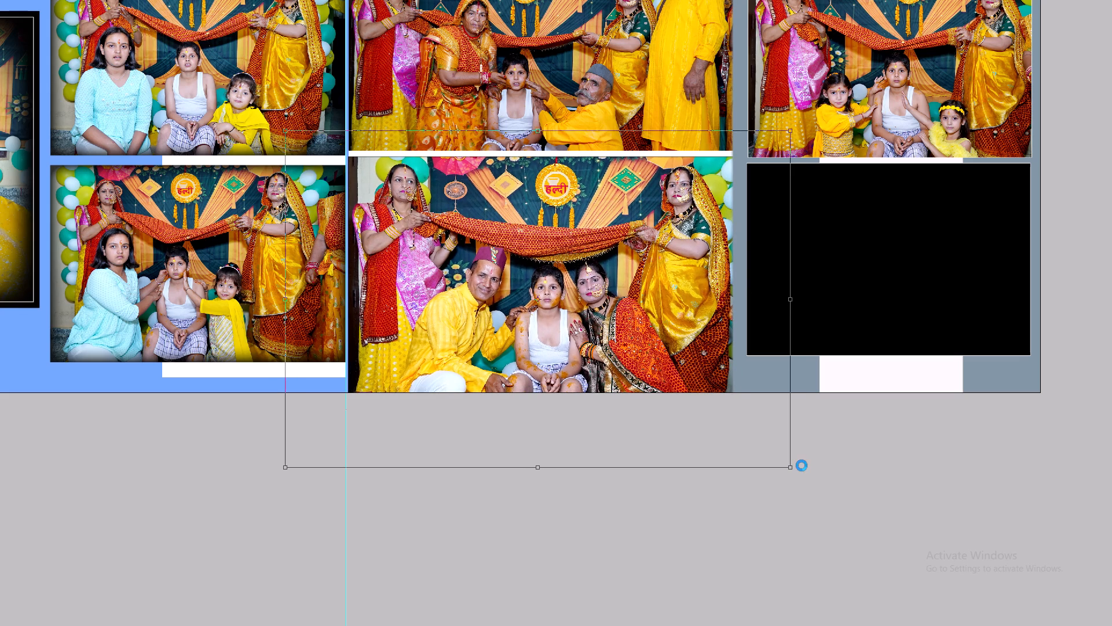
pyautogui.press('Up')
pyautogui.press('Left')
# Switch to the 01 photo folder and move DSC08397 into the Done folder.
pyautogui.hotkey('ctrl', '0')
pyautogui.hotkey('alt', 'Tab')
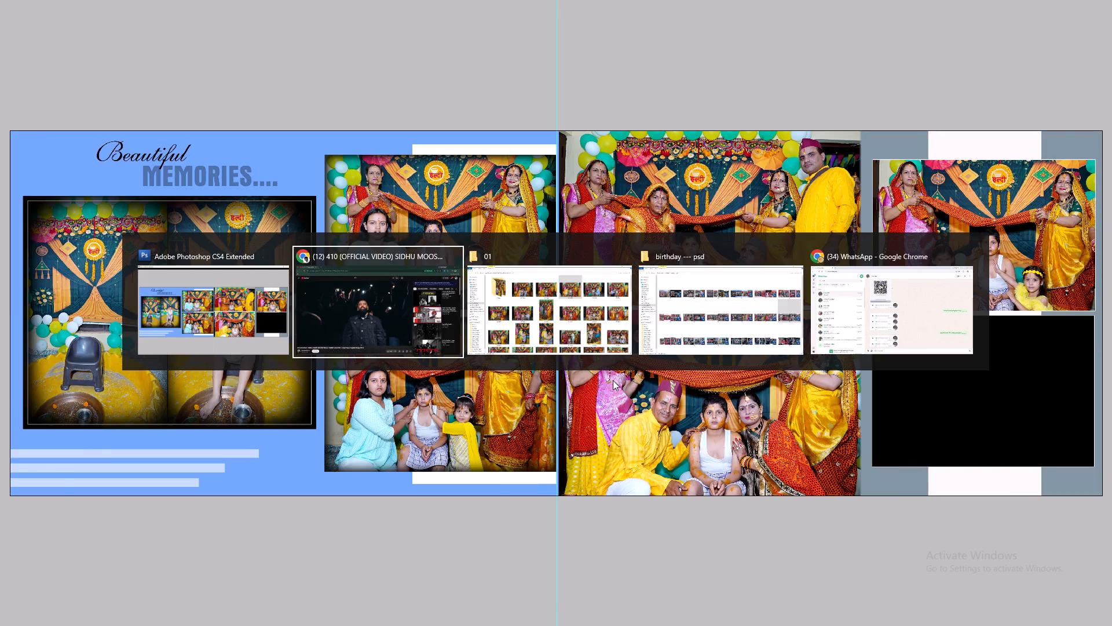
pyautogui.keyDown('alt'); pyautogui.click(543, 292); pyautogui.keyUp('alt')
pyautogui.scroll(3, 566, 325)
pyautogui.moveTo(696, 203); pyautogui.dragTo(681, 224)
pyautogui.hotkey('alt', 'Tab')
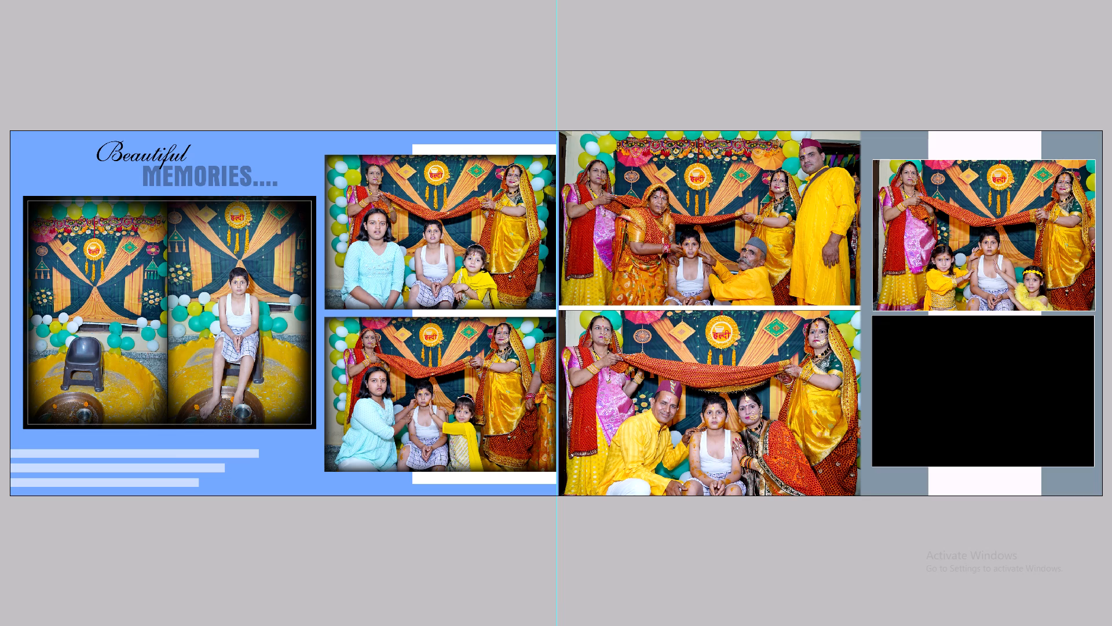
pyautogui.hotkey('alt', 'Tab')
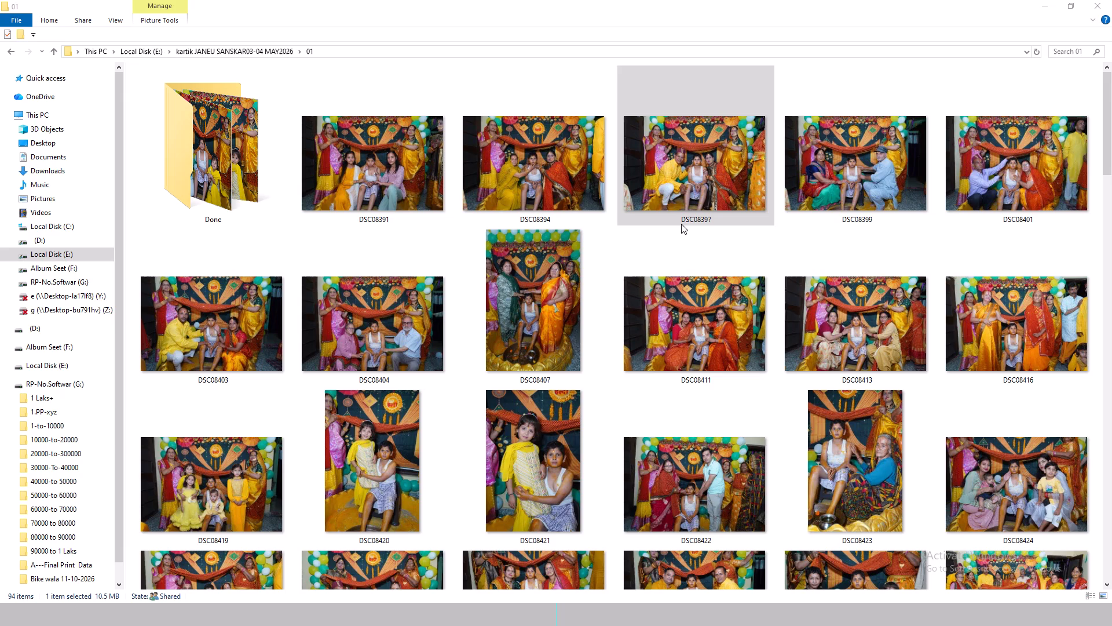
pyautogui.hotkey('alt', 'Tab')
pyautogui.hotkey('alt', 'Tab')
pyautogui.moveTo(648, 152); pyautogui.dragTo(223, 161)
# Open DSC08391 from the 01 folder in Photoshop.
pyautogui.click(428, 187)
pyautogui.moveTo(397, 186); pyautogui.dragTo(652, 284)
pyautogui.hotkey('alt', 'Tab')
pyautogui.hotkey('ctrl', '0')
# Run the brightening action on the DSC08391 photo, step back two history states and clear the remaining selection.
pyautogui.press('0')
pyautogui.press('F6')
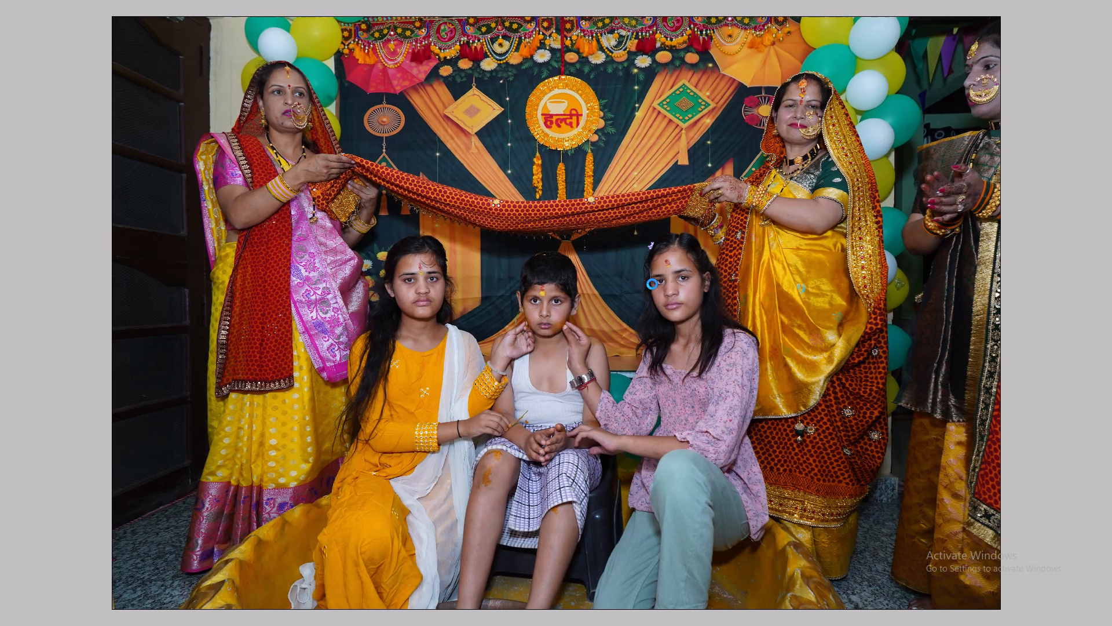
pyautogui.press('F6')
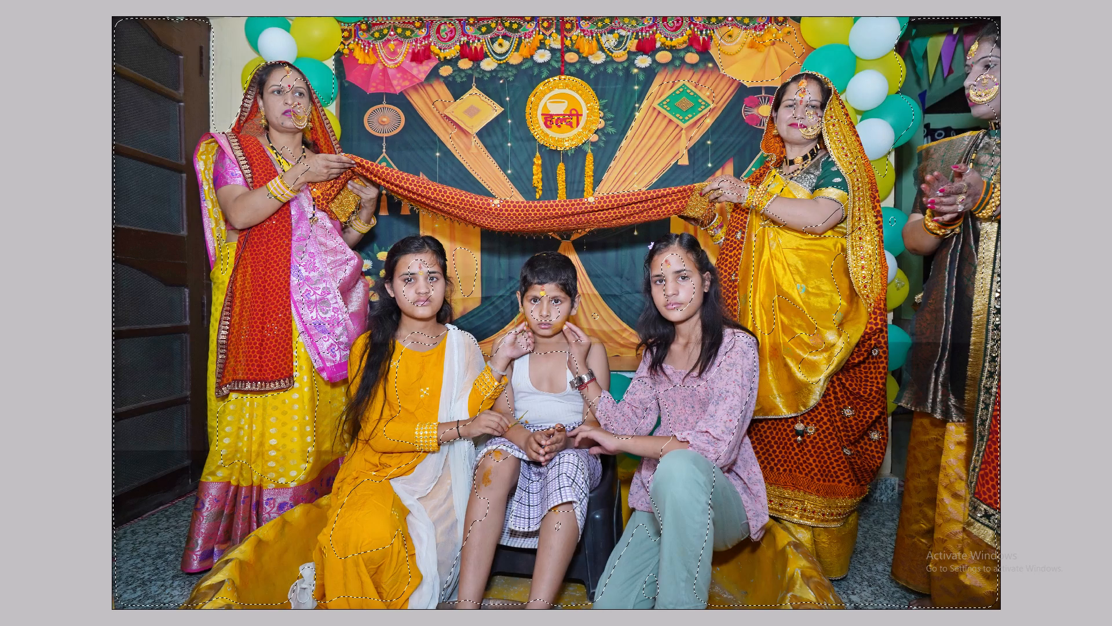
pyautogui.hotkey('ctrl', 'alt', 'z')
pyautogui.hotkey('ctrl', 'alt', 'z')
pyautogui.hotkey('ctrl', 'd')
pyautogui.press('0')
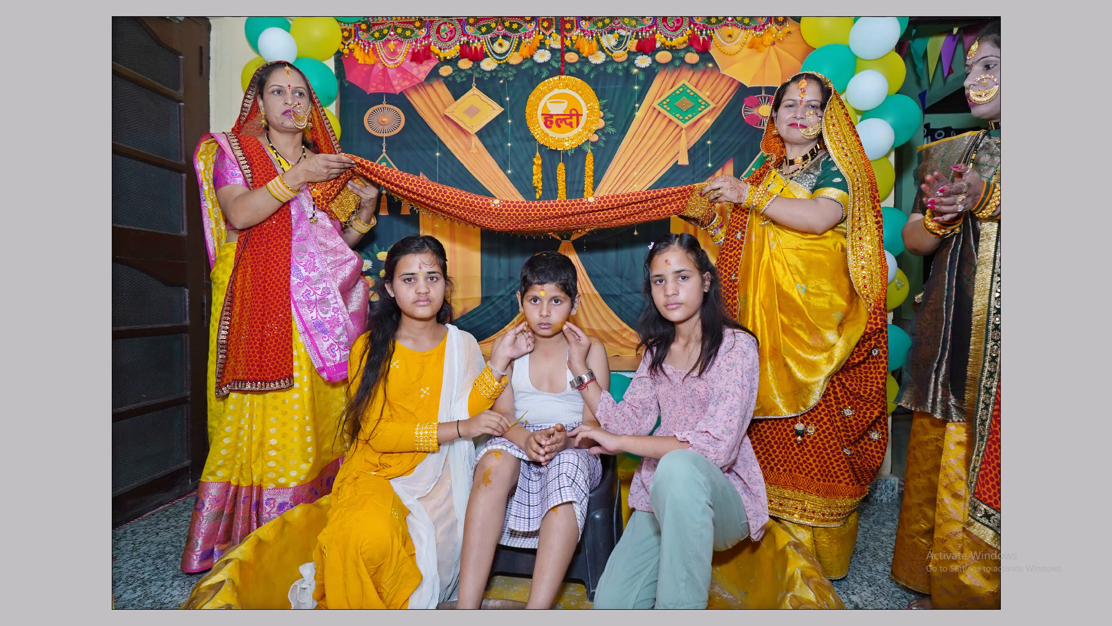
# Apply the levels and colour adjustments to the DSC08391 photo and fade the last adjustment to 40%.
pyautogui.hotkey('alt', 'i')
pyautogui.hotkey('alt', 'a')
pyautogui.hotkey('alt', 'l')
pyautogui.press('Return')
pyautogui.hotkey('alt', 'i')
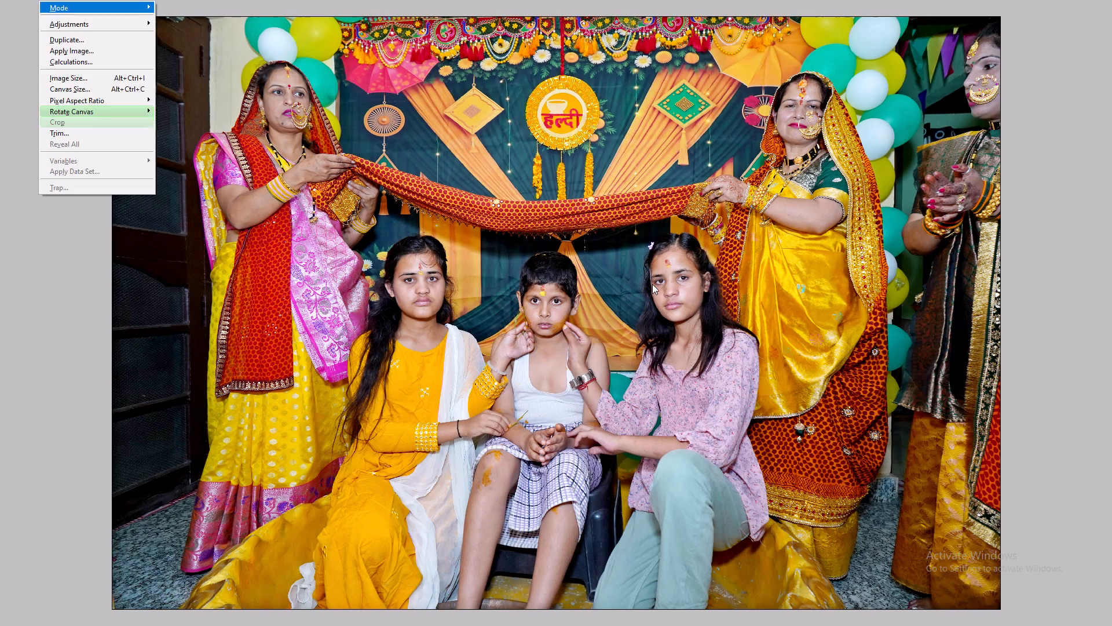
pyautogui.hotkey('alt', 'a')
pyautogui.hotkey('alt', 'x')
pyautogui.press('Return')
pyautogui.hotkey('ctrl', 'shift', 'f')
pyautogui.write('40')
pyautogui.press('Return')
# Cut the whole corrected DSC08391 photo to the clipboard and close its file without saving.
pyautogui.hotkey('ctrl', '0')
pyautogui.hotkey('ctrl', 'a')
pyautogui.hotkey('ctrl', 'x')
pyautogui.hotkey('ctrl', 'w')
pyautogui.press('Tab')
pyautogui.press('Return')
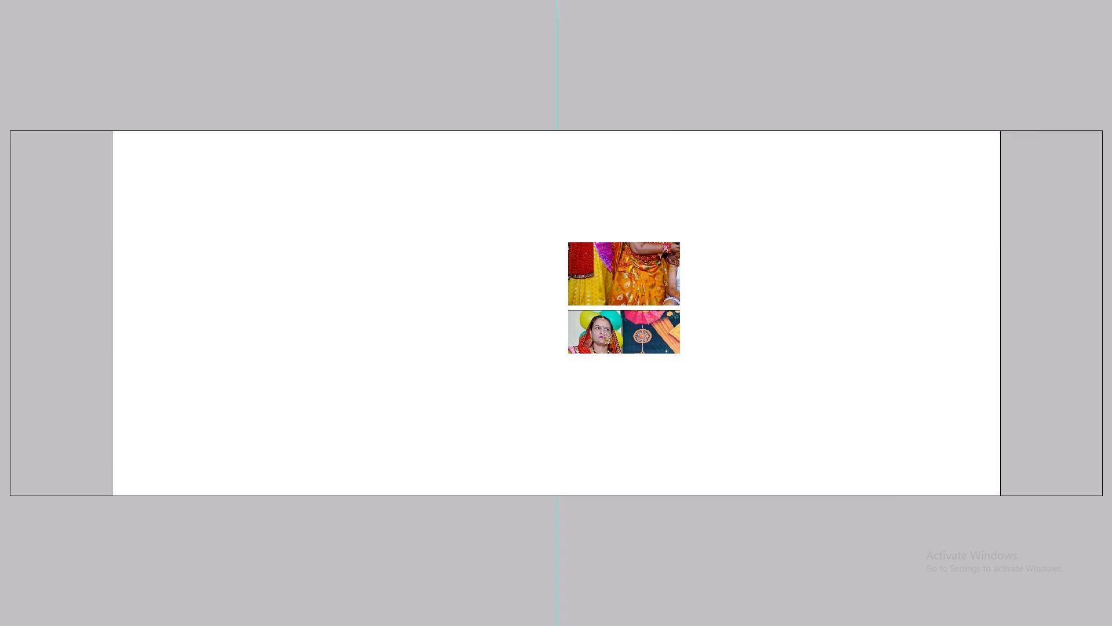
# Select the empty lower small frame on the spread's right page and paste the cut photo clipped into it.
pyautogui.hotkey('ctrl', '-')
pyautogui.write('v')
pyautogui.press('space')
pyautogui.moveTo(946, 383); pyautogui.dragTo(489, 348)
pyautogui.rightClick(442, 336)
pyautogui.click(480, 345)
pyautogui.hotkey('ctrl', 'v')
pyautogui.hotkey('ctrl', 'g')
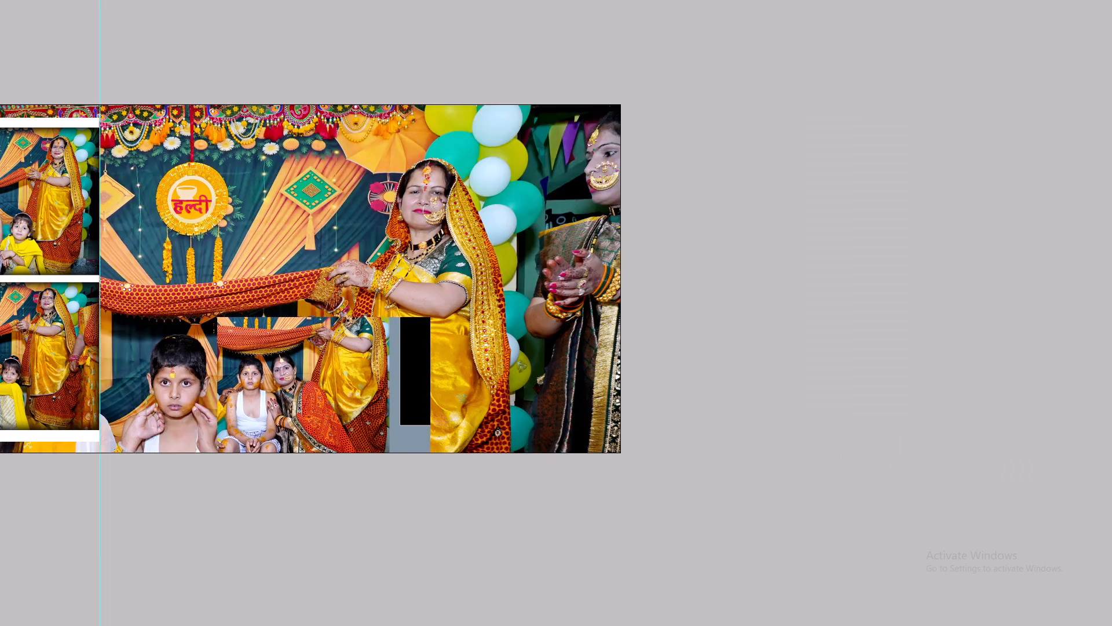
# Scale down the pasted DSC08391 photo and move it over the lower small frame on the right page.
pyautogui.hotkey('ctrl', 't')
pyautogui.keyDown('alt'); pyautogui.keyDown('shift'); pyautogui.moveTo(620, 107); pyautogui.dragTo(347, 319); pyautogui.keyUp('shift'); pyautogui.keyUp('alt')
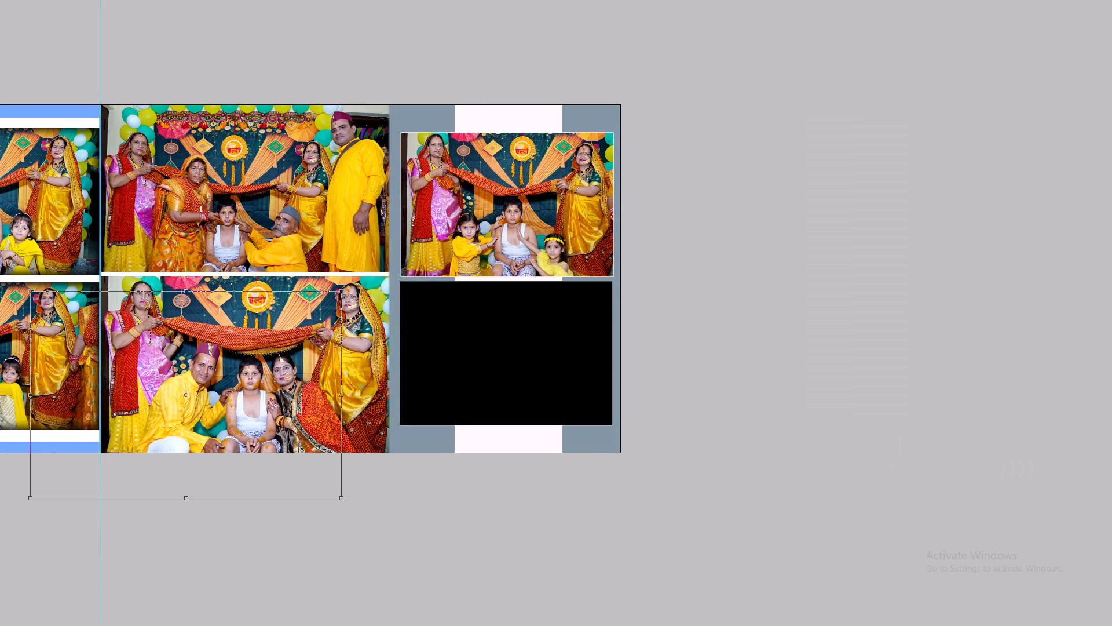
pyautogui.keyDown('alt'); pyautogui.keyDown('shift'); pyautogui.moveTo(347, 319); pyautogui.dragTo(288, 344); pyautogui.keyUp('shift'); pyautogui.keyUp('alt')
pyautogui.moveTo(222, 364); pyautogui.dragTo(524, 323)
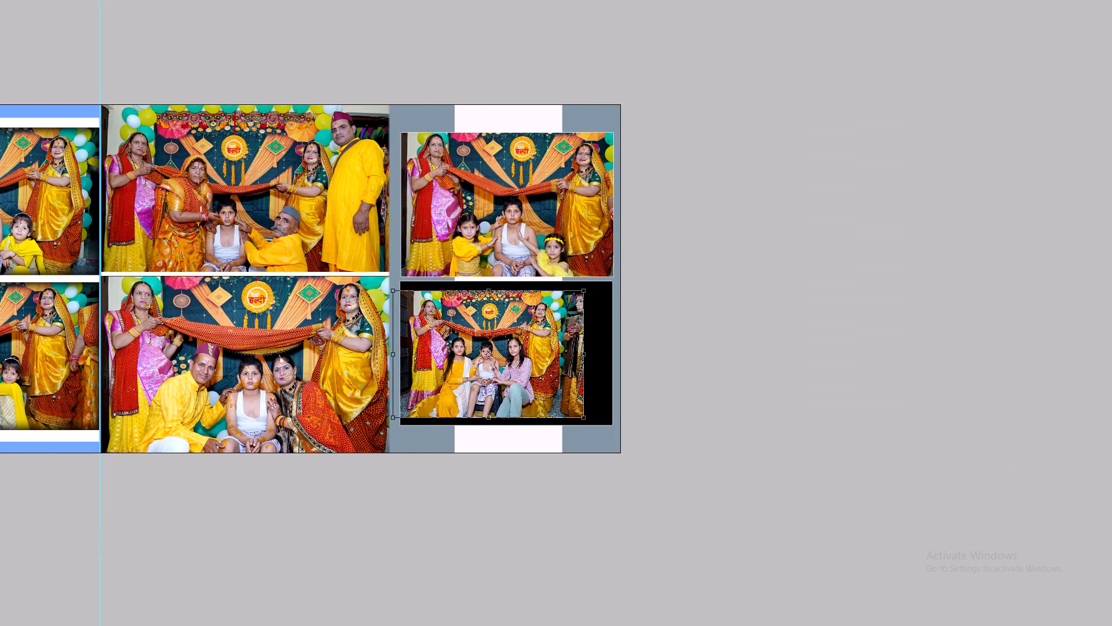
# Enlarge the DSC08391 photo to span the full width of the lower small frame.
pyautogui.hotkey('ctrl', '+')
pyautogui.press('space')
pyautogui.press('space')
pyautogui.press('space')
pyautogui.press('space')
pyautogui.press('space')
pyautogui.press('space')
pyautogui.press('space')
pyautogui.press('space')
pyautogui.press('space')
pyautogui.press('space')
pyautogui.moveTo(628, 356); pyautogui.dragTo(608, 246)
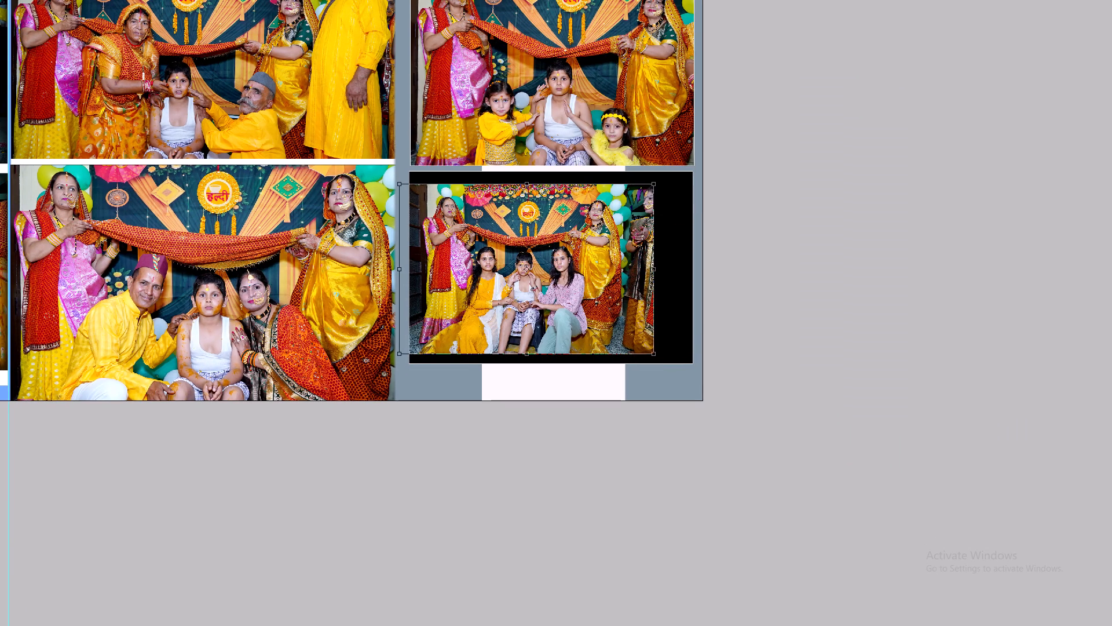
pyautogui.keyDown('alt'); pyautogui.keyDown('shift'); pyautogui.moveTo(659, 354); pyautogui.dragTo(663, 361); pyautogui.keyUp('shift'); pyautogui.keyUp('alt')
pyautogui.keyDown('shift'); pyautogui.moveTo(663, 361); pyautogui.dragTo(717, 390); pyautogui.keyUp('shift')
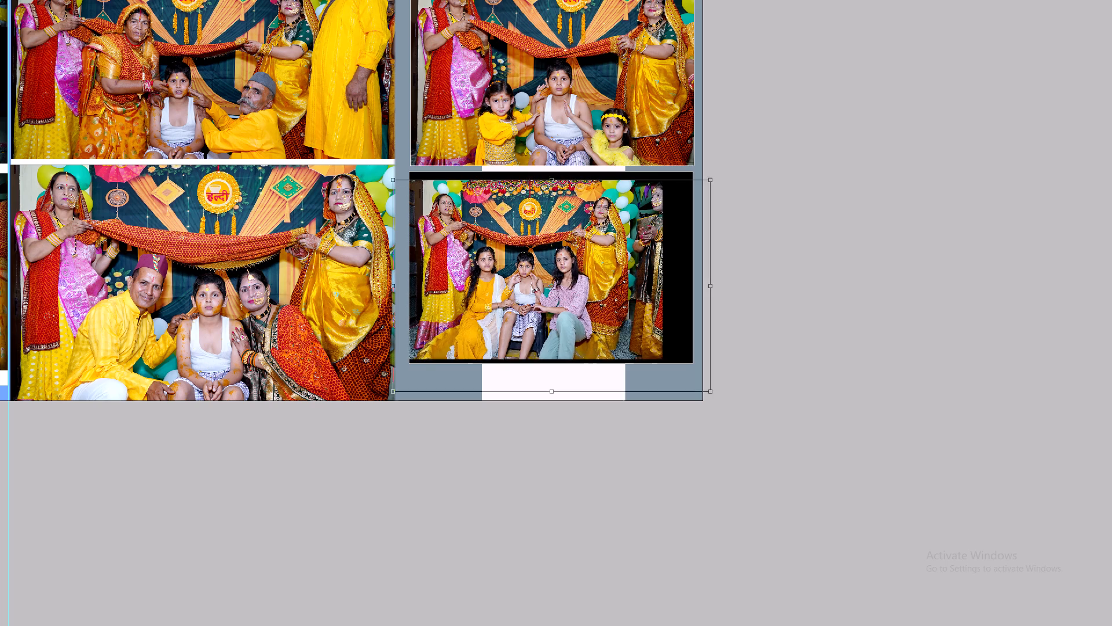
pyautogui.keyDown('shift'); pyautogui.moveTo(717, 390); pyautogui.dragTo(743, 404); pyautogui.keyUp('shift')
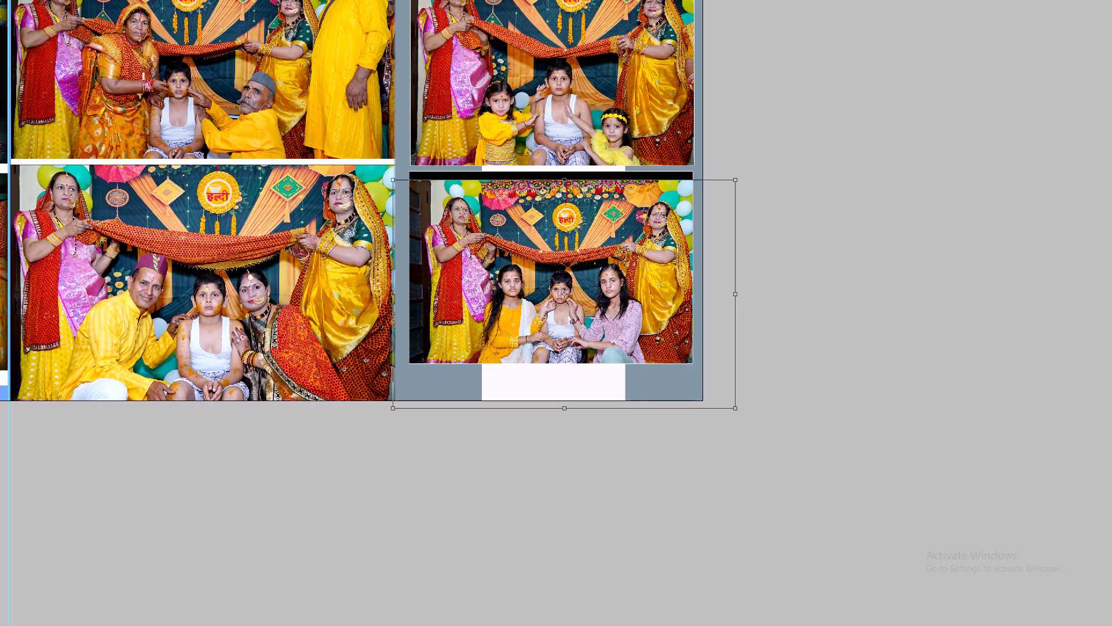
pyautogui.keyDown('shift'); pyautogui.moveTo(396, 410); pyautogui.dragTo(385, 423); pyautogui.keyUp('shift')
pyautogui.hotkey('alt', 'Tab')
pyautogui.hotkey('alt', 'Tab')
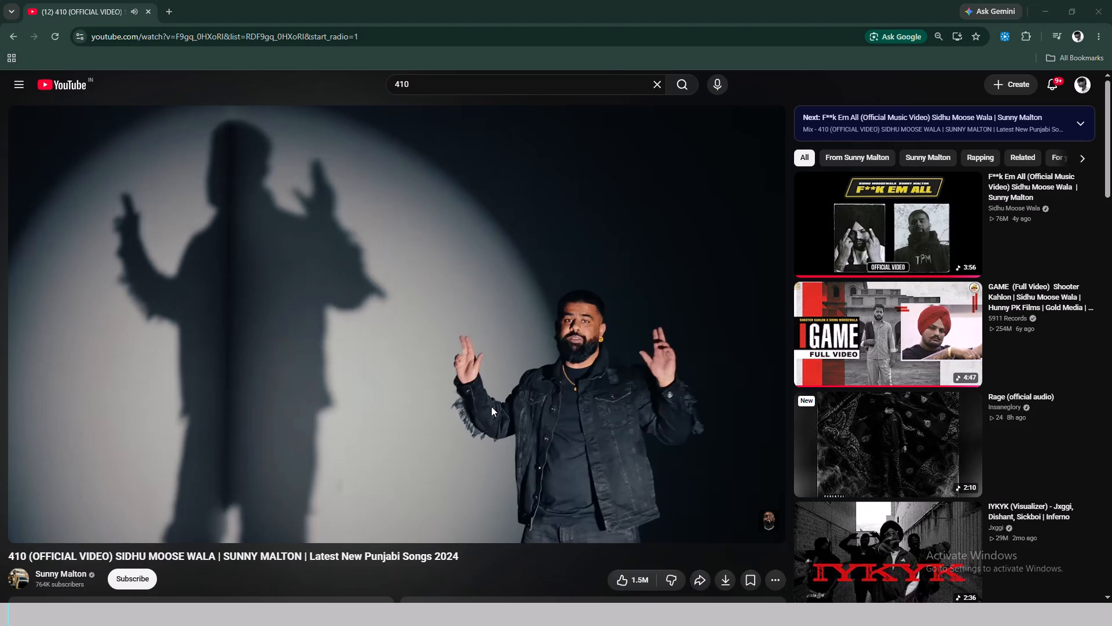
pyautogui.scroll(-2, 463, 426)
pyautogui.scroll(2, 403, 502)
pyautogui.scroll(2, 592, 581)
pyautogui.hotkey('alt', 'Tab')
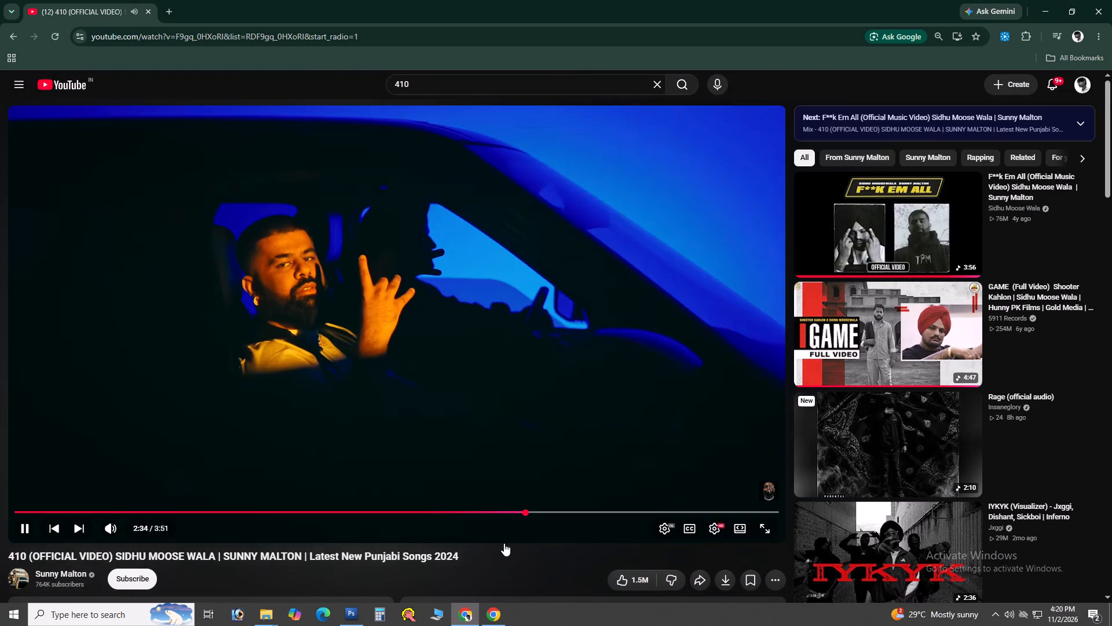
# Nudge the DSC08391 photo up to cover its frame's top edge, apply the transform and rotate the photo very slightly clockwise.
pyautogui.hotkey('shift', 'Up')
pyautogui.hotkey('shift', 'Up')
pyautogui.hotkey('shift', 'Up')
pyautogui.hotkey('shift', 'Up')
pyautogui.hotkey('shift', 'Up')
pyautogui.hotkey('shift', 'Up')
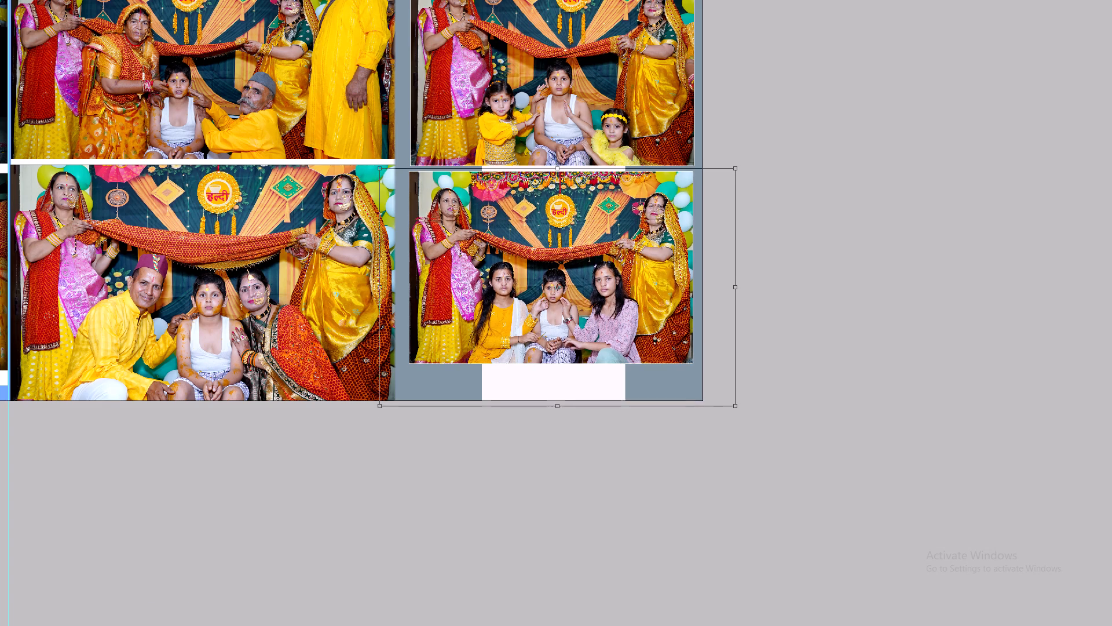
pyautogui.hotkey('shift', 'Up')
pyautogui.hotkey('shift', 'Up')
pyautogui.hotkey('shift', 'Up')
pyautogui.press('Return')
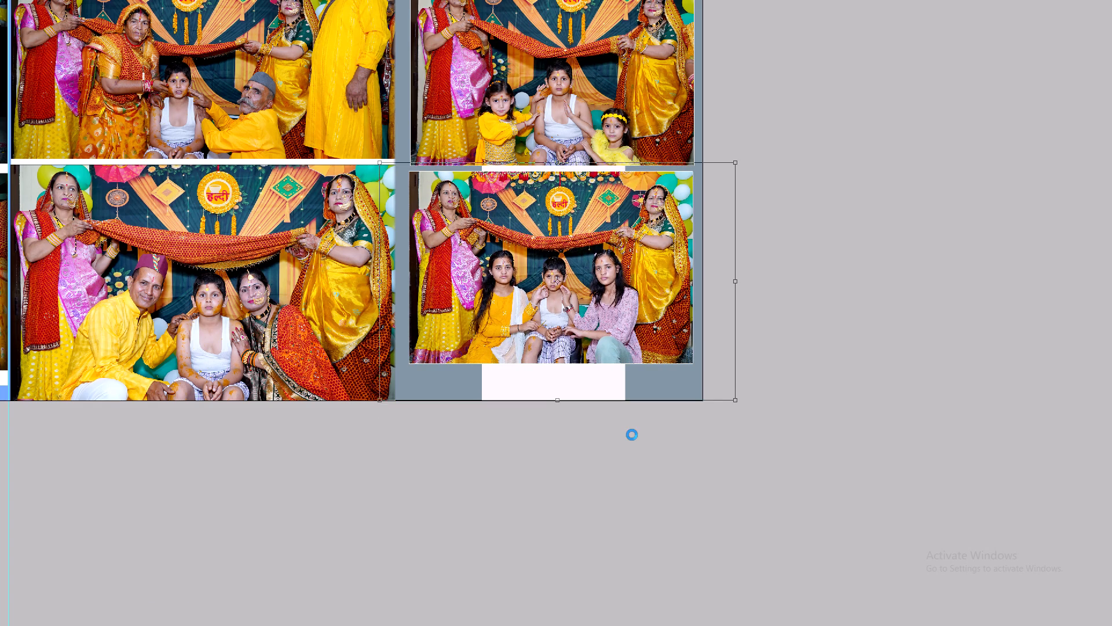
pyautogui.hotkey('ctrl', 't')
pyautogui.click(313, 361)
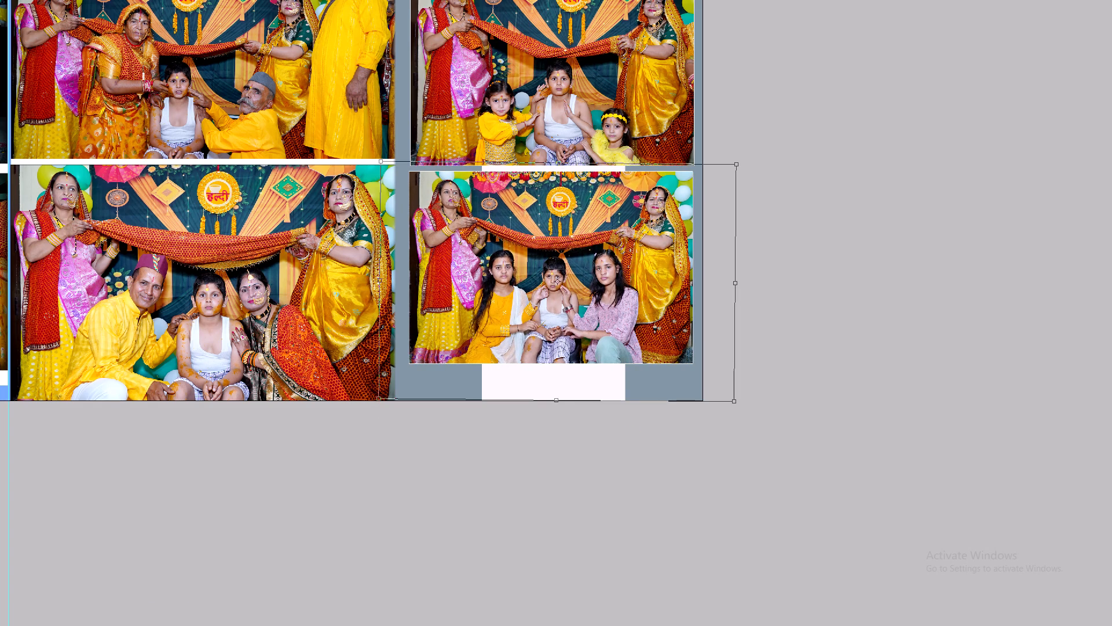
pyautogui.press('Return')
# Return to the 01 photo folder and move DSC08391 into the Done folder.
pyautogui.hotkey('ctrl', '0')
pyautogui.hotkey('alt', 'Tab')
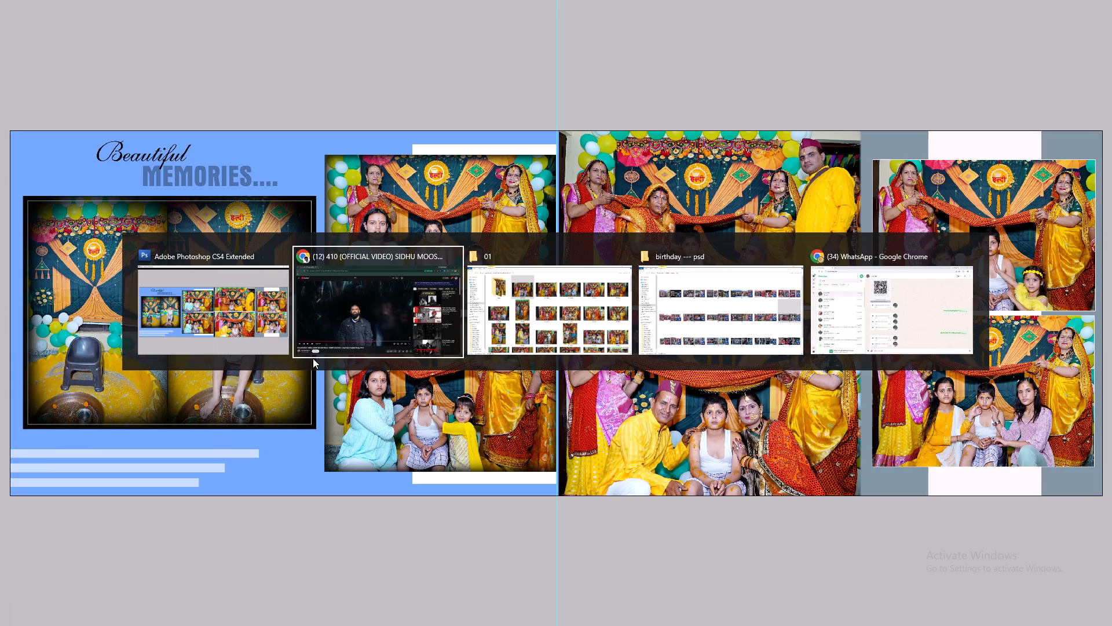
pyautogui.hotkey('alt', 'Tab')
pyautogui.scroll(4, 473, 317)
pyautogui.moveTo(341, 172); pyautogui.dragTo(353, 179)
pyautogui.hotkey('alt', 'Tab')
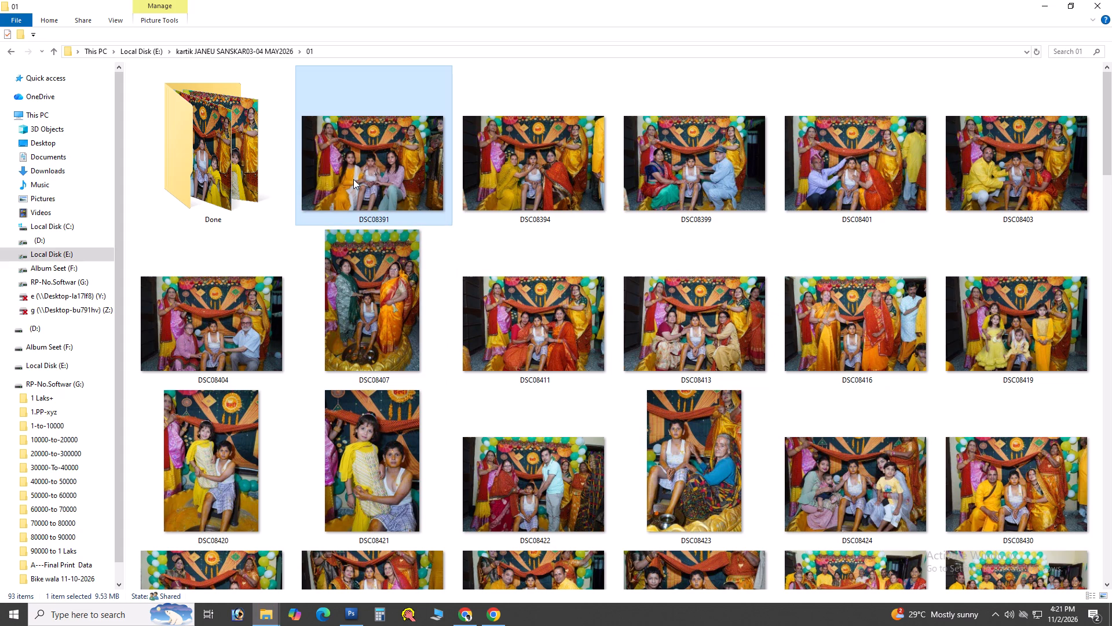
pyautogui.hotkey('alt', 'Tab')
pyautogui.hotkey('alt', 'Tab')
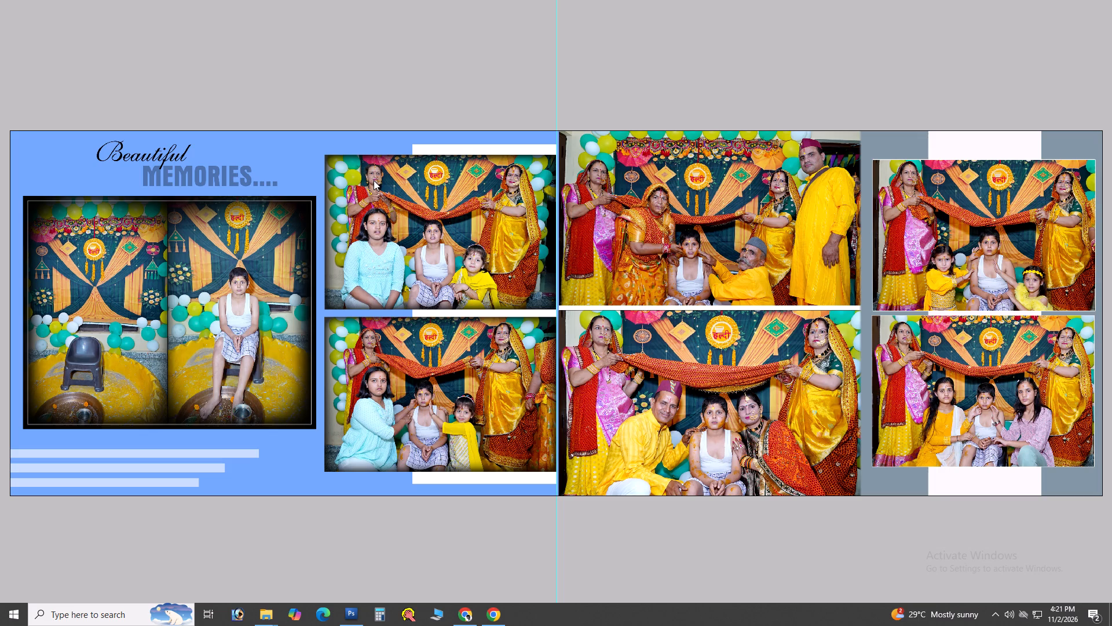
pyautogui.hotkey('alt', 'Tab')
pyautogui.moveTo(370, 163); pyautogui.dragTo(265, 167)
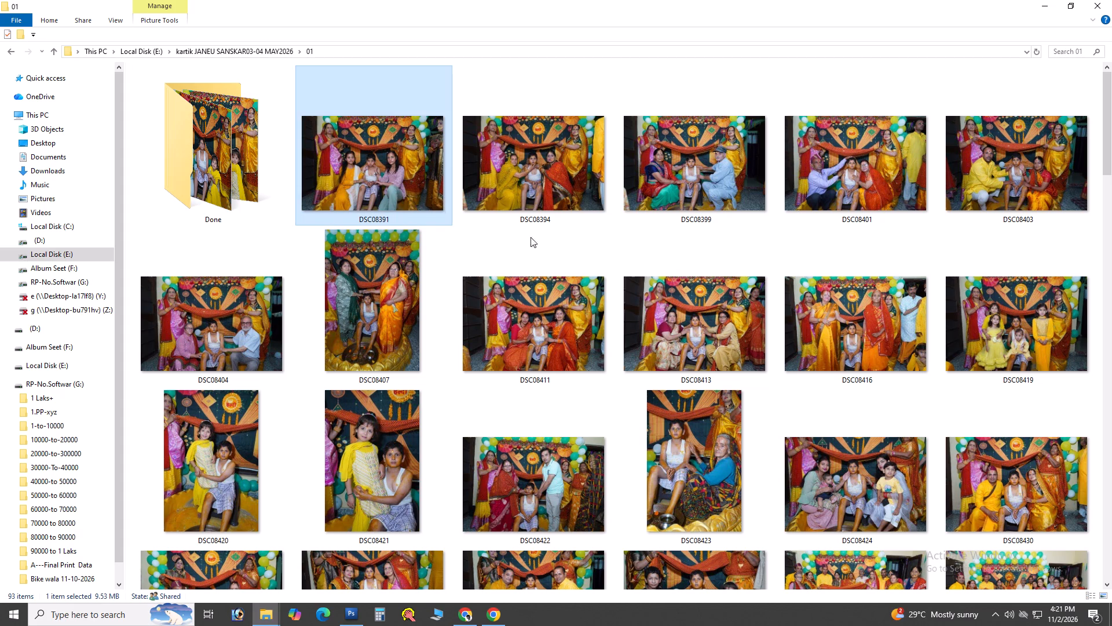
# Back in Photoshop, recolour the background Layer 0's Color Overlay to orange eaae51, sampled from the upper photo's haldi backdrop on the left page.
pyautogui.hotkey('alt', 'Tab')
pyautogui.hotkey('ctrl', '-')
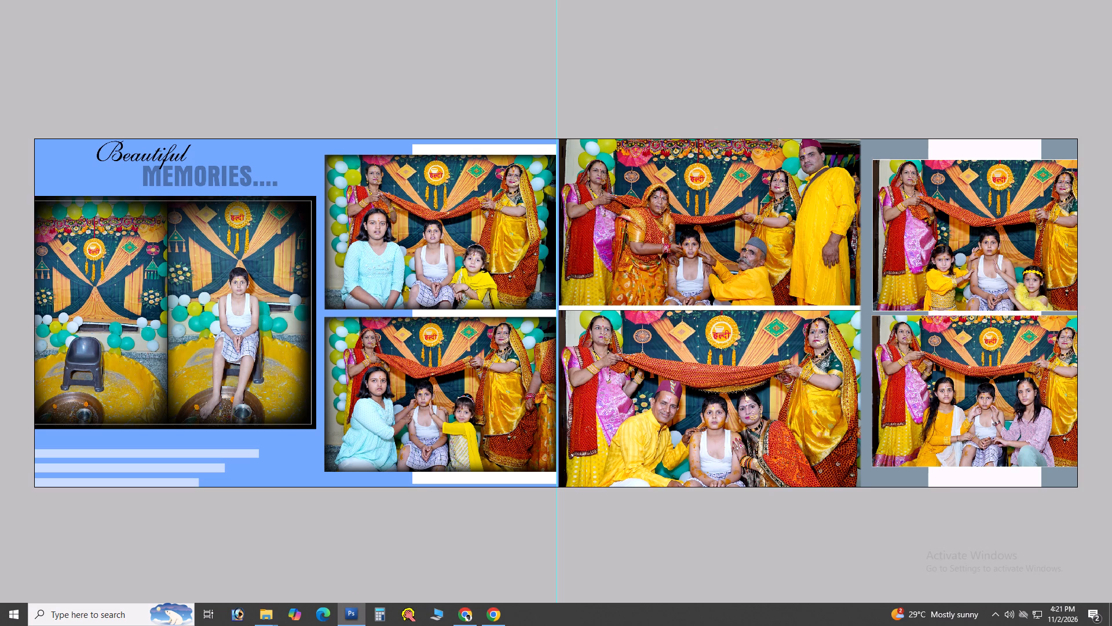
pyautogui.press('v')
pyautogui.press('F7')
pyautogui.rightClick(282, 139)
pyautogui.rightClick(278, 149)
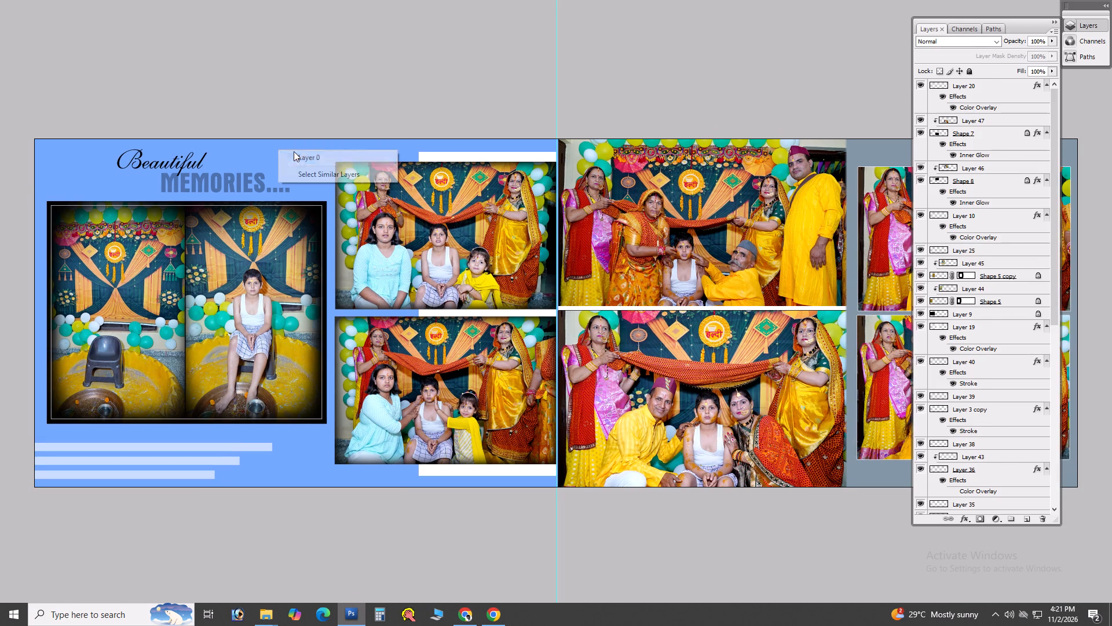
pyautogui.click(295, 152)
pyautogui.doubleClick(1014, 488)
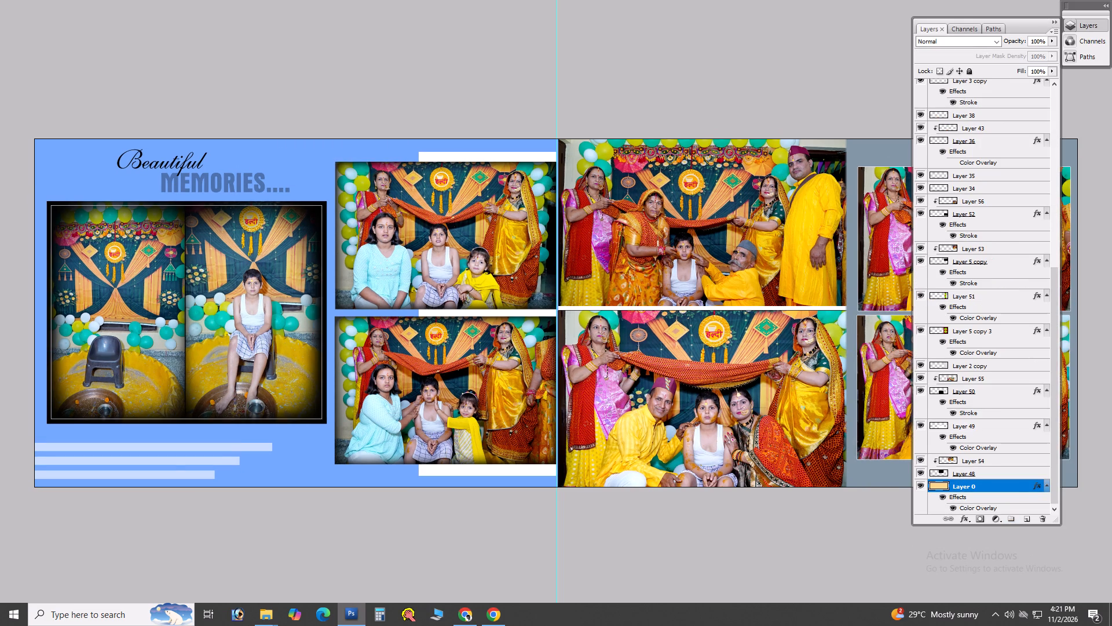
pyautogui.click(820, 442)
pyautogui.moveTo(1014, 330); pyautogui.dragTo(1007, 332)
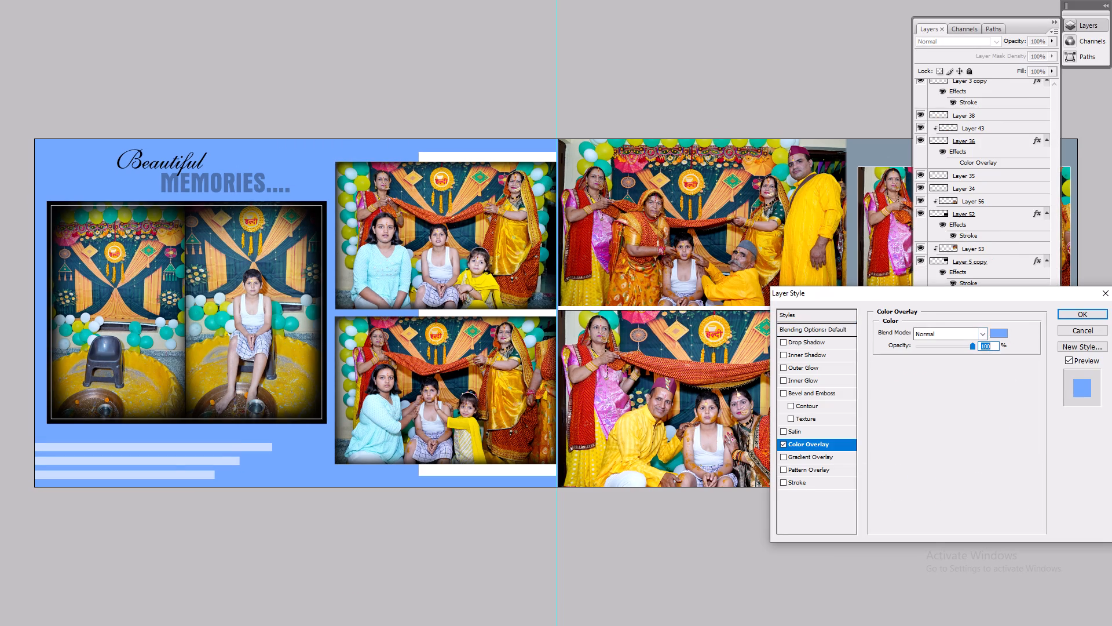
pyautogui.click(996, 332)
pyautogui.click(236, 334)
pyautogui.click(275, 351)
pyautogui.click(497, 228)
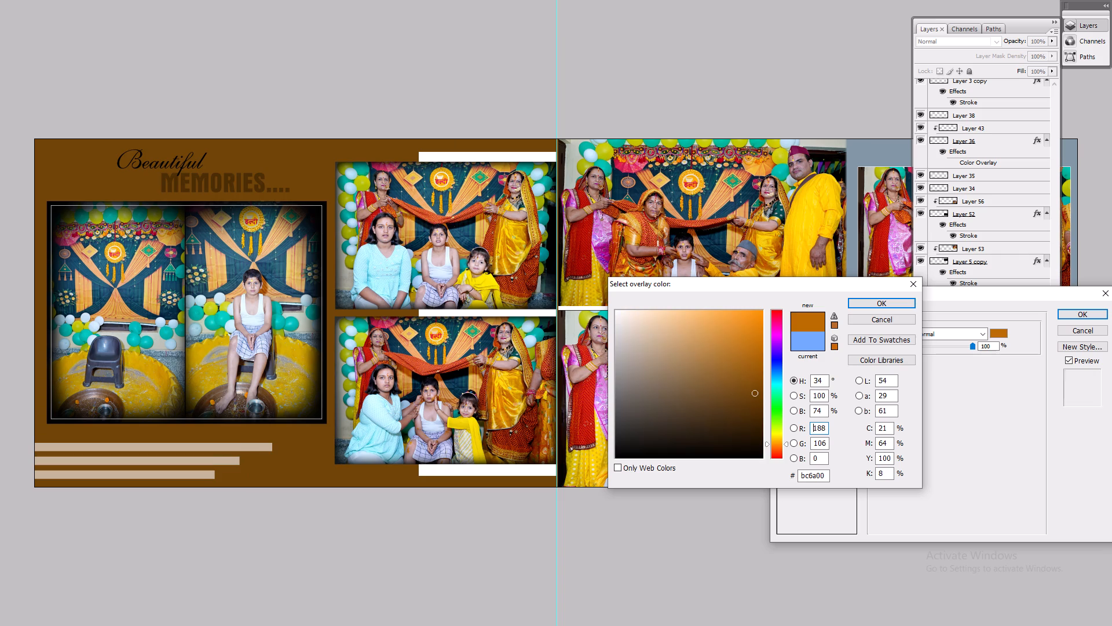
pyautogui.click(506, 238)
pyautogui.click(463, 186)
pyautogui.click(459, 195)
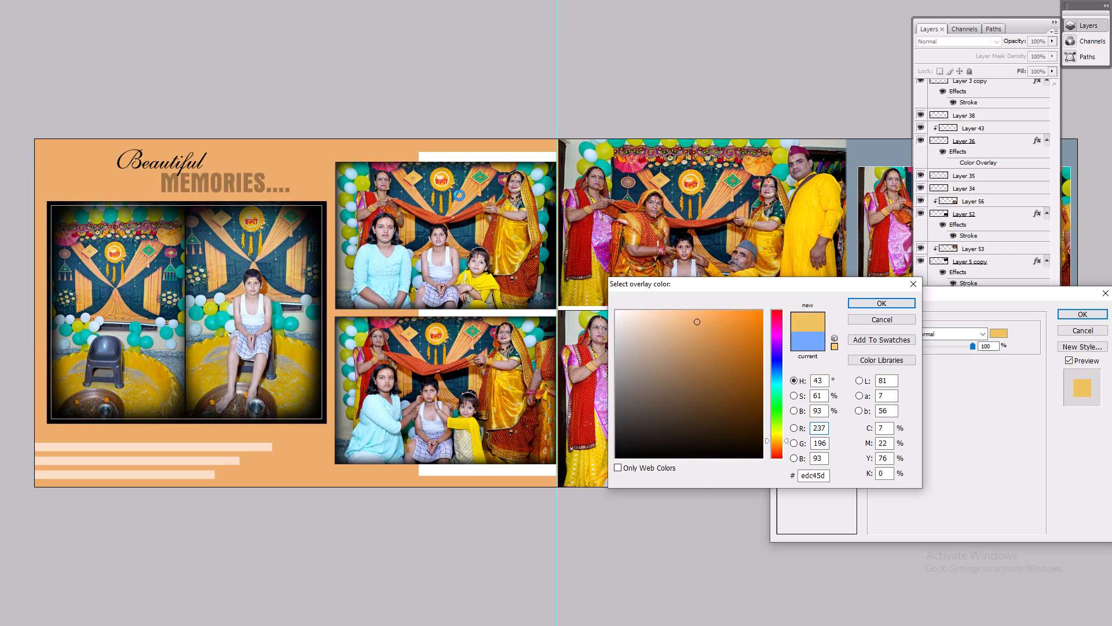
pyautogui.click(458, 203)
pyautogui.click(458, 203)
pyautogui.click(458, 198)
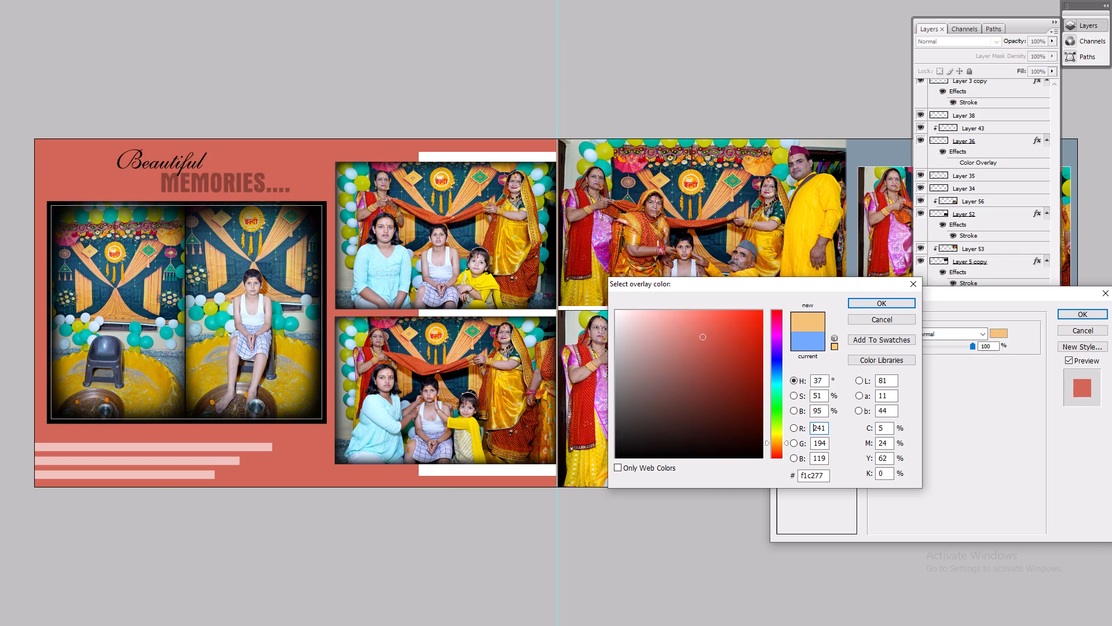
pyautogui.click(460, 183)
pyautogui.click(473, 192)
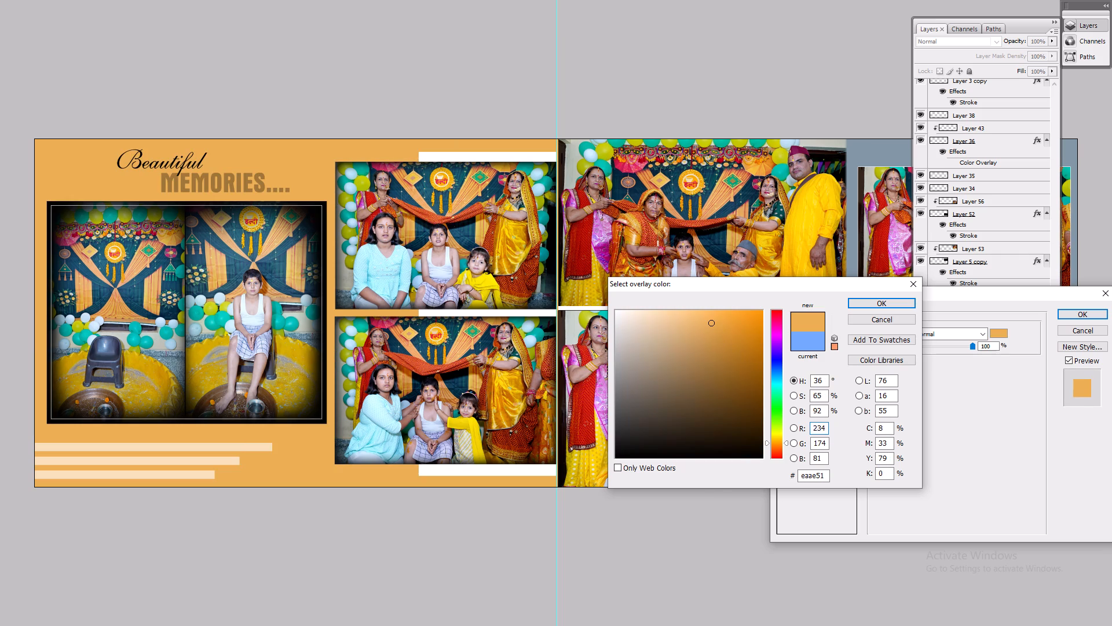
pyautogui.press('Return')
pyautogui.press('Return')
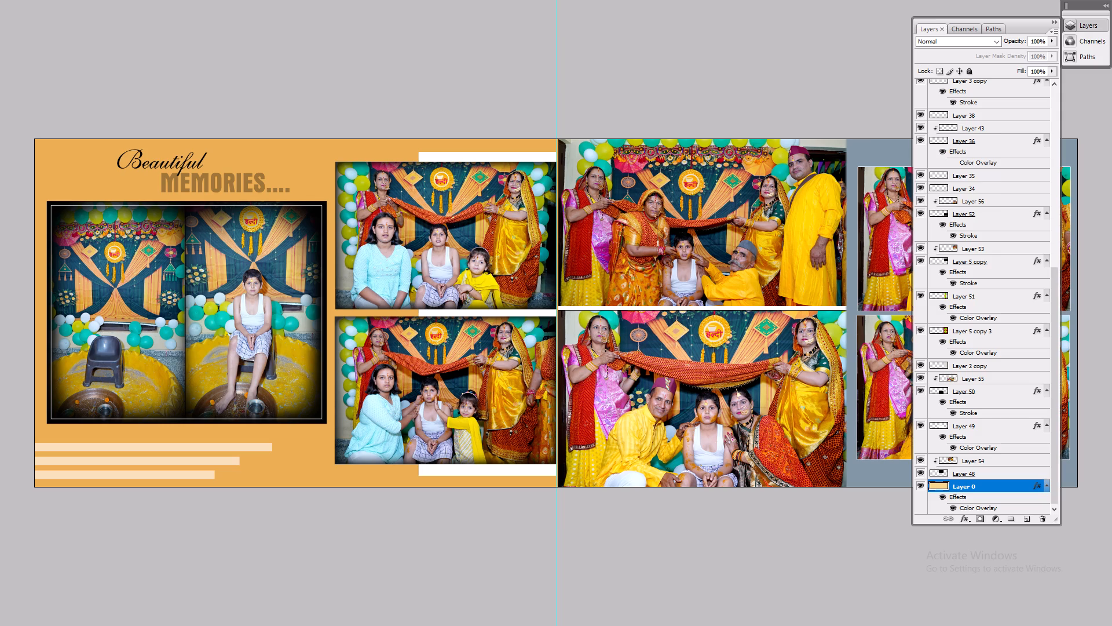
# Recolour the Color Overlay of Layer 5 copy 3, behind the right page's small photos, with the orange sampled from the left page's background.
pyautogui.rightClick(878, 151)
pyautogui.click(894, 155)
pyautogui.doubleClick(1020, 329)
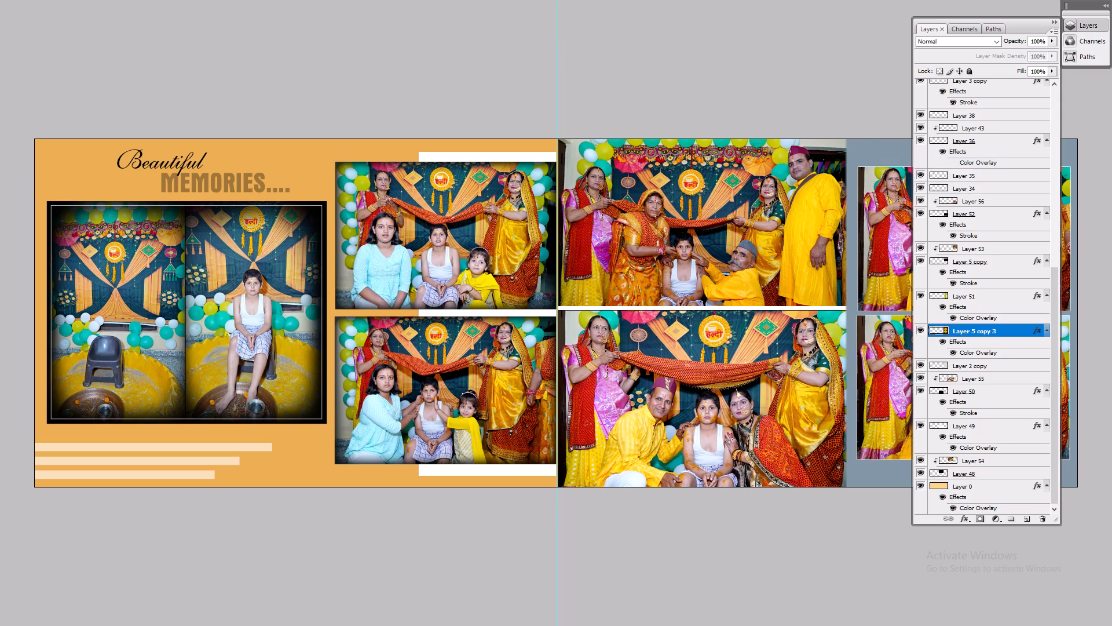
pyautogui.click(818, 442)
pyautogui.click(1008, 323)
pyautogui.click(998, 332)
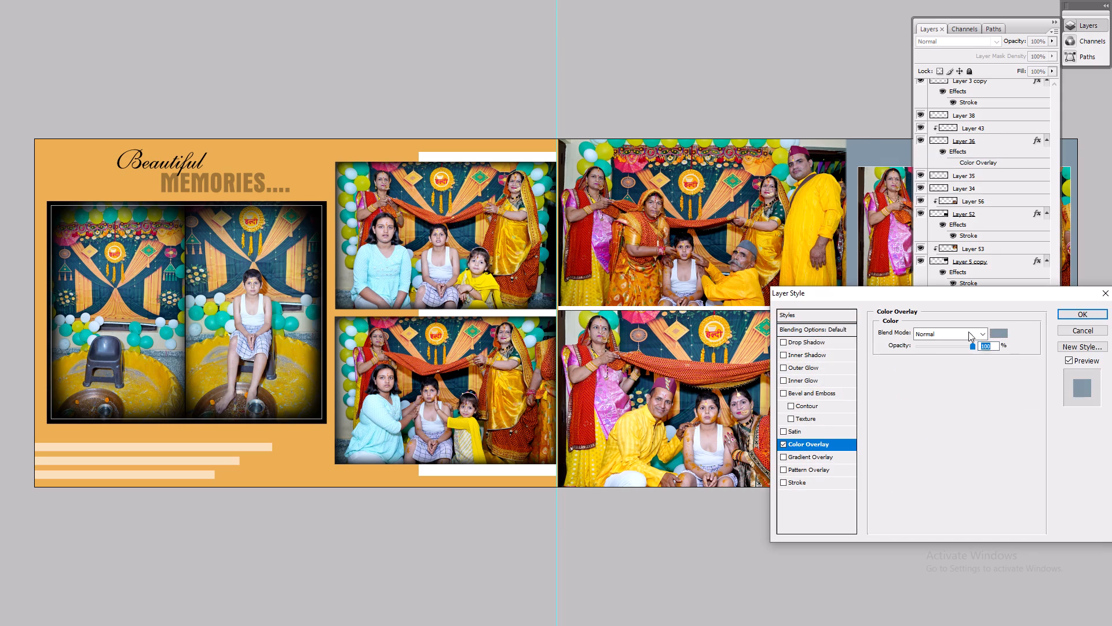
pyautogui.click(314, 163)
pyautogui.press('Return')
pyautogui.press('Return')
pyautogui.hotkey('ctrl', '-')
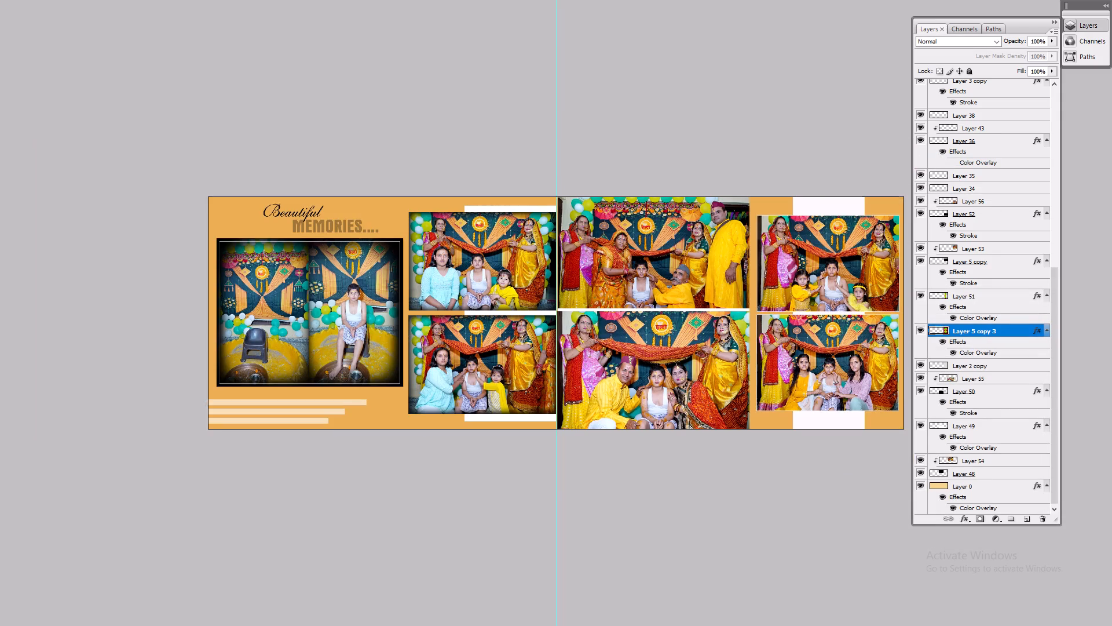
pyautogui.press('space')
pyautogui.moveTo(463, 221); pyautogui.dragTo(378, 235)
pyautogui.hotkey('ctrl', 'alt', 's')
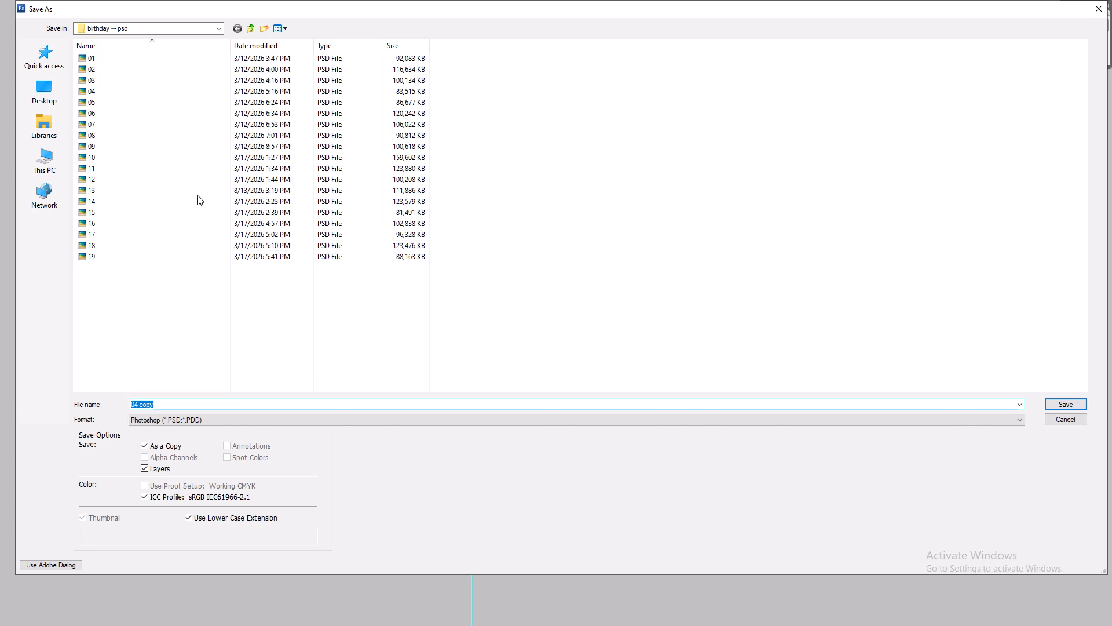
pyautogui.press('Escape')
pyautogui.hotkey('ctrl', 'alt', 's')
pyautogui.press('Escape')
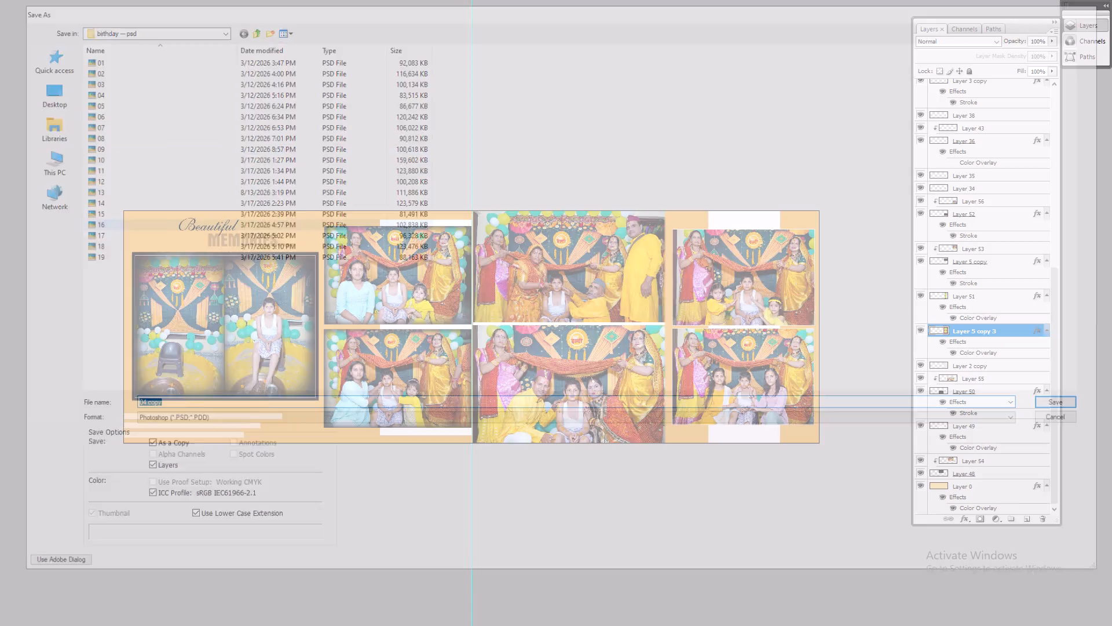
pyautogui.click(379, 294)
# In File Explorer, create a new folder named Psd Infinty on the Album Seet (F:) drive.
pyautogui.press('super+d')
pyautogui.click(436, 625)
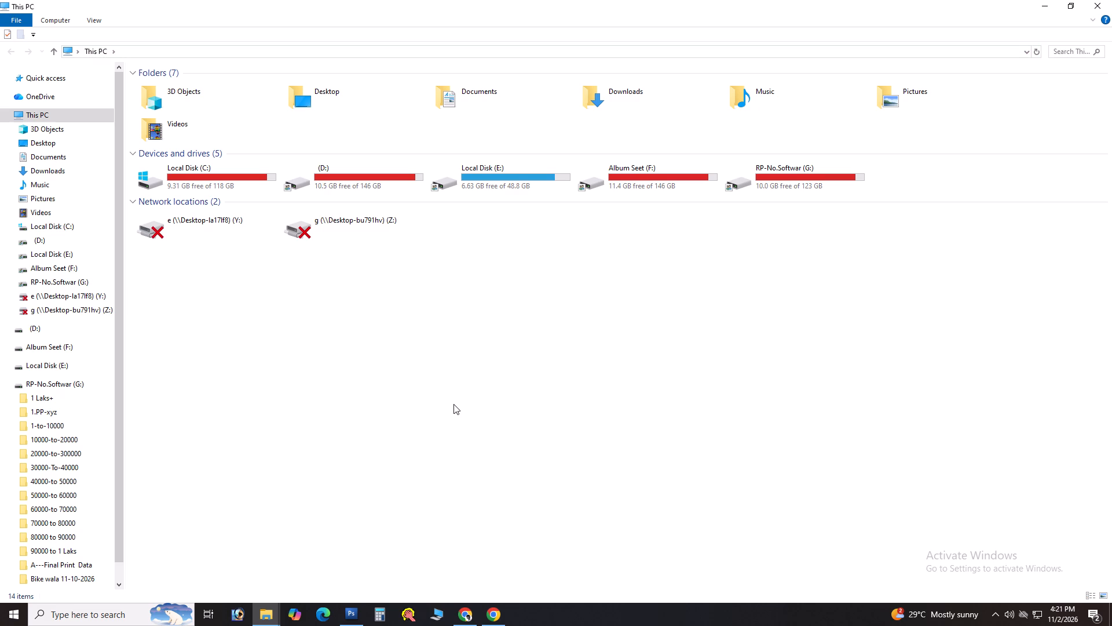
pyautogui.tripleClick(681, 178)
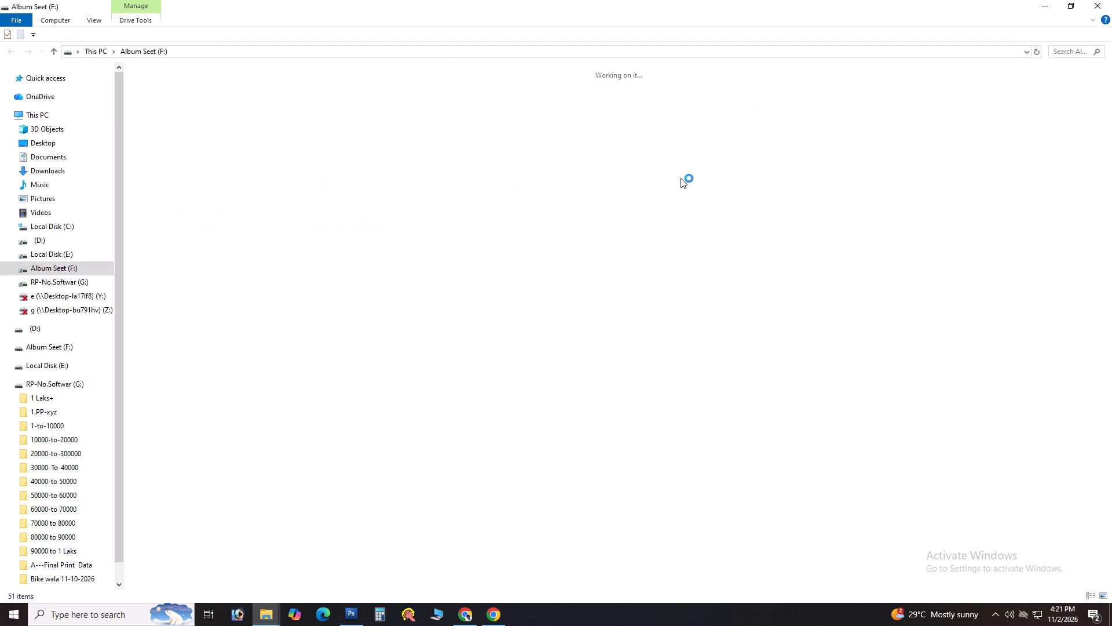
pyautogui.scroll(-10, 701, 378)
pyautogui.click(744, 490)
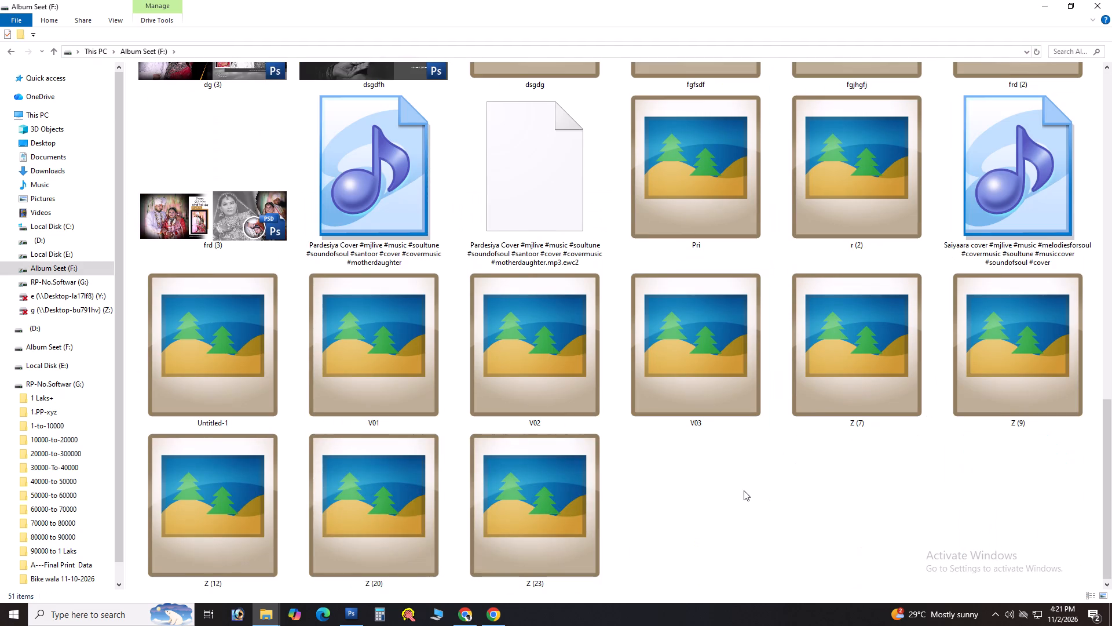
pyautogui.hotkey('ctrl', 'shift', 'n')
pyautogui.write('Psd')
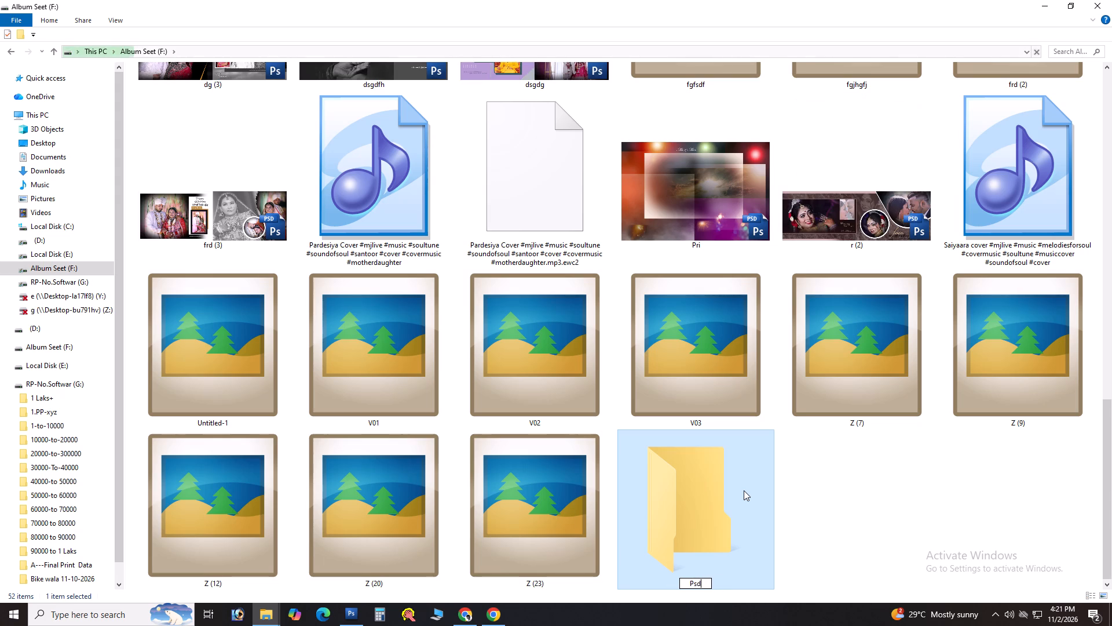
pyautogui.press('space')
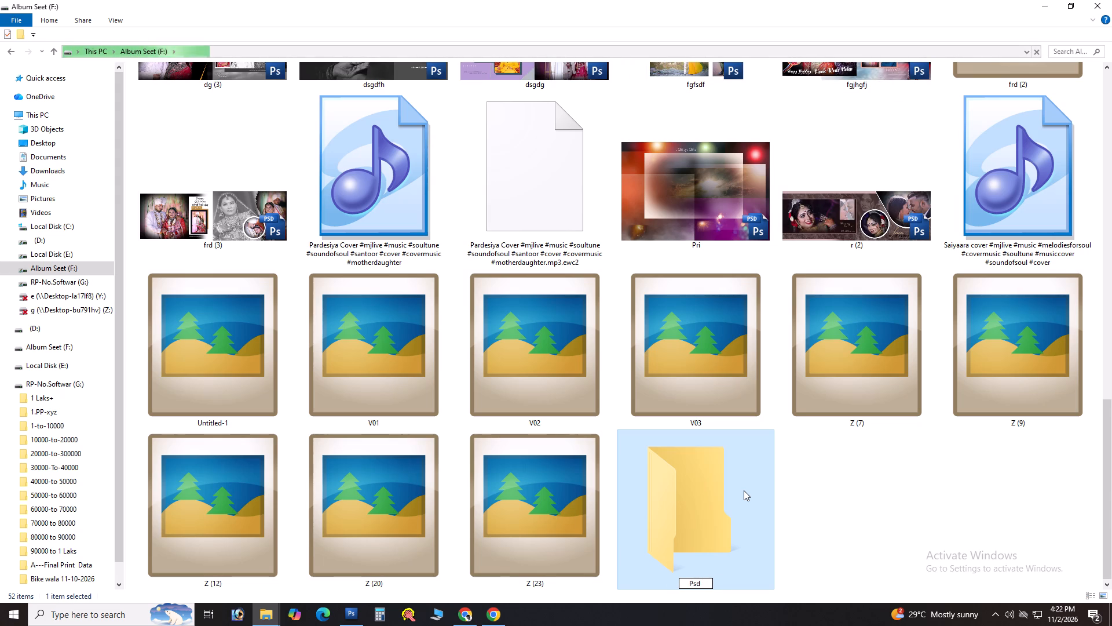
pyautogui.write('Infinty')
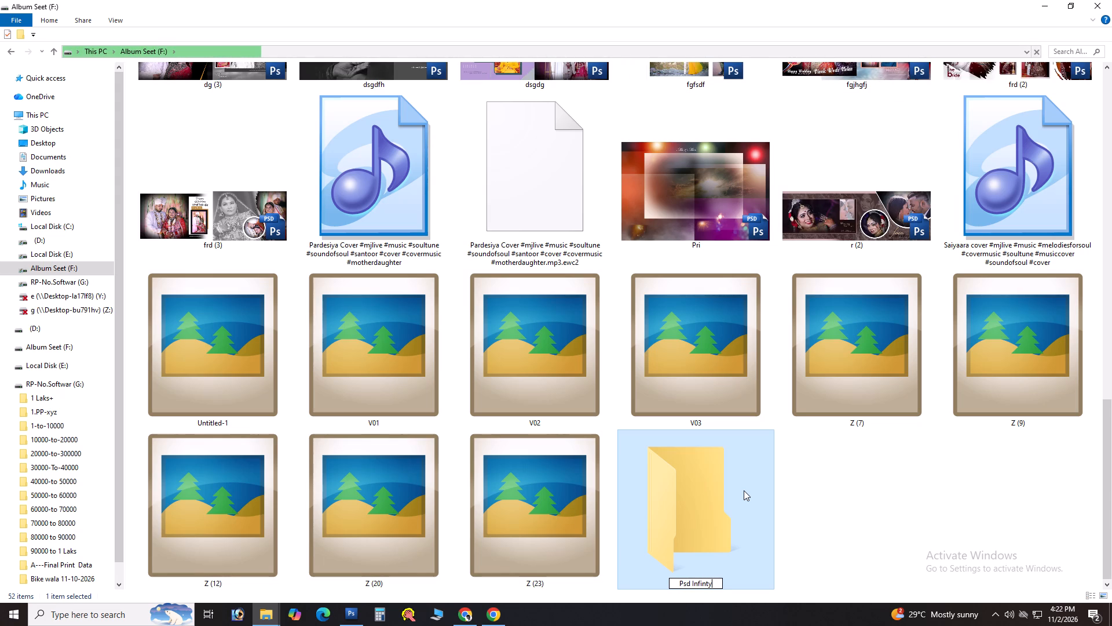
pyautogui.press('Return')
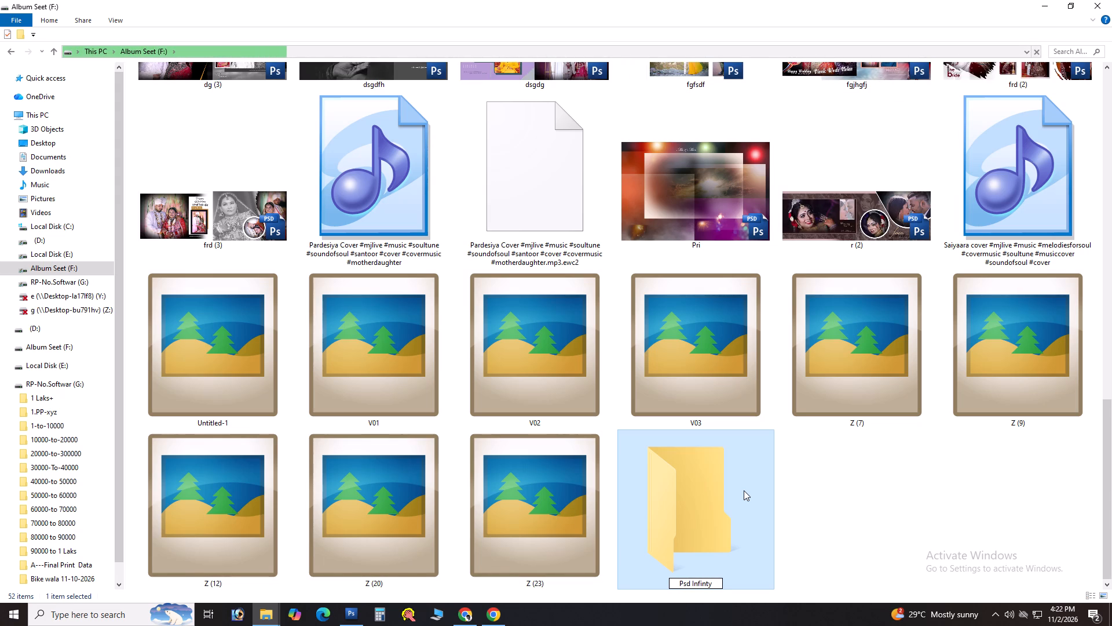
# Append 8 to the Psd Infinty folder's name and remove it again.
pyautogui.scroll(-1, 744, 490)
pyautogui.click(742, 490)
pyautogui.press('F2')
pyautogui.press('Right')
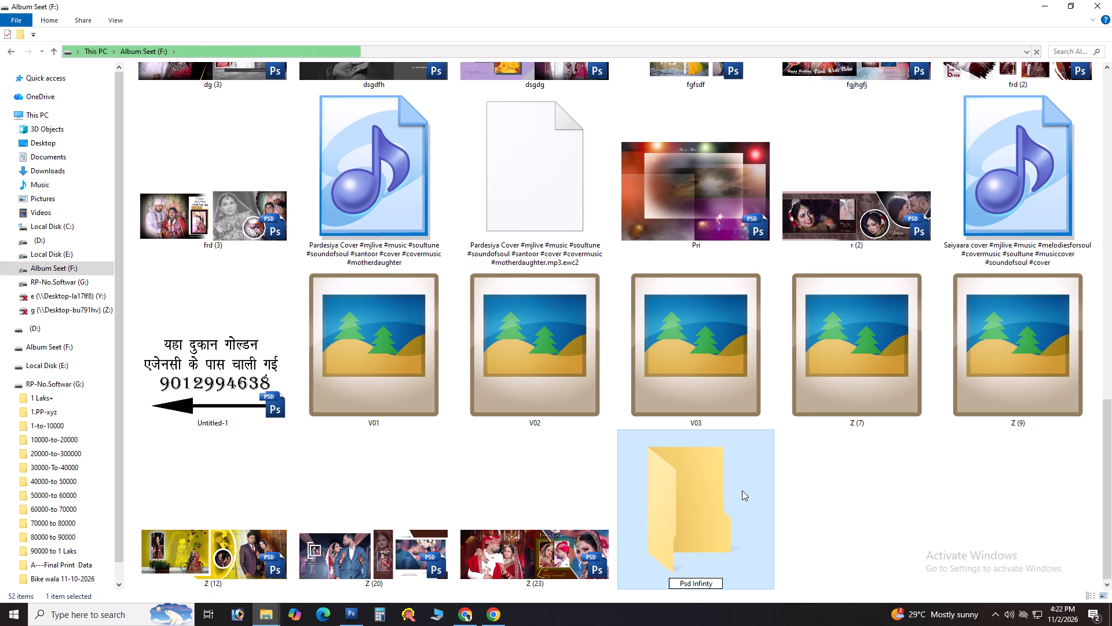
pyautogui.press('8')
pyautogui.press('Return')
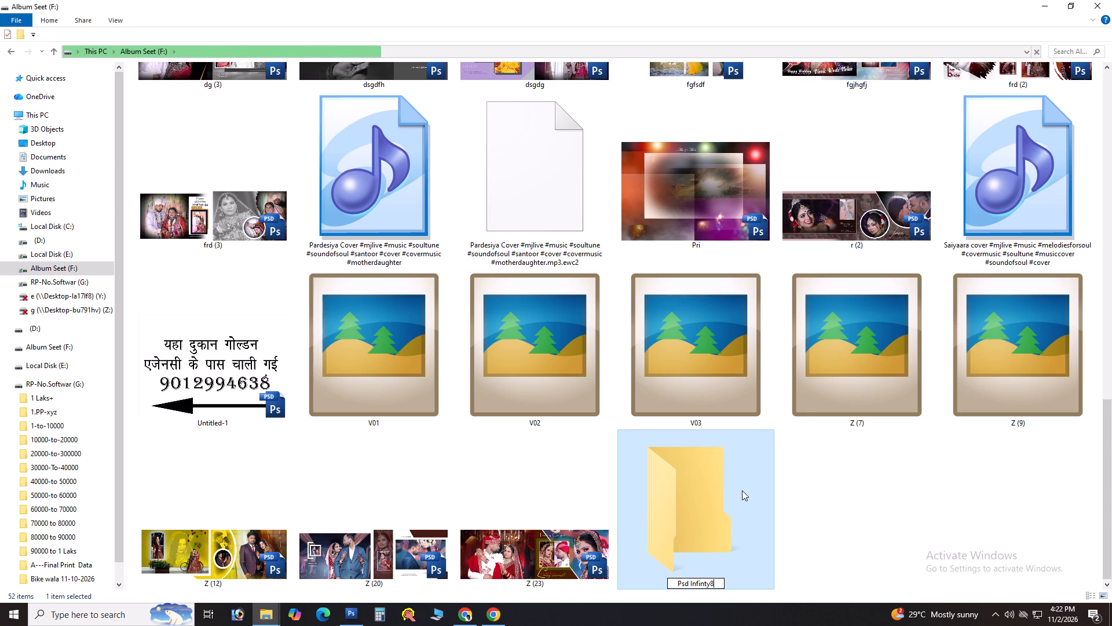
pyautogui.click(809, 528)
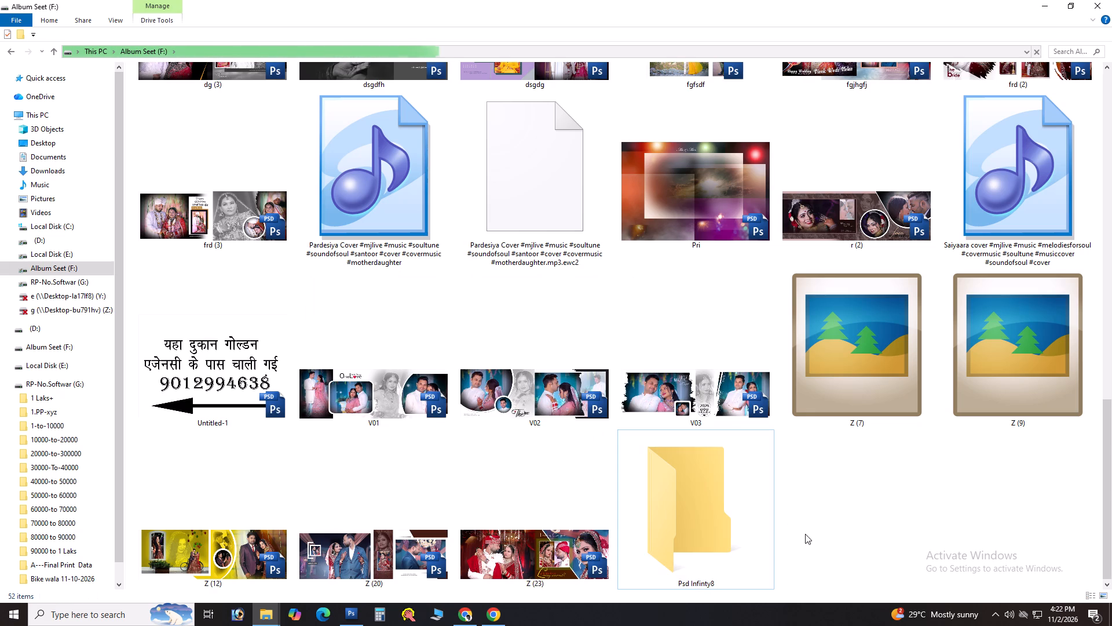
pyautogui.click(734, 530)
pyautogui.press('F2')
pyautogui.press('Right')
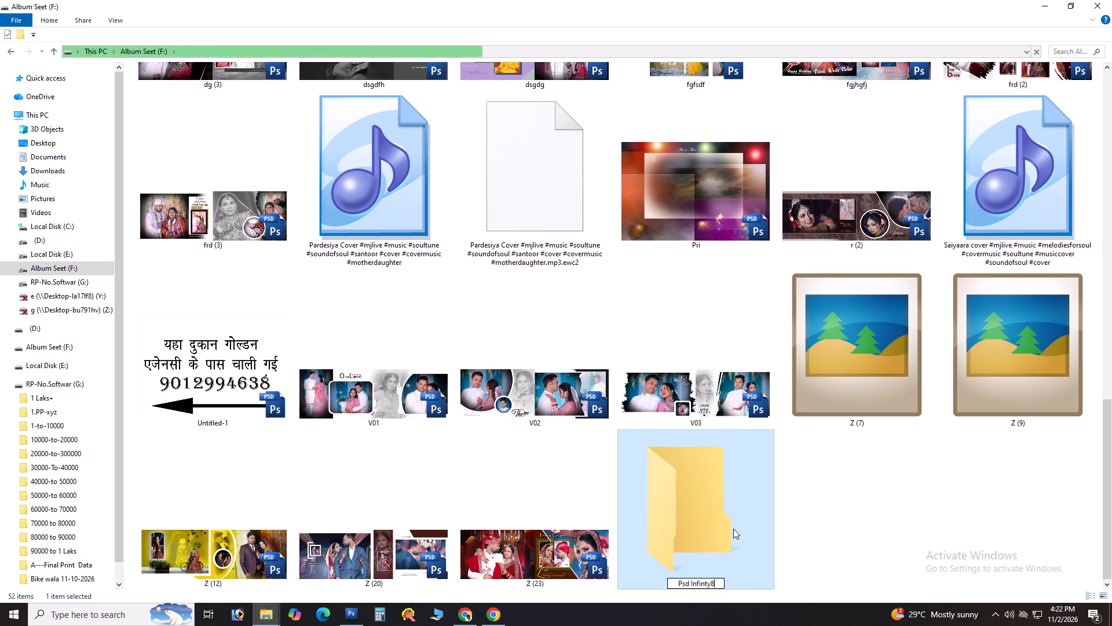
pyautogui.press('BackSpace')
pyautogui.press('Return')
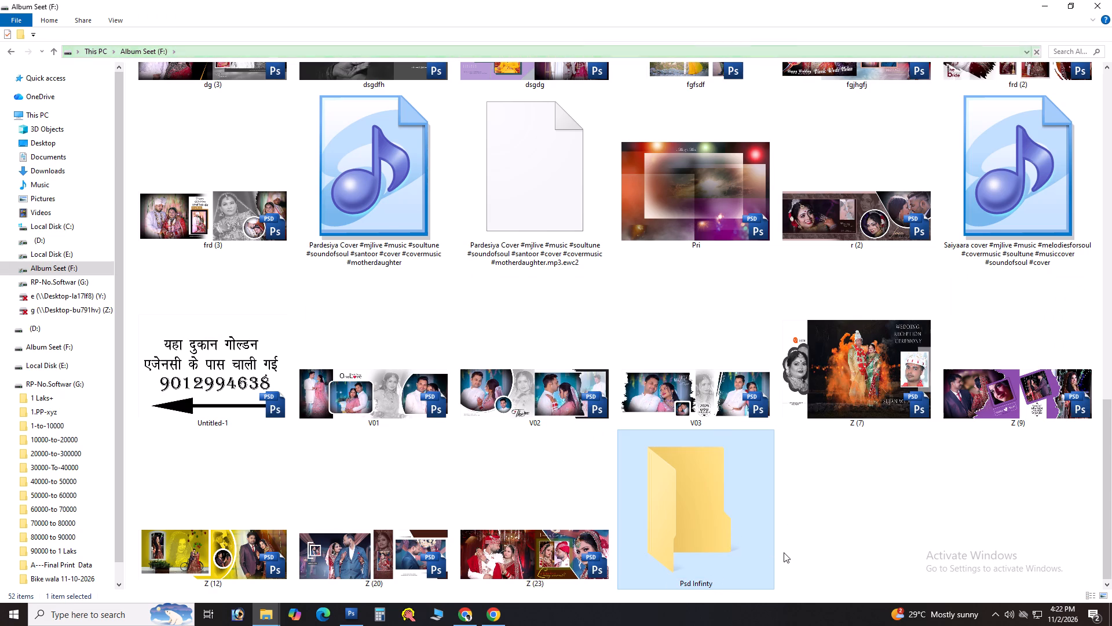
# In Photoshop, save a layered copy of the spread as 01 in PSD format in Psd Infinty on Album Seet (F:), with maximized compatibility.
pyautogui.hotkey('alt', 'Tab')
pyautogui.hotkey('ctrl', 'alt', 's')
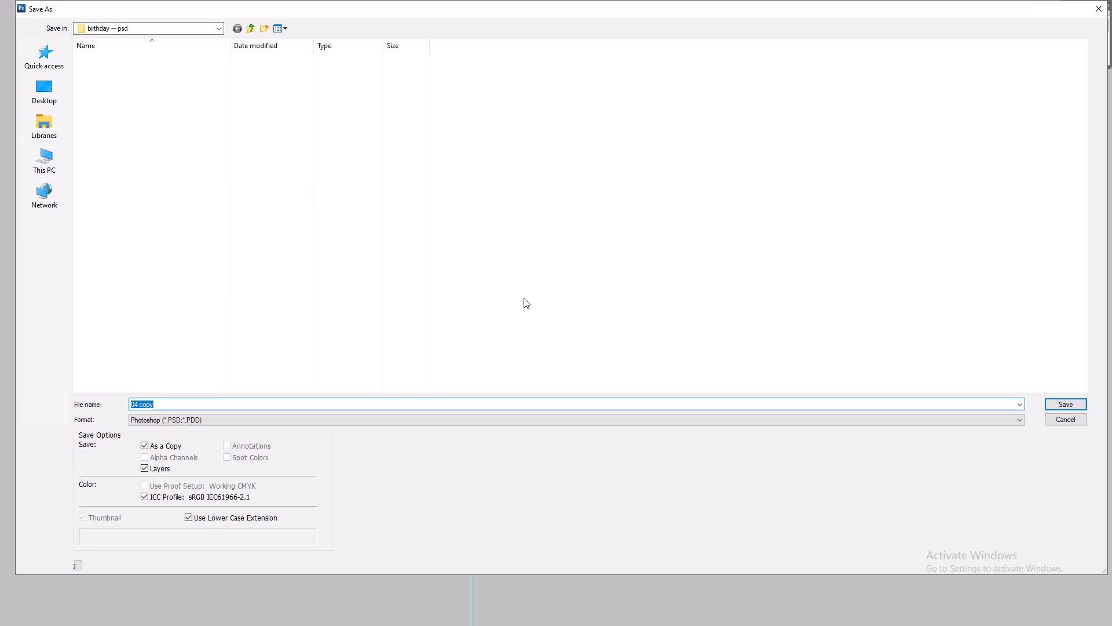
pyautogui.click(81, 101)
pyautogui.click(32, 97)
pyautogui.click(43, 161)
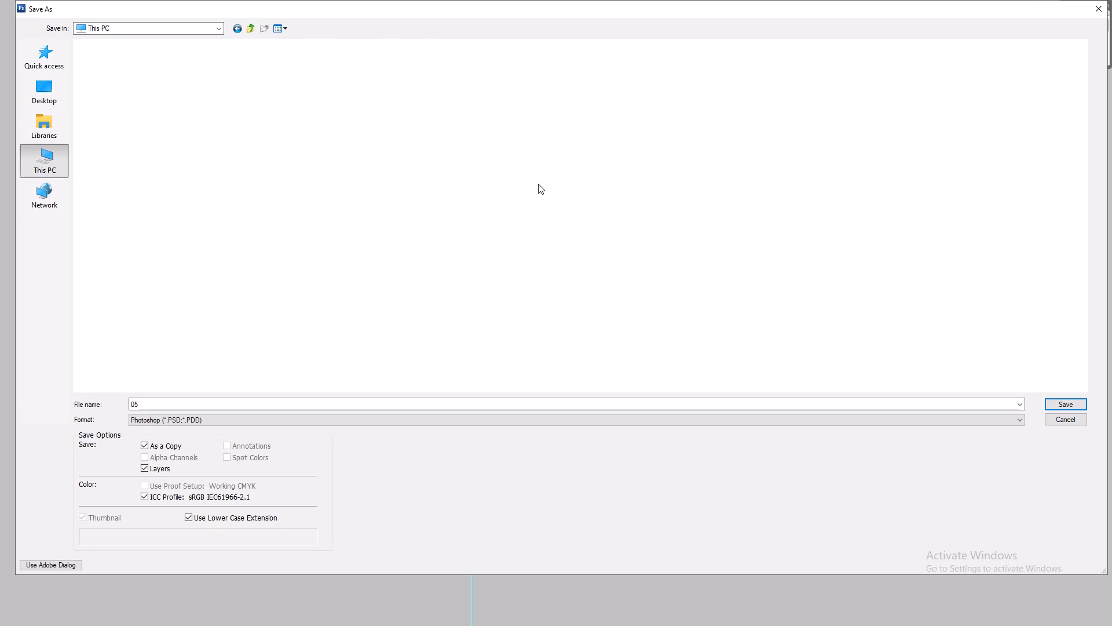
pyautogui.click(680, 246)
pyautogui.tripleClick(573, 112)
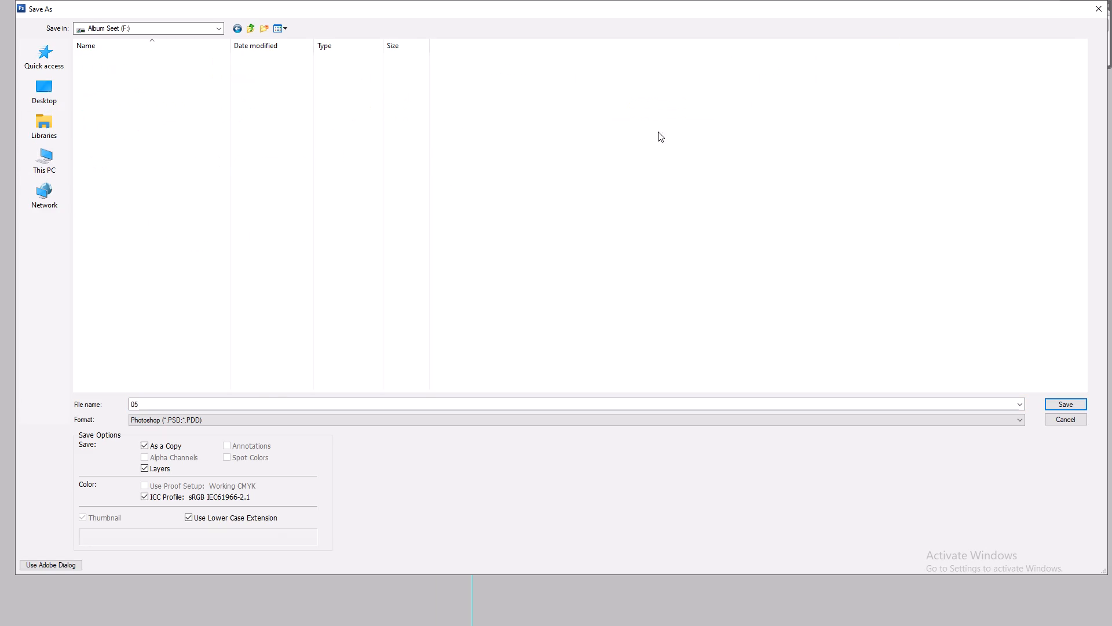
pyautogui.click(706, 250)
pyautogui.press('i')
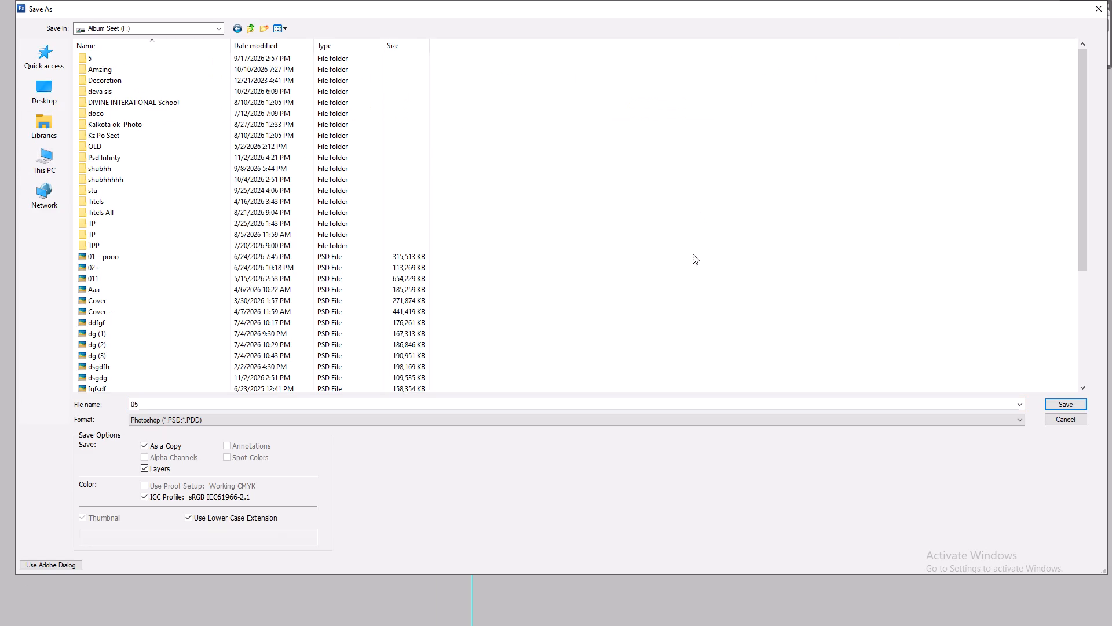
pyautogui.click(693, 254)
pyautogui.press('i')
pyautogui.click(689, 254)
pyautogui.write('iiii')
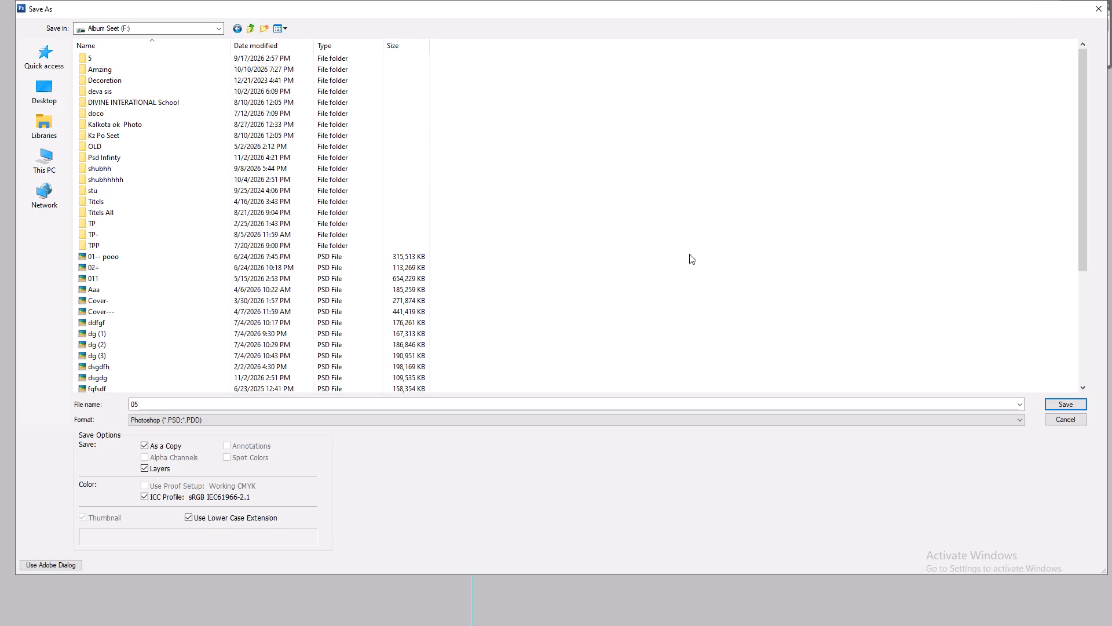
pyautogui.click(689, 254)
pyautogui.hotkey('ctrl', 'shift', '1')
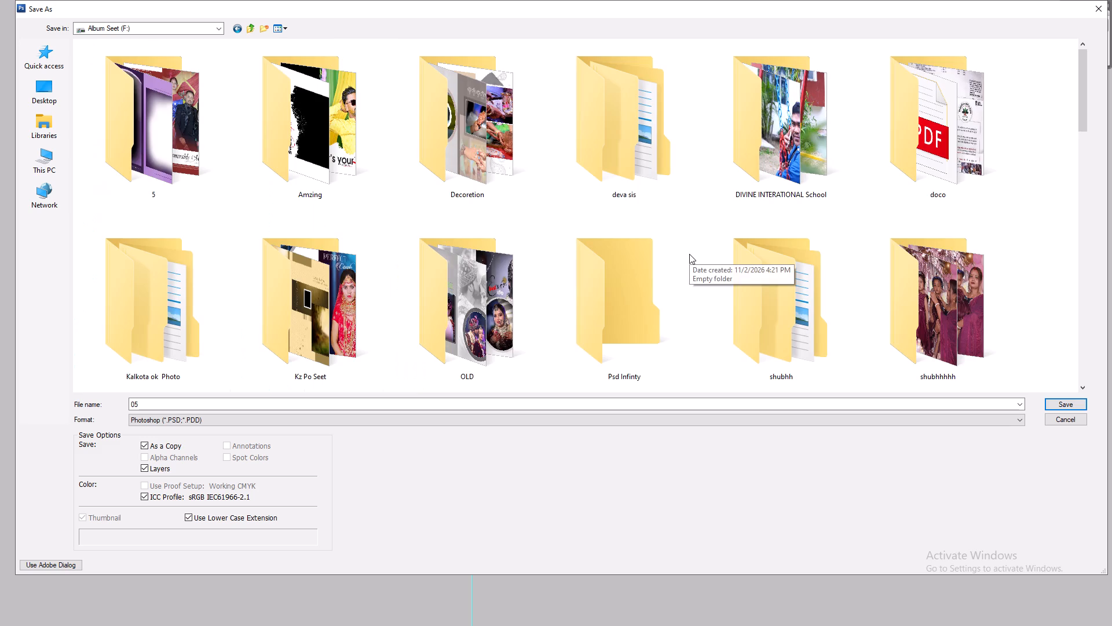
pyautogui.press('i')
pyautogui.keyDown('ctrl'); pyautogui.scroll(-1, 689, 254); pyautogui.keyUp('ctrl')
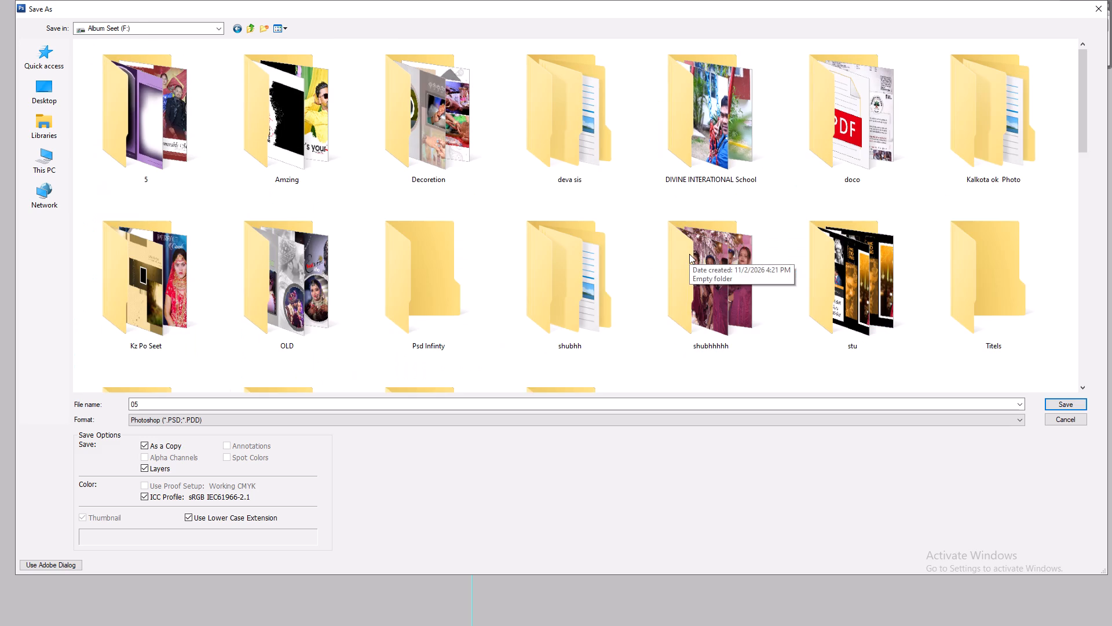
pyautogui.doubleClick(454, 285)
pyautogui.click(454, 285)
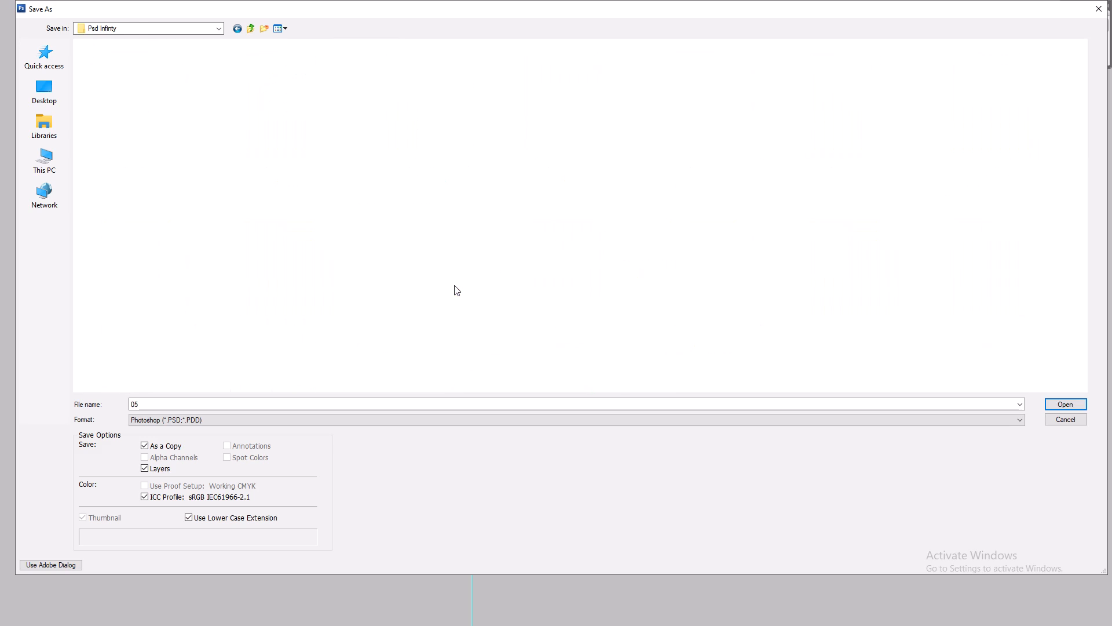
pyautogui.hotkey('alt', 'n')
pyautogui.write('01')
pyautogui.press('Return')
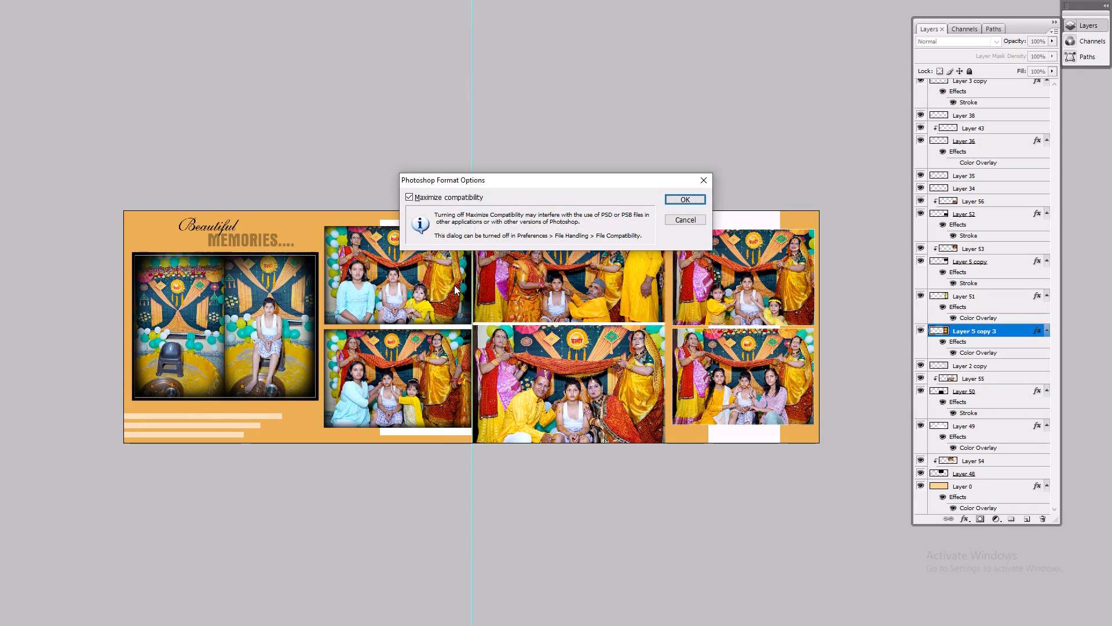
pyautogui.press('Return')
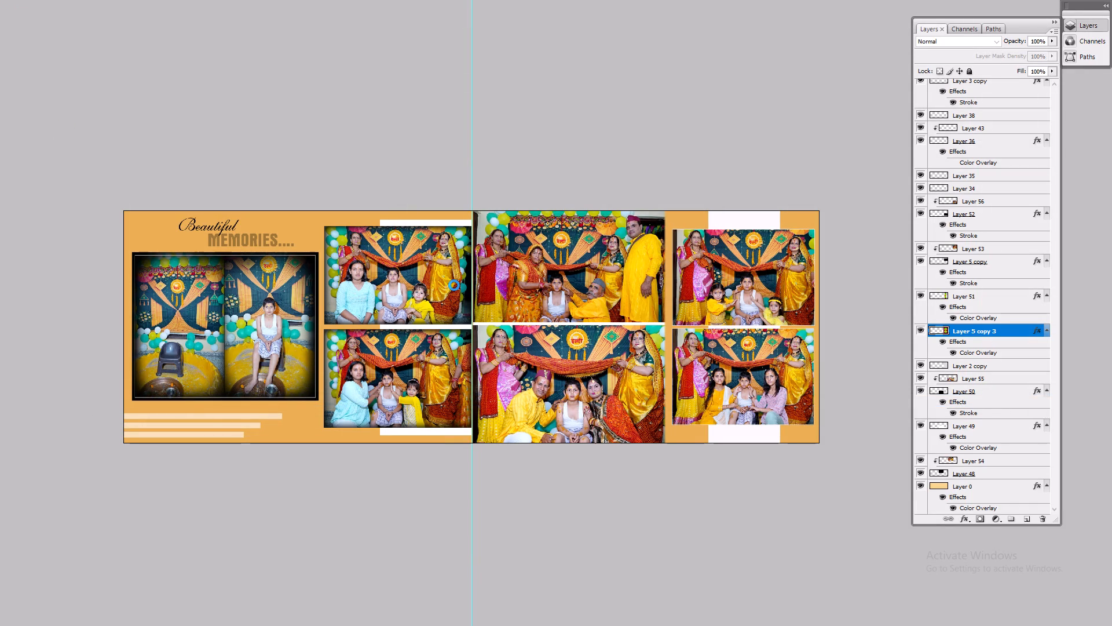
# In File Explorer, refresh the Album Seet (F:) drive and examine the saved spread inside the Psd Infinty folder.
pyautogui.hotkey('ctrl', '0')
pyautogui.hotkey('ctrl', '0')
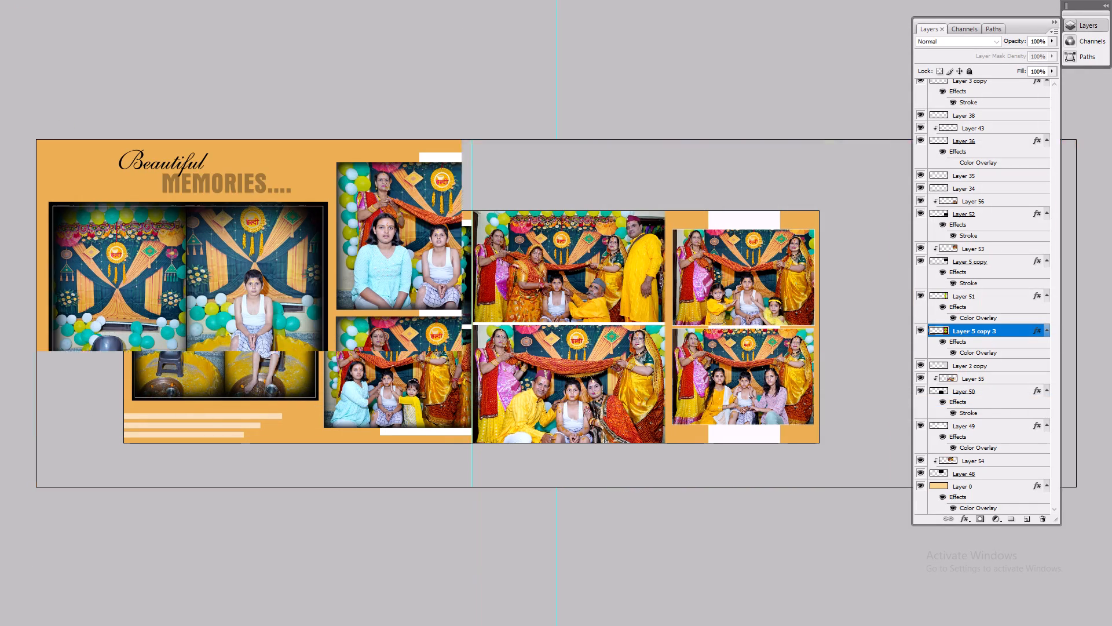
pyautogui.hotkey('ctrl', '0')
pyautogui.hotkey('ctrl', '0')
pyautogui.hotkey('alt', 'Tab')
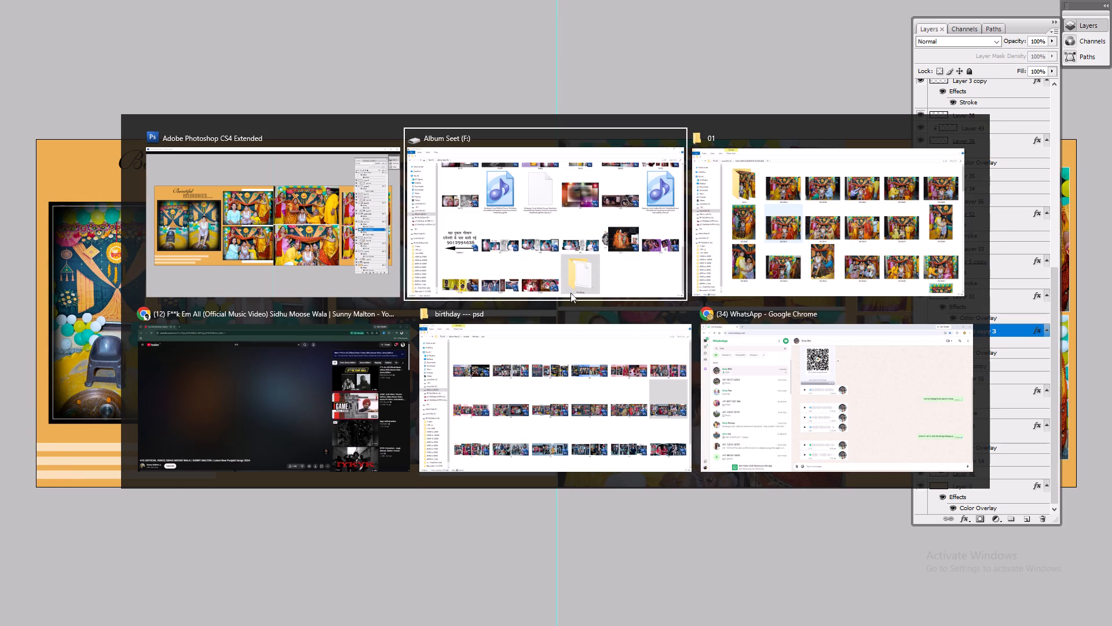
pyautogui.keyDown('alt'); pyautogui.click(570, 292); pyautogui.keyUp('alt')
pyautogui.scroll(-4, 822, 522)
pyautogui.doubleClick(817, 542)
pyautogui.rightClick(817, 541)
pyautogui.click(839, 426)
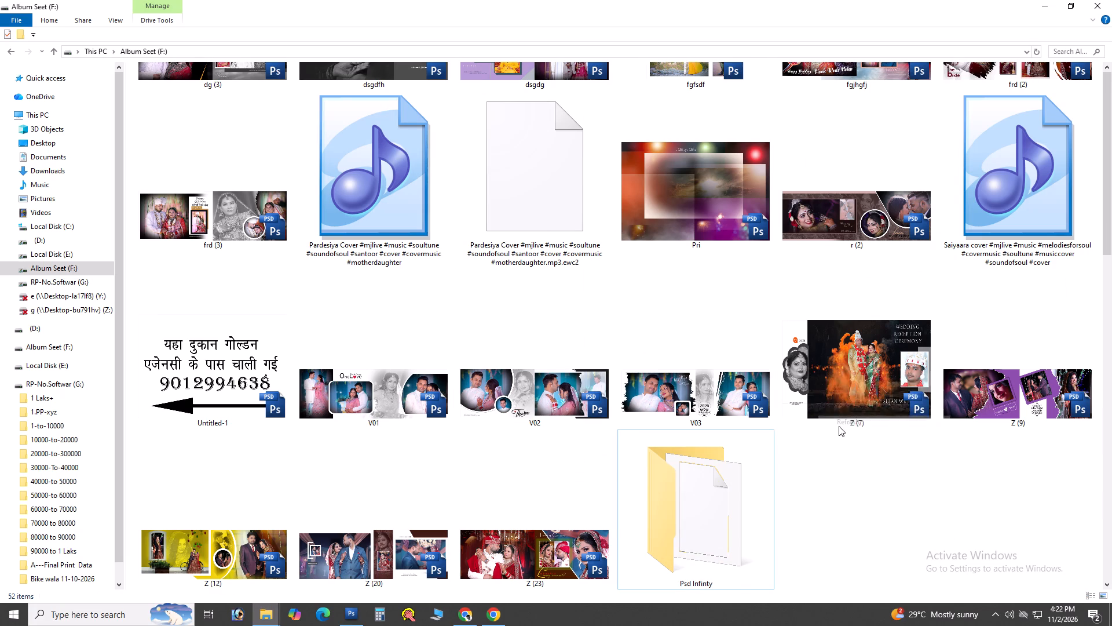
pyautogui.scroll(-11, 839, 426)
pyautogui.scroll(11, 774, 450)
pyautogui.scroll(5, 569, 429)
pyautogui.doubleClick(705, 330)
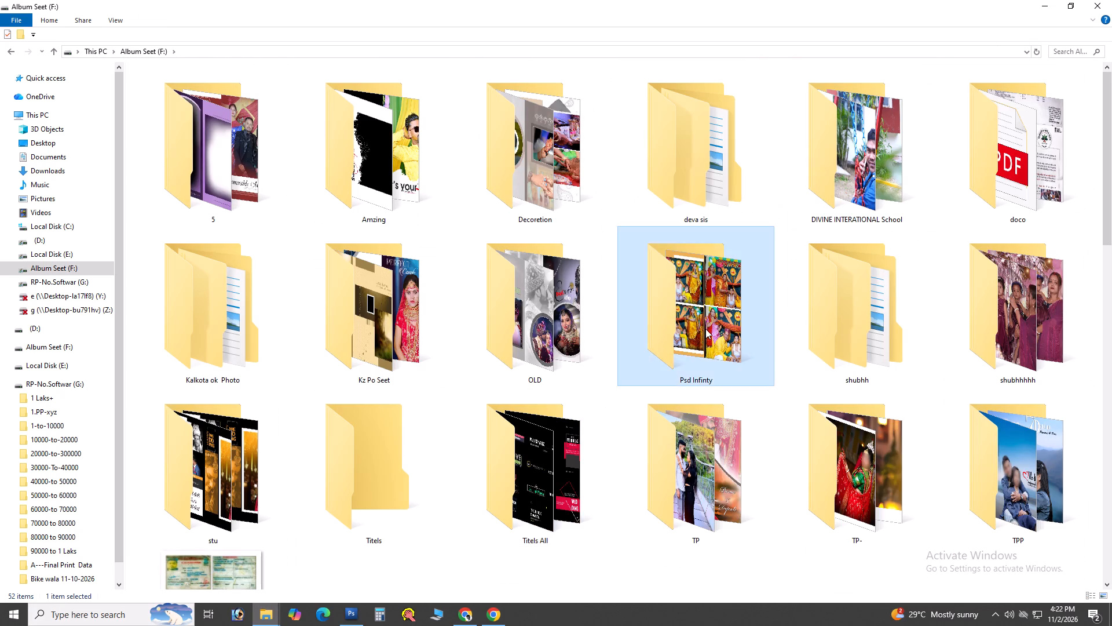
pyautogui.moveTo(520, 312); pyautogui.dragTo(498, 307)
pyautogui.rightClick(487, 305)
pyautogui.moveTo(586, 312); pyautogui.dragTo(610, 315)
pyautogui.click(622, 315)
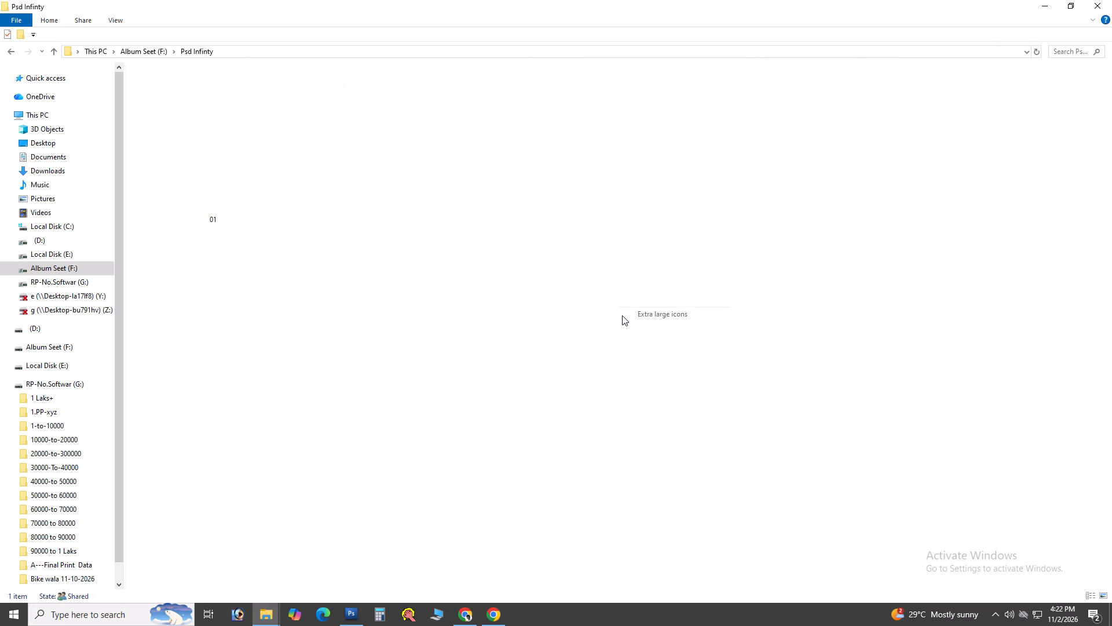
pyautogui.moveTo(515, 332); pyautogui.dragTo(481, 337)
pyautogui.rightClick(481, 336)
pyautogui.click(533, 381)
pyautogui.click(455, 347)
pyautogui.rightClick(451, 345)
pyautogui.click(480, 387)
# Back in Photoshop, close the finished haldi spread without saving changes.
pyautogui.hotkey('alt', 'Tab')
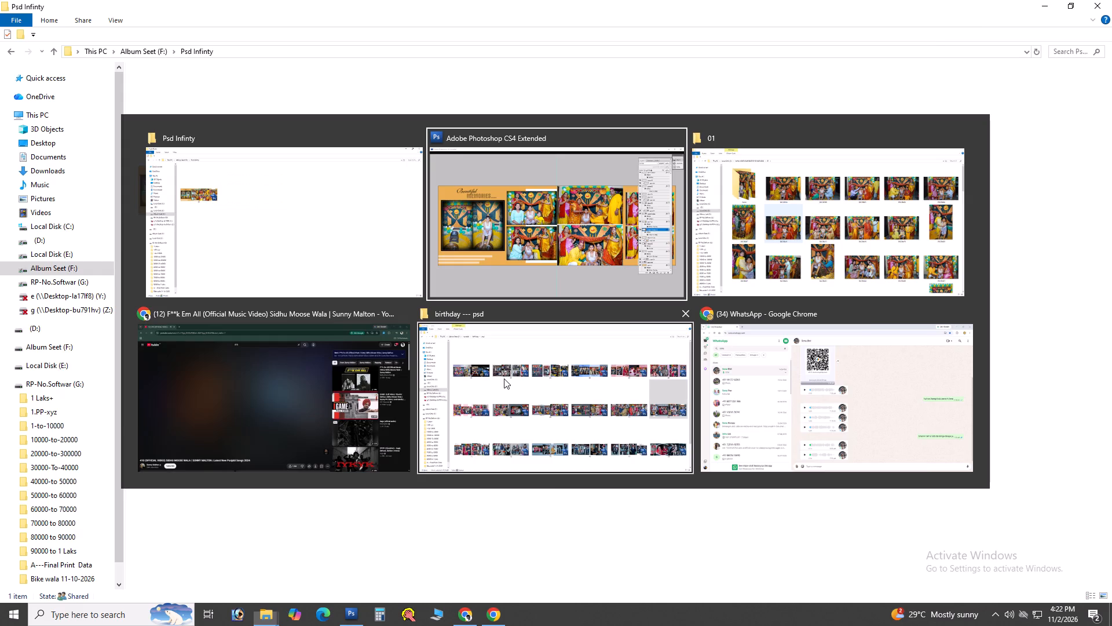
pyautogui.click(503, 387)
pyautogui.hotkey('ctrl', 'w')
pyautogui.press('Tab')
pyautogui.press('Return')
pyautogui.hotkey('ctrl', '0')
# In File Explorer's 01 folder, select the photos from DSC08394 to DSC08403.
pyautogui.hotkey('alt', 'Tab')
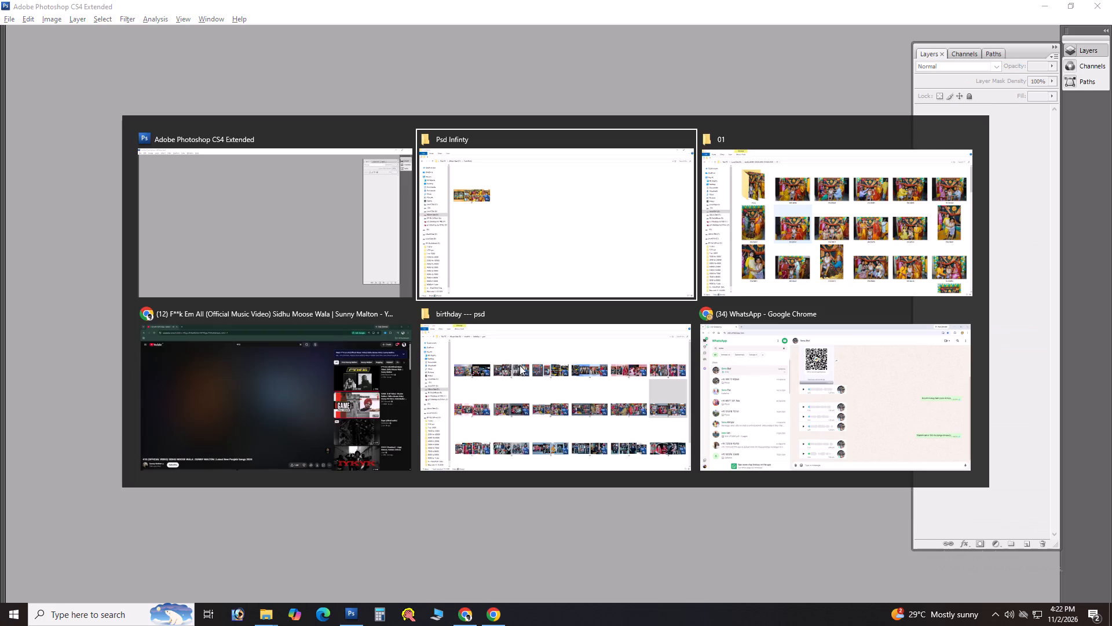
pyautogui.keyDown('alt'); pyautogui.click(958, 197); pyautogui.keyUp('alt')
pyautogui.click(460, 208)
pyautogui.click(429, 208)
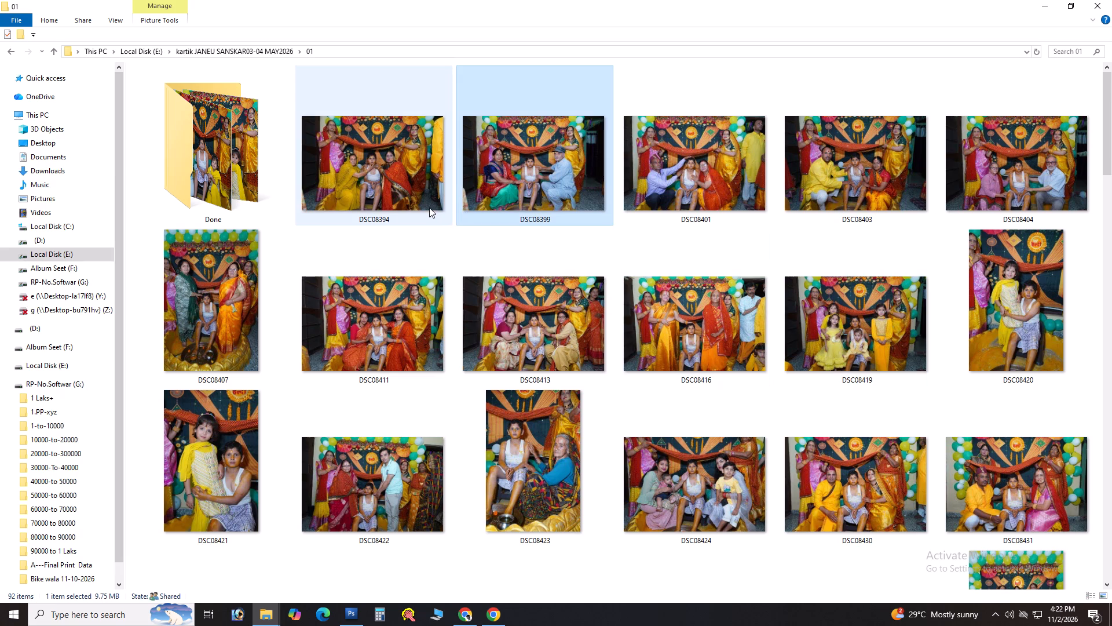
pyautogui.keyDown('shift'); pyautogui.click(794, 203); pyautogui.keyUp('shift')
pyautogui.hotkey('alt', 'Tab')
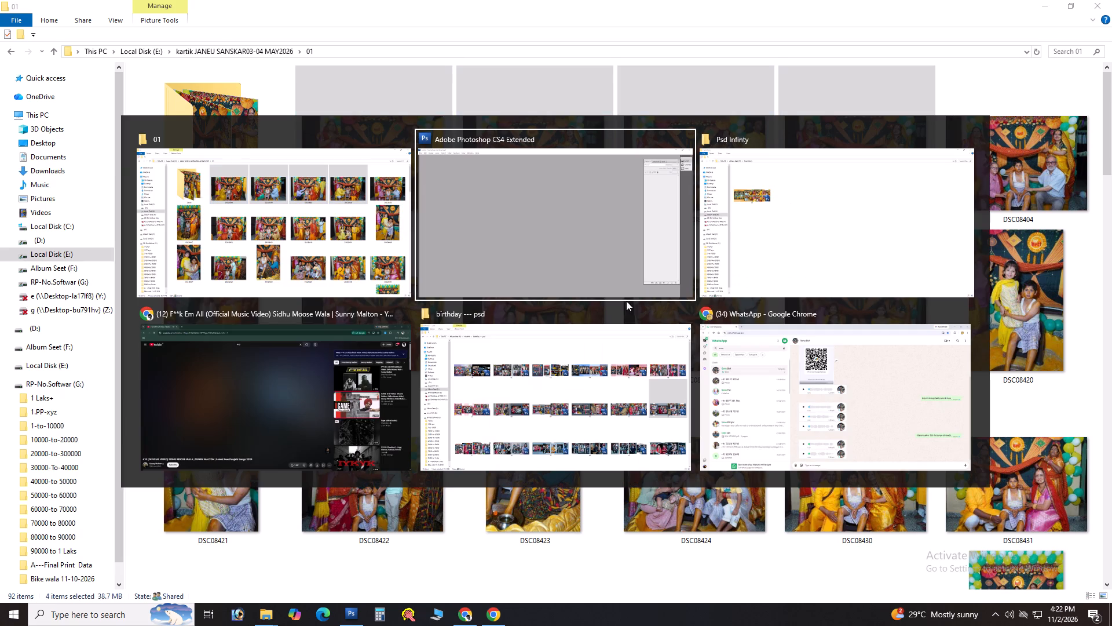
# Open the 02 birthday spread from the birthday --- psd folder in Photoshop, full screen with the panels hidden.
pyautogui.keyDown('alt'); pyautogui.doubleClick(602, 258); pyautogui.keyUp('alt')
pyautogui.press('Tab')
pyautogui.hotkey('alt', 'Tab')
pyautogui.hotkey('alt', 'shift', 'Tab')
pyautogui.click(601, 257)
pyautogui.press('Tab')
pyautogui.hotkey('alt', 'Tab')
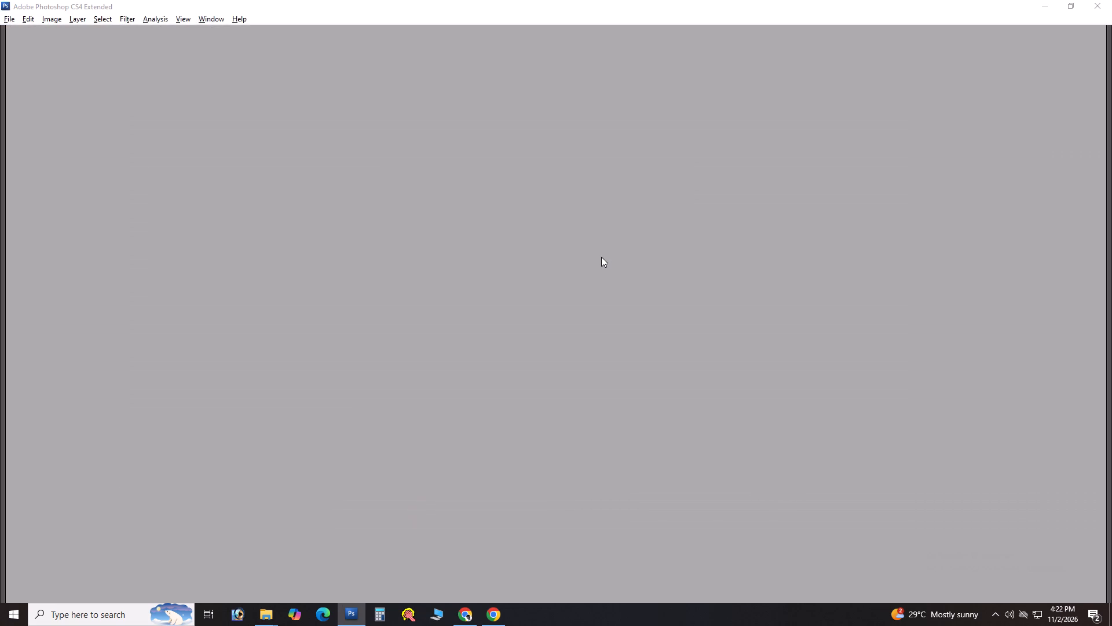
pyautogui.keyDown('alt'); pyautogui.click(544, 421); pyautogui.keyUp('alt')
pyautogui.scroll(2, 437, 254)
pyautogui.click(393, 214)
pyautogui.moveTo(368, 209); pyautogui.dragTo(463, 326)
pyautogui.hotkey('alt', 'Tab')
pyautogui.hotkey('ctrl', '0')
pyautogui.press('0')
pyautogui.write('0ff')
pyautogui.hotkey('ctrl', '0')
# Duplicate the birthday spread and close the original 02 document without saving changes.
pyautogui.hotkey('ctrl', '+')
pyautogui.hotkey('alt', 'i')
pyautogui.hotkey('alt', 'd')
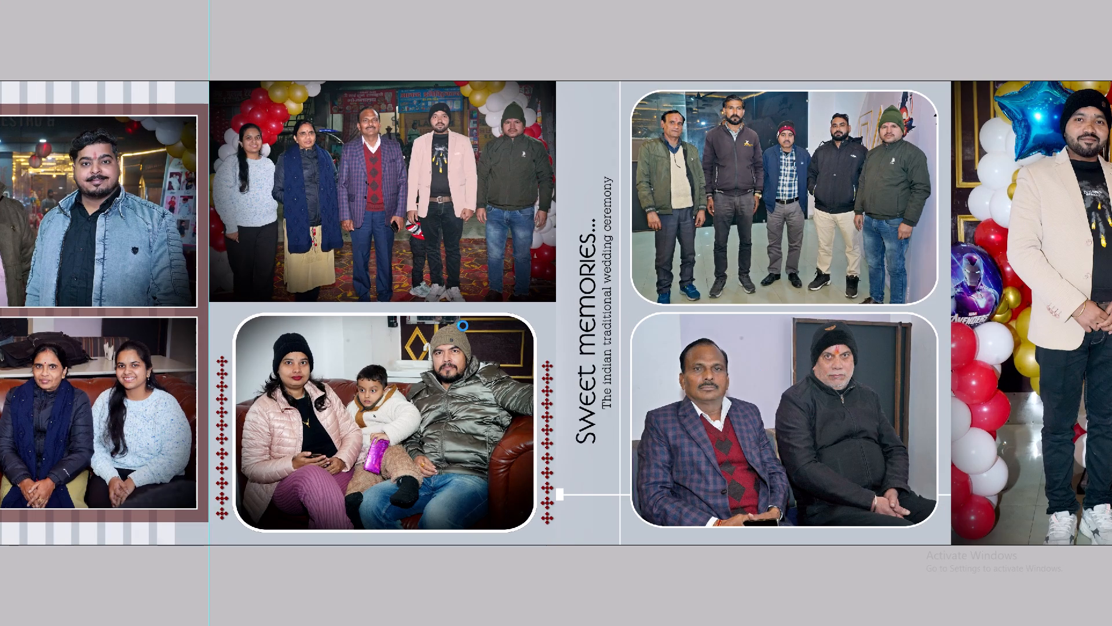
pyautogui.hotkey('ctrl', 'Tab')
pyautogui.hotkey('ctrl', 'w')
pyautogui.press('Tab')
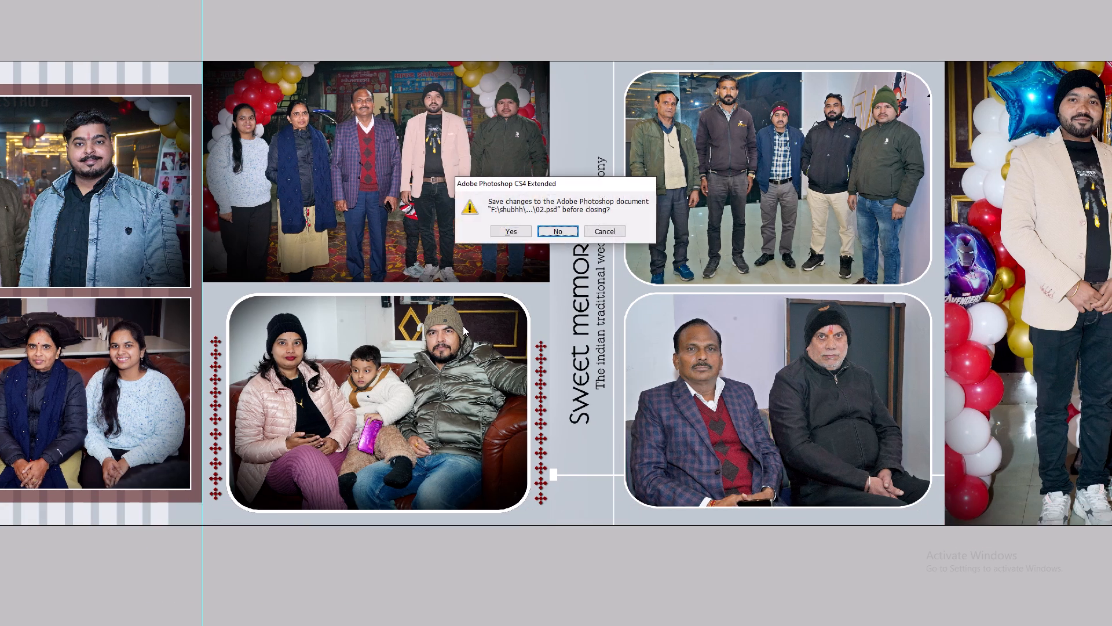
pyautogui.press('Return')
# Duplicate the birthday spread again and close the other open copy.
pyautogui.hotkey('ctrl', '0')
pyautogui.hotkey('ctrl', '0')
pyautogui.hotkey('ctrl', '+')
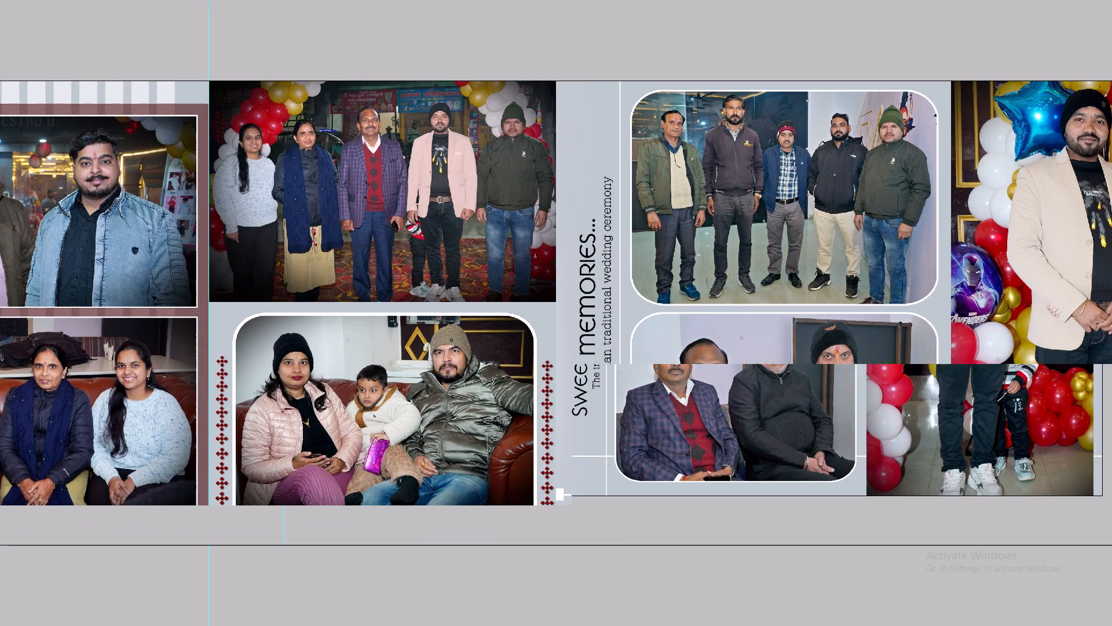
pyautogui.hotkey('alt', 'i')
pyautogui.hotkey('alt', 'd')
pyautogui.hotkey('ctrl', 'Tab')
pyautogui.hotkey('ctrl', 'w')
pyautogui.press('Tab')
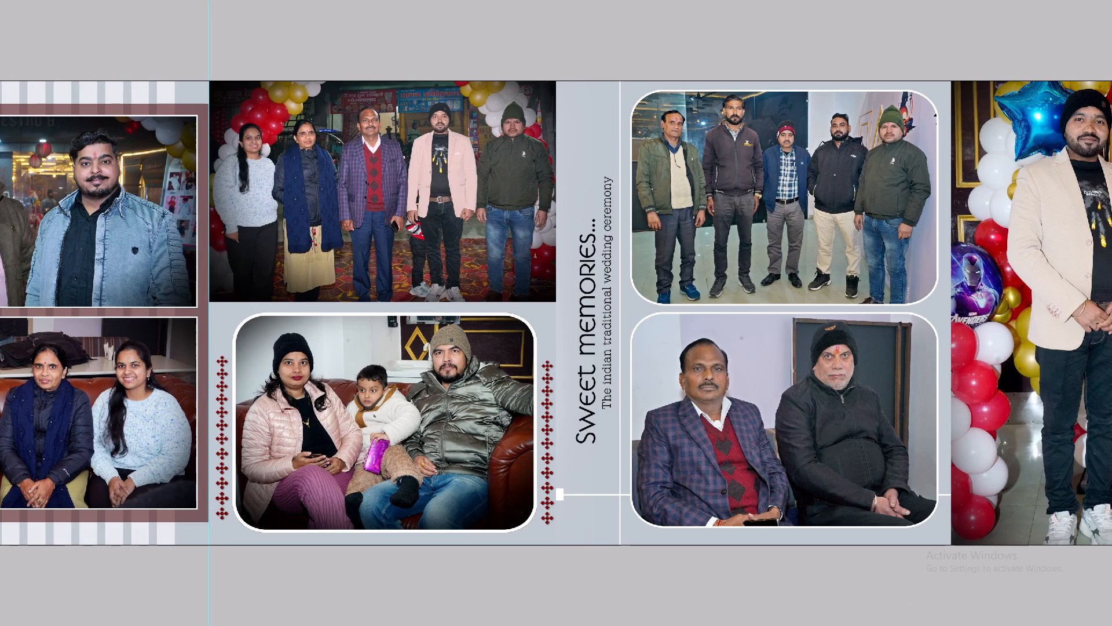
pyautogui.press('Tab')
pyautogui.press('Return')
# Delete the birthday photos clipped into the four frames on the spread's left half, including Layer 44 and Layer 41, keeping the frame shapes.
pyautogui.hotkey('ctrl', '0')
pyautogui.press('v')
pyautogui.hotkey('ctrl', '-')
pyautogui.press('v')
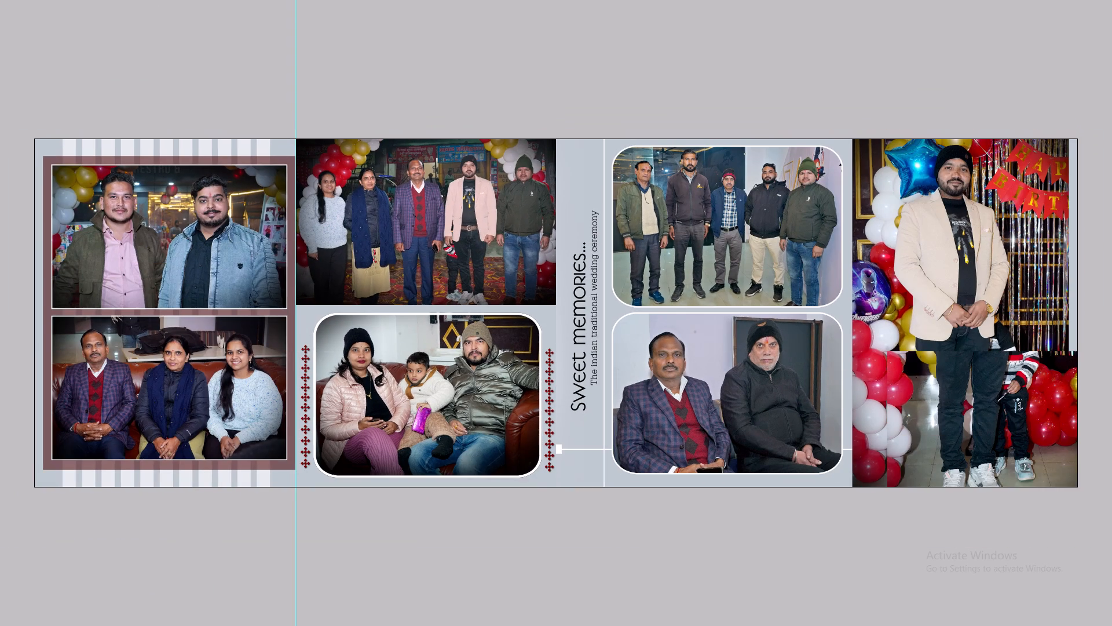
pyautogui.press('F7')
pyautogui.rightClick(414, 264)
pyautogui.click(448, 272)
pyautogui.press('Delete')
pyautogui.rightClick(435, 390)
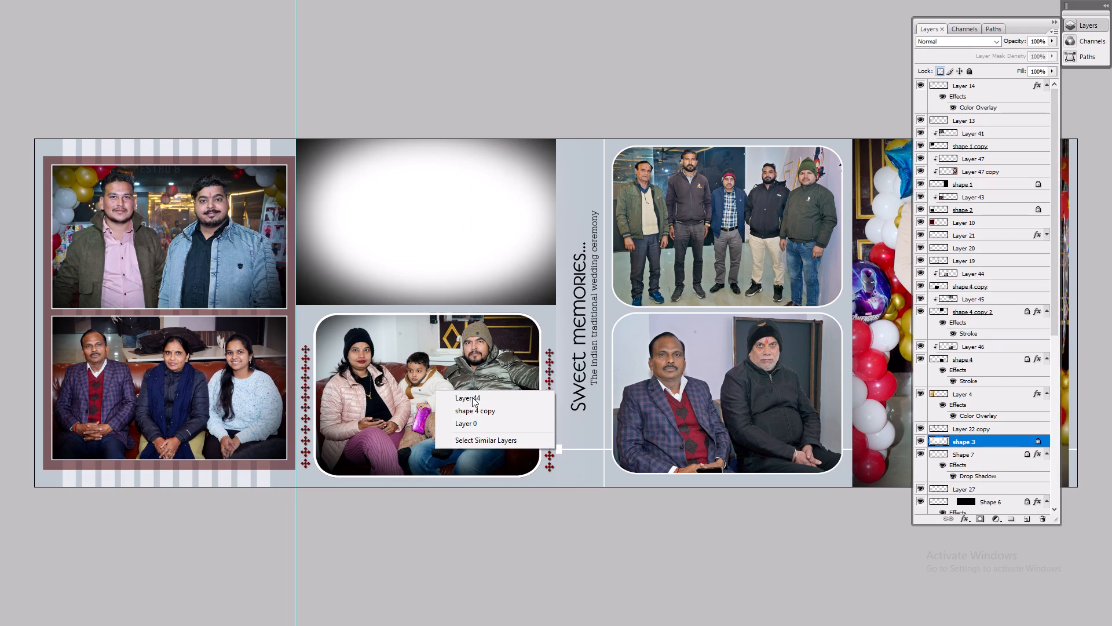
pyautogui.click(474, 397)
pyautogui.press('Delete')
pyautogui.rightClick(215, 268)
pyautogui.click(250, 282)
pyautogui.press('Delete')
pyautogui.rightClick(200, 370)
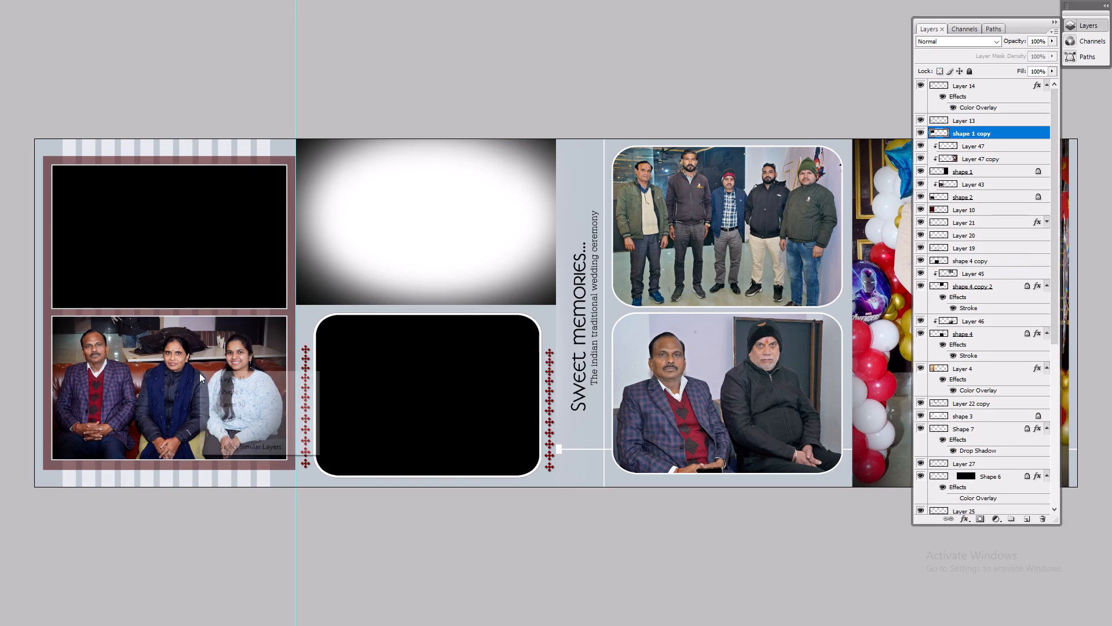
pyautogui.click(224, 375)
pyautogui.press('Delete')
# Delete the photo layers Layer 45, Layer 46 and Layer 47 copy from the three frames on the spread's right half.
pyautogui.press('space')
pyautogui.moveTo(665, 299); pyautogui.dragTo(456, 305)
pyautogui.rightClick(498, 255)
pyautogui.click(528, 265)
pyautogui.press('Delete')
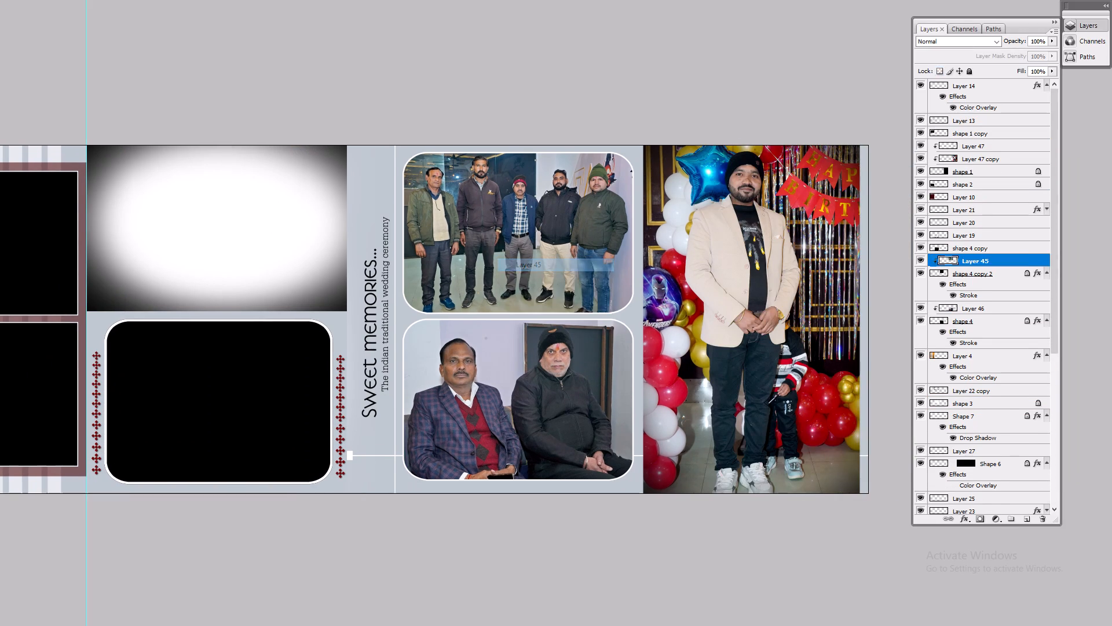
pyautogui.rightClick(525, 364)
pyautogui.click(554, 373)
pyautogui.press('Delete')
pyautogui.rightClick(743, 316)
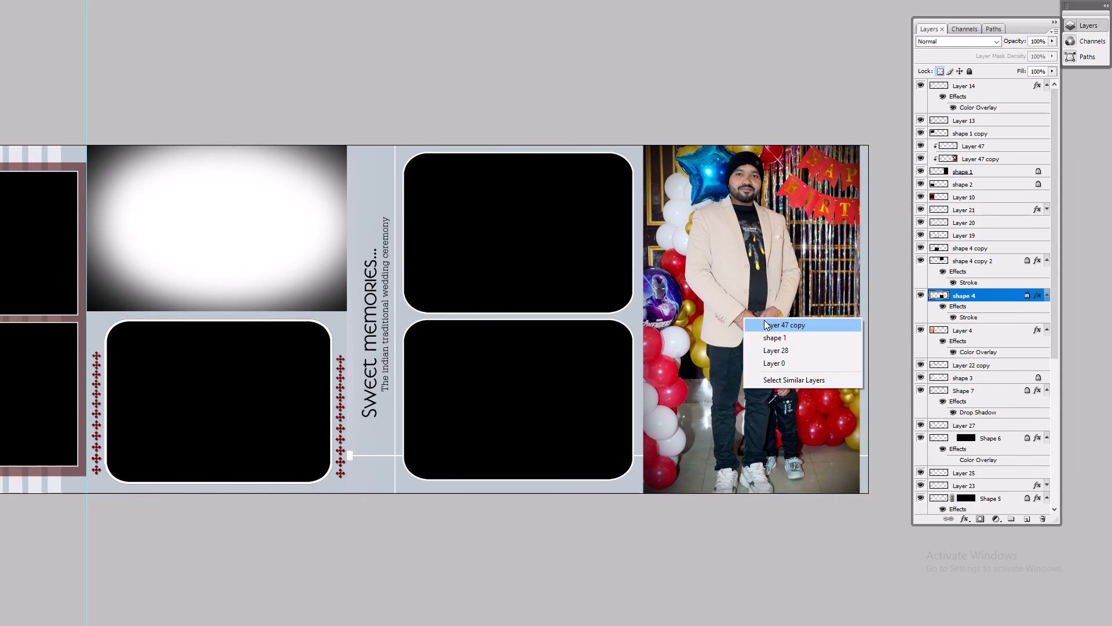
pyautogui.click(764, 320)
pyautogui.press('Delete')
pyautogui.press('Tab')
pyautogui.press('Tab')
pyautogui.hotkey('ctrl', '0')
pyautogui.hotkey('ctrl', '0')
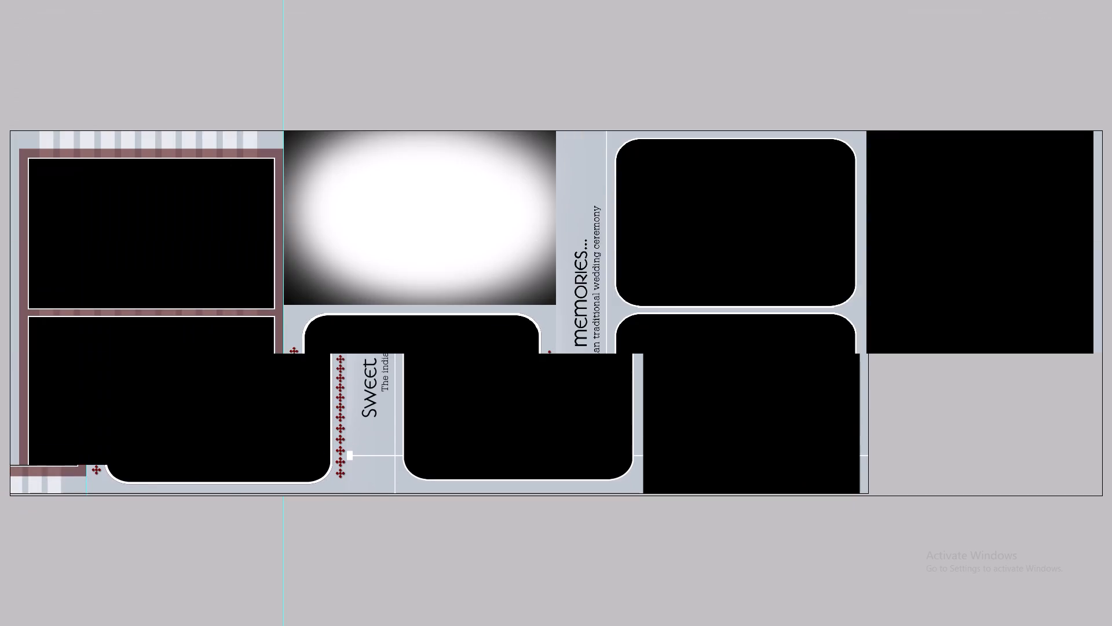
# Open the haldi photo DSC08394 from File Explorer's 01 folder in Photoshop.
pyautogui.hotkey('alt', 'Tab')
pyautogui.keyDown('alt'); pyautogui.click(736, 272); pyautogui.keyUp('alt')
pyautogui.click(428, 210)
pyautogui.moveTo(375, 206); pyautogui.dragTo(547, 326)
pyautogui.hotkey('alt', 'Tab')
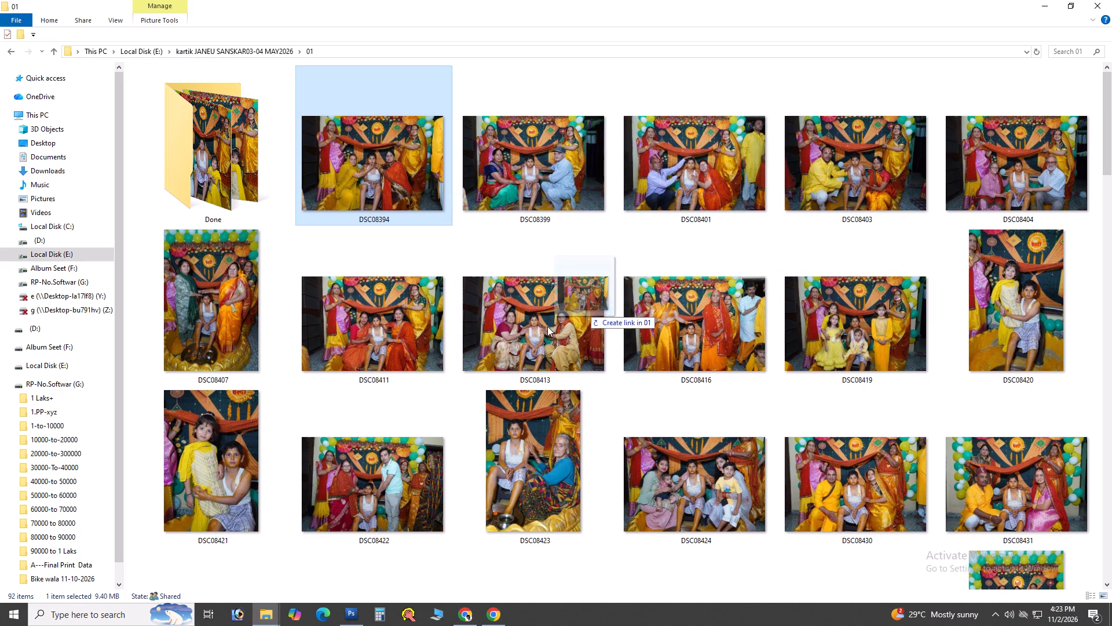
pyautogui.moveTo(547, 326); pyautogui.dragTo(517, 333)
pyautogui.hotkey('ctrl', '0')
pyautogui.hotkey('ctrl', '0')
pyautogui.hotkey('ctrl', '0')
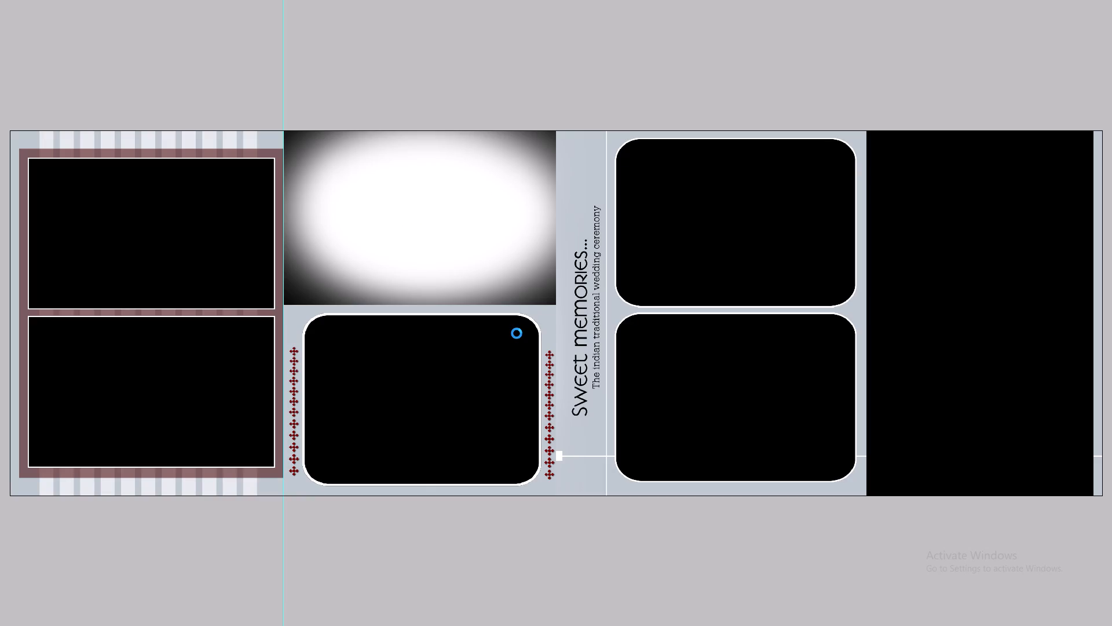
pyautogui.hotkey('alt', 'Tab')
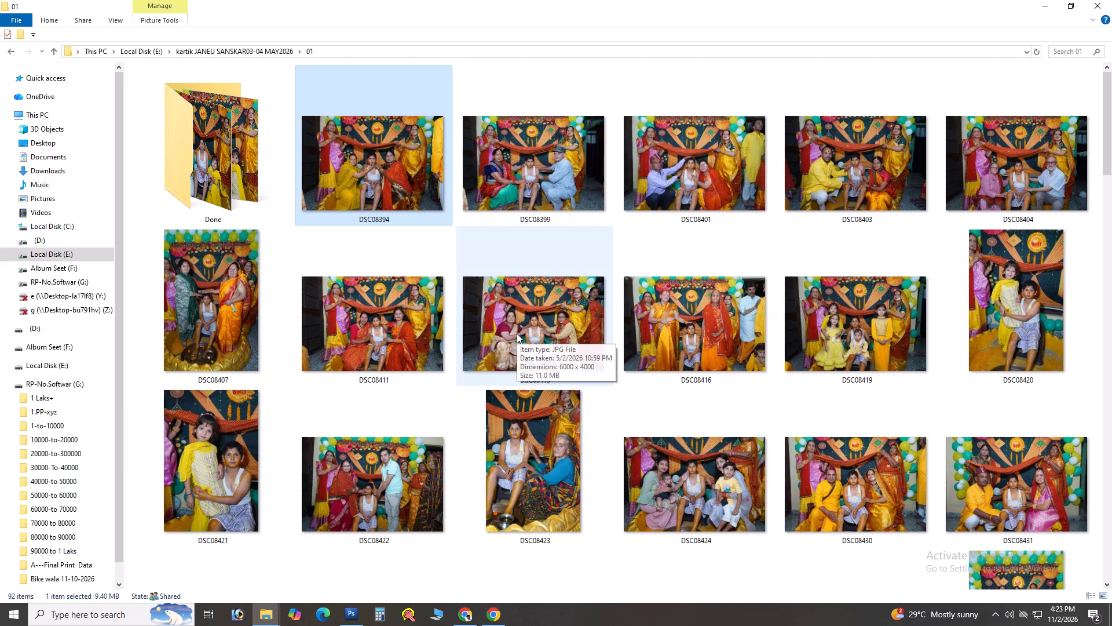
pyautogui.hotkey('alt', 'Tab')
pyautogui.hotkey('ctrl', '0')
pyautogui.hotkey('ctrl', '0')
# Run the recorded brightening action on the DSC08394 haldi photo and clear the leftover selection.
pyautogui.press('F7')
pyautogui.press('F7')
pyautogui.press('F6')
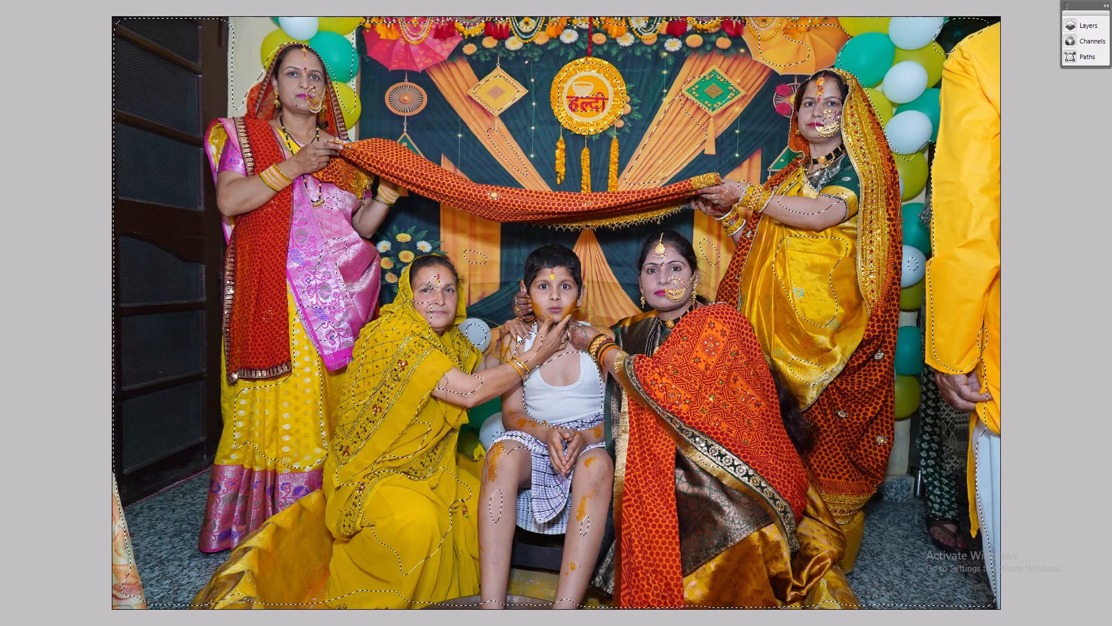
pyautogui.press('Escape')
pyautogui.hotkey('ctrl', 'd')
# Apply a Levels adjustment to the haldi photo, followed by a second image adjustment faded to 40%.
pyautogui.hotkey('alt', 'i')
pyautogui.hotkey('alt', 'a')
pyautogui.hotkey('alt', 'l')
pyautogui.press('Return')
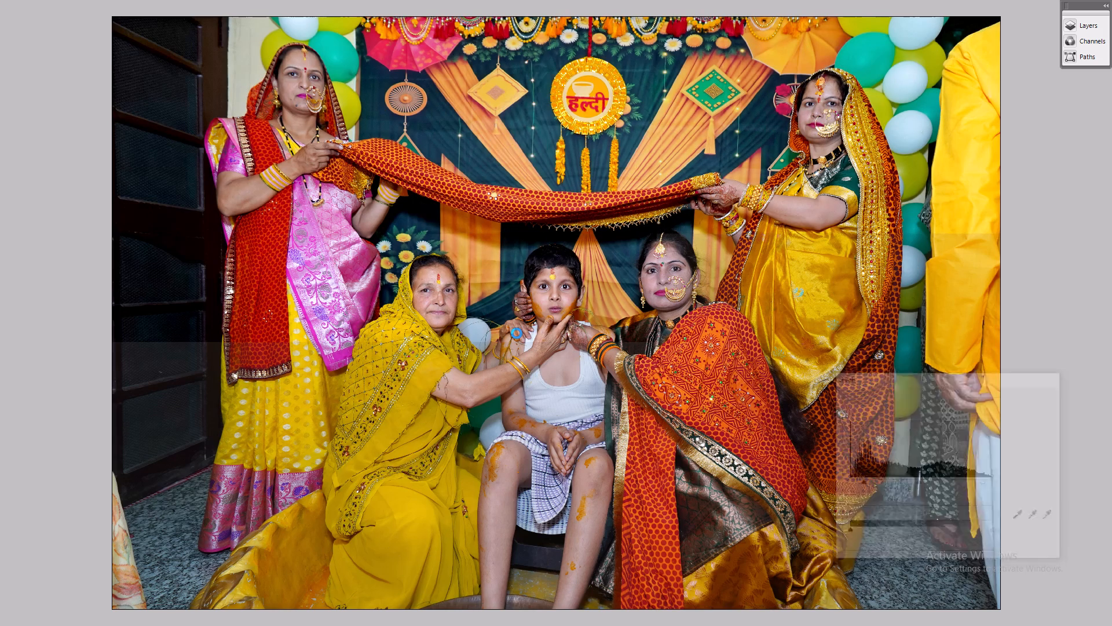
pyautogui.hotkey('alt', 'i')
pyautogui.hotkey('alt', 'a')
pyautogui.hotkey('alt', 'x')
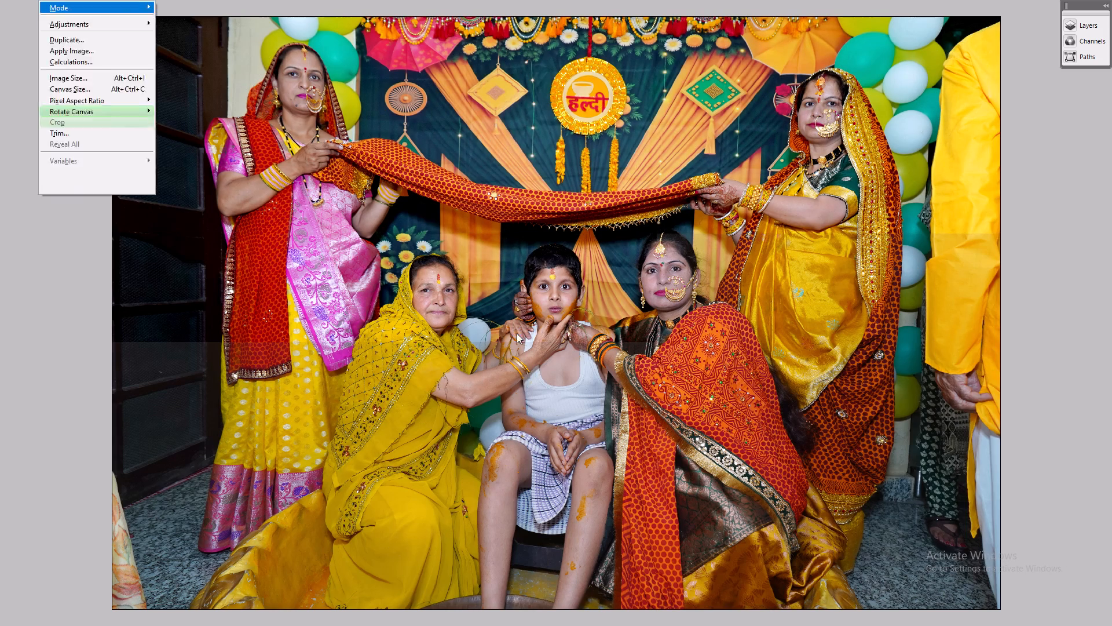
pyautogui.press('Return')
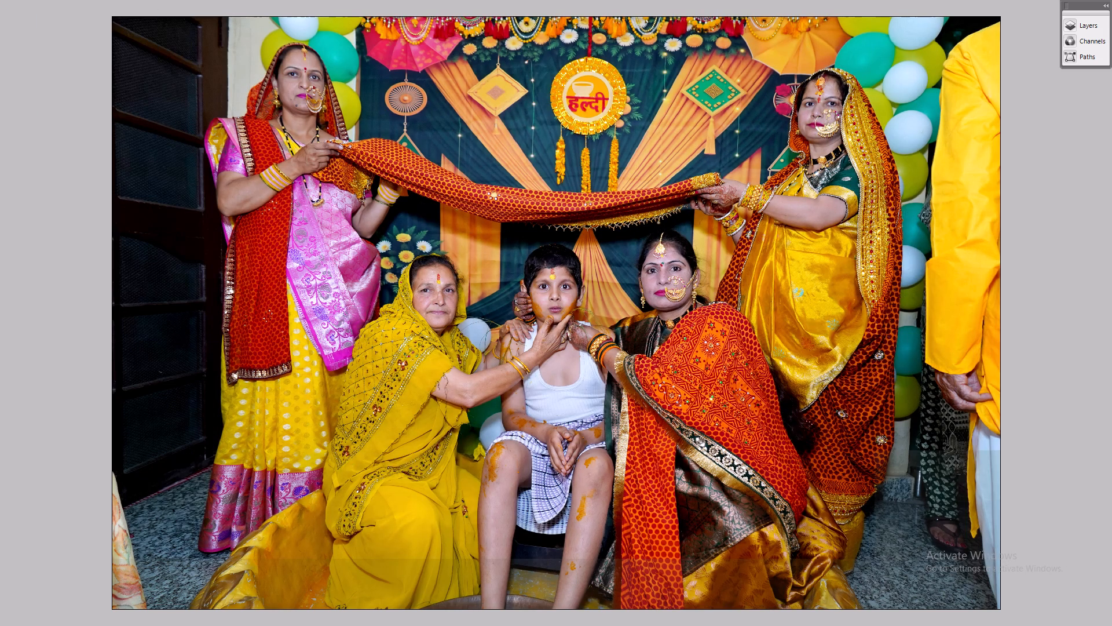
pyautogui.hotkey('ctrl', 'shift', 'f')
pyautogui.write('40')
pyautogui.press('Return')
# Cut the whole enhanced haldi photo and close its document without saving.
pyautogui.hotkey('ctrl', '0')
pyautogui.hotkey('ctrl', 'a')
pyautogui.hotkey('ctrl', 'x')
pyautogui.hotkey('ctrl', 'w')
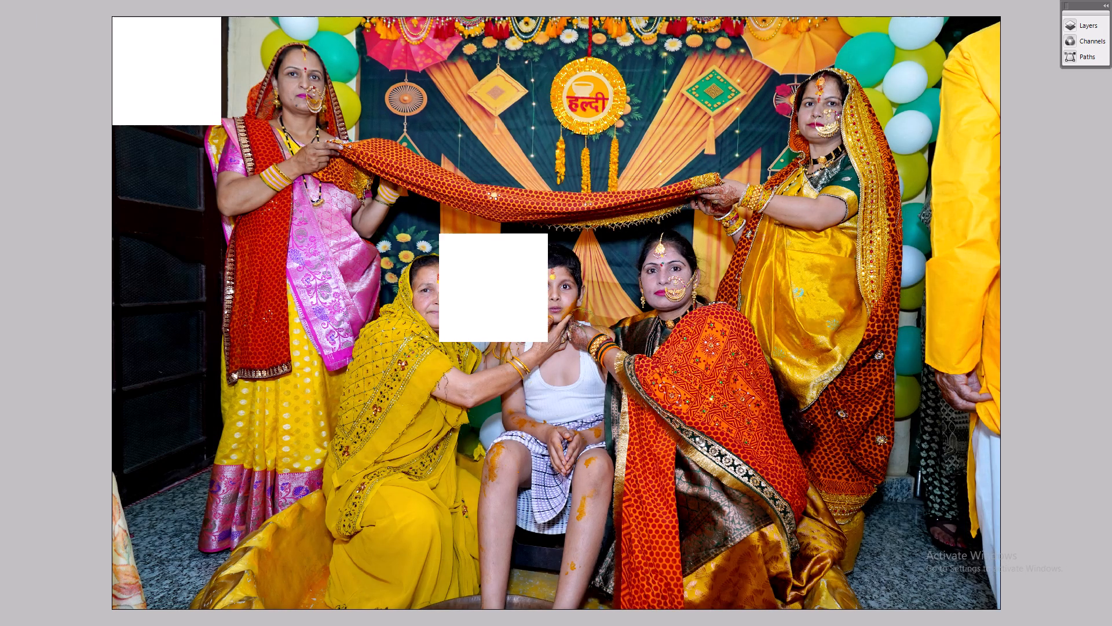
pyautogui.press('Tab')
pyautogui.press('Return')
pyautogui.press('Escape')
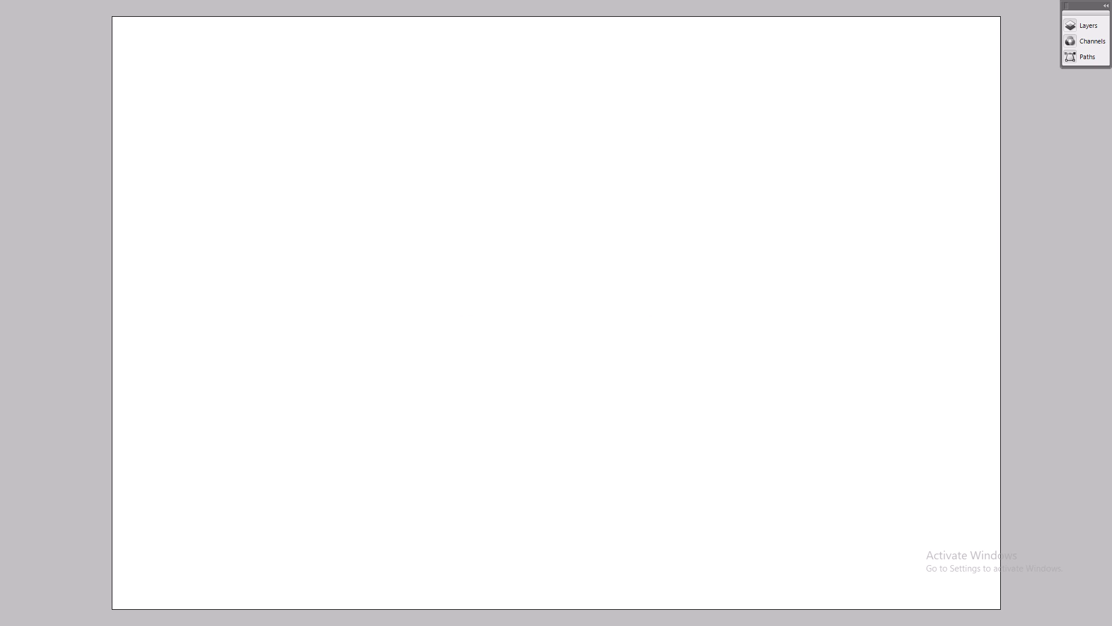
pyautogui.hotkey('ctrl', 'w')
pyautogui.press('Tab')
pyautogui.press('Return')
# Paste the haldi photo clipped into the upper frame at the spread's far left and scale it down onto the frame.
pyautogui.hotkey('ctrl', '-')
pyautogui.press('v')
pyautogui.press('space')
pyautogui.moveTo(239, 263); pyautogui.dragTo(448, 265)
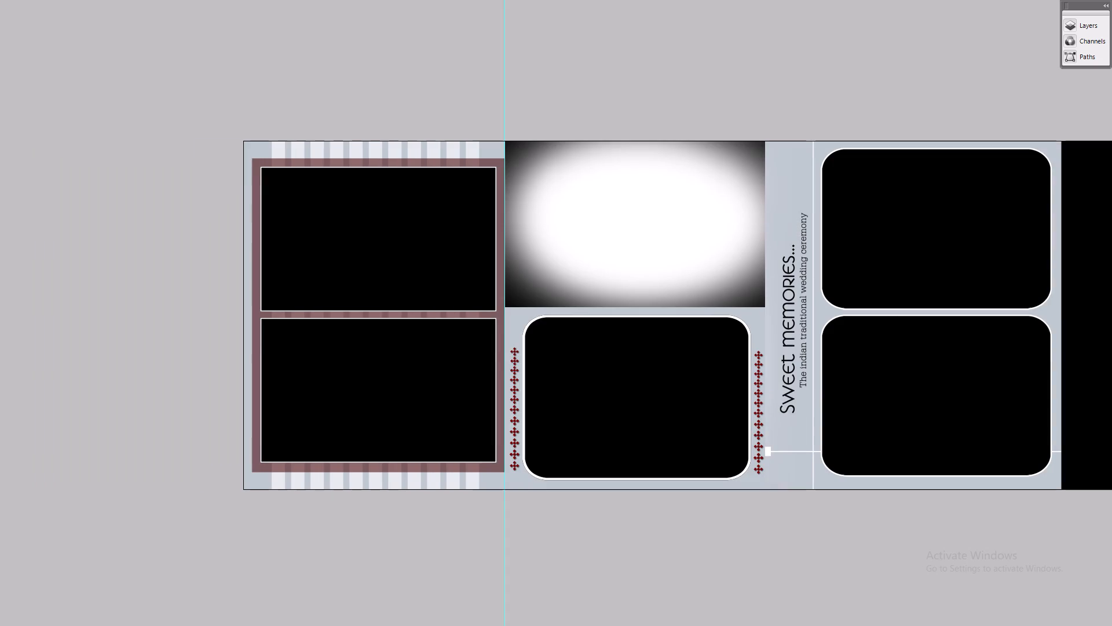
pyautogui.moveTo(349, 254); pyautogui.dragTo(344, 254, button='right')
pyautogui.click(381, 263)
pyautogui.hotkey('ctrl', 'v')
pyautogui.hotkey('ctrl', 'g')
pyautogui.hotkey('ctrl', 't')
pyautogui.keyDown('alt'); pyautogui.keyDown('shift'); pyautogui.moveTo(246, 144); pyautogui.dragTo(599, 387); pyautogui.keyUp('shift'); pyautogui.keyUp('alt')
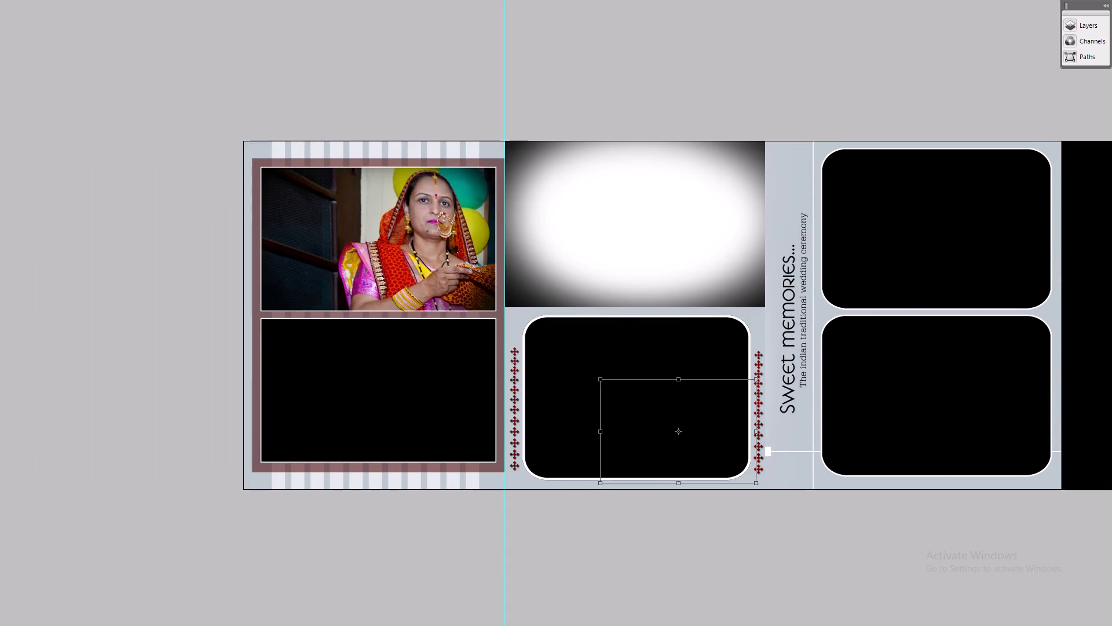
pyautogui.keyDown('alt'); pyautogui.keyDown('shift'); pyautogui.moveTo(599, 387); pyautogui.dragTo(565, 378); pyautogui.keyUp('shift'); pyautogui.keyUp('alt')
pyautogui.moveTo(690, 399); pyautogui.dragTo(392, 211)
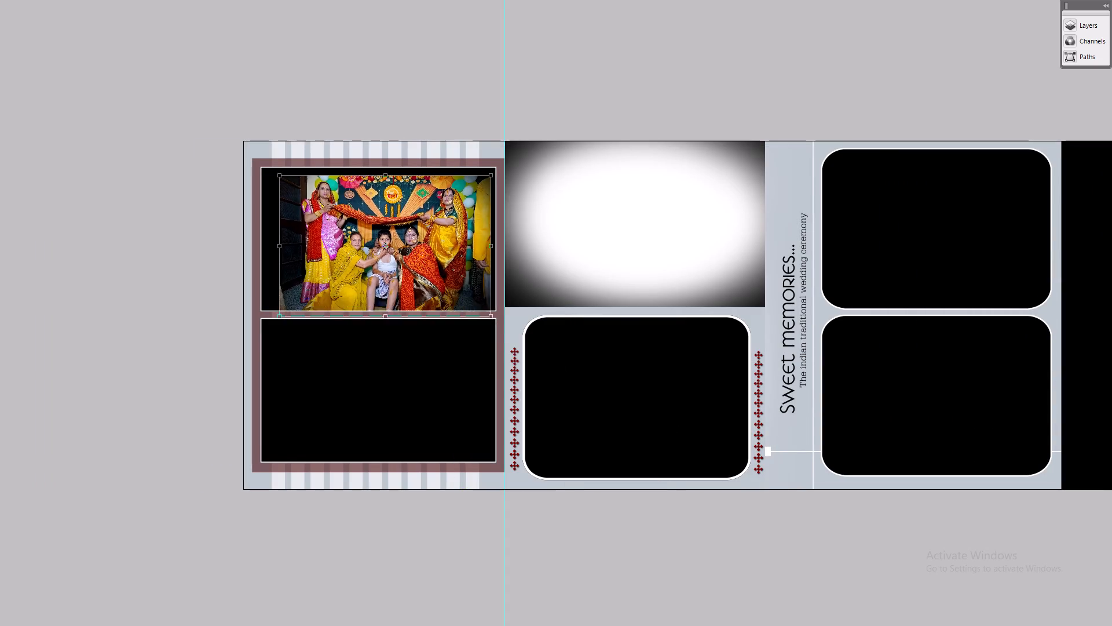
pyautogui.moveTo(392, 211); pyautogui.dragTo(387, 212)
# Enlarge the pasted photo to fill the upper frame and shift it down so the standing women's heads fit inside.
pyautogui.press('space')
pyautogui.moveTo(387, 212); pyautogui.dragTo(544, 259)
pyautogui.hotkey('ctrl', '+')
pyautogui.press('space')
pyautogui.moveTo(539, 261); pyautogui.dragTo(637, 337)
pyautogui.hotkey('ctrl', '+')
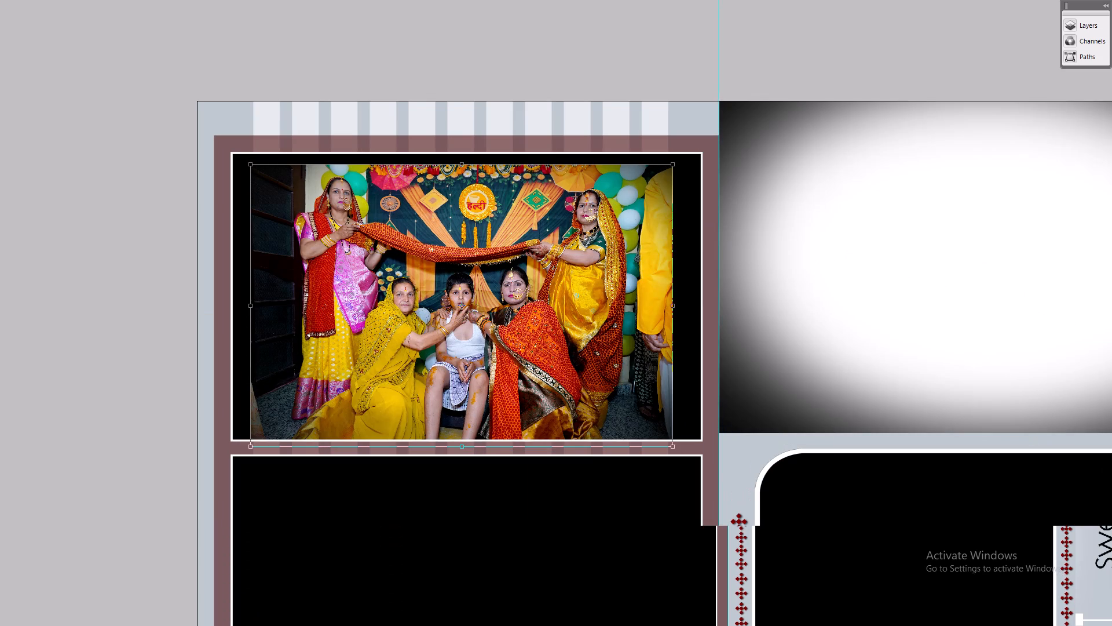
pyautogui.keyDown('alt'); pyautogui.keyDown('shift'); pyautogui.moveTo(672, 447); pyautogui.dragTo(714, 464); pyautogui.keyUp('shift'); pyautogui.keyUp('alt')
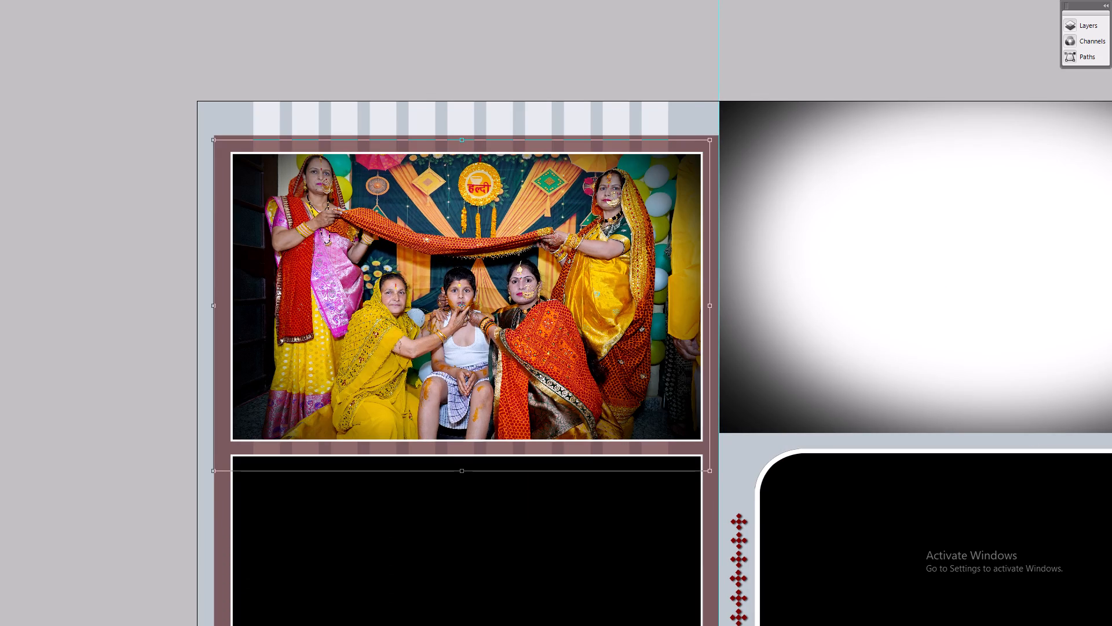
pyautogui.keyDown('shift'); pyautogui.moveTo(713, 469); pyautogui.dragTo(758, 500); pyautogui.keyUp('shift')
pyautogui.hotkey('shift', 'Left')
pyautogui.press('space')
pyautogui.press('space')
pyautogui.moveTo(569, 471); pyautogui.dragTo(664, 401)
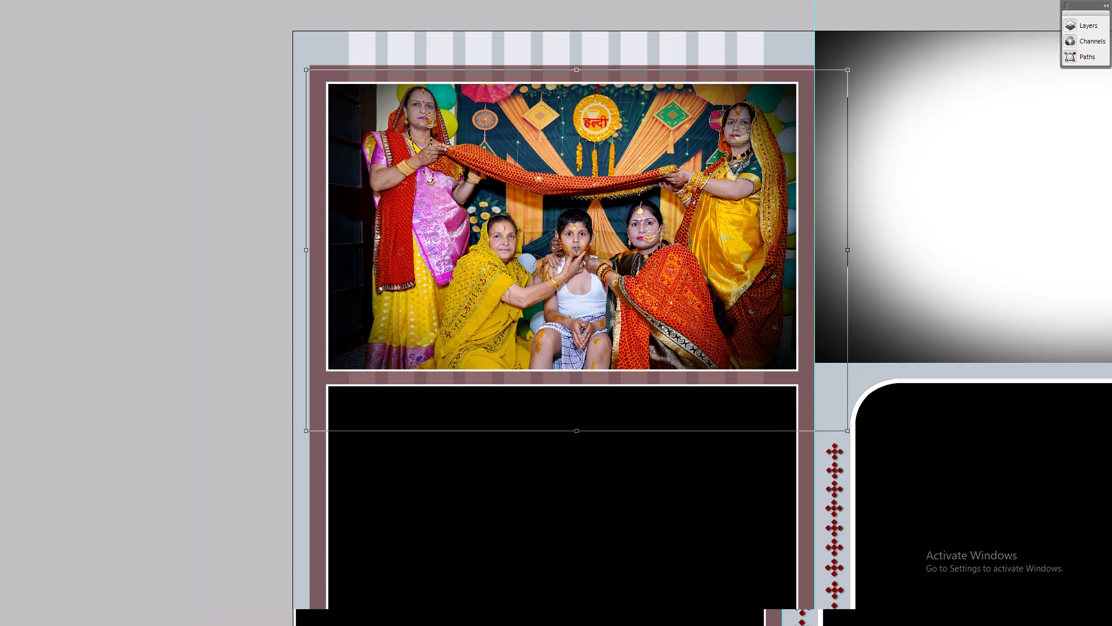
pyautogui.keyDown('shift'); pyautogui.moveTo(301, 432); pyautogui.dragTo(279, 456); pyautogui.keyUp('shift')
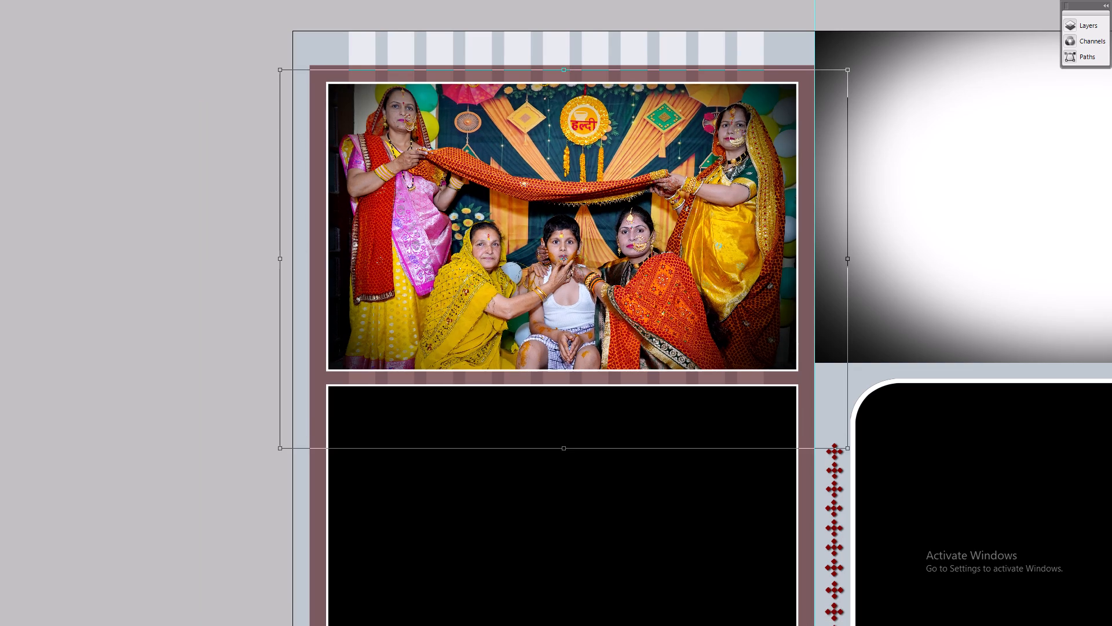
pyautogui.hotkey('shift', 'space')
pyautogui.moveTo(401, 412); pyautogui.dragTo(360, 428)
pyautogui.keyDown('alt'); pyautogui.keyDown('shift'); pyautogui.moveTo(803, 460); pyautogui.dragTo(813, 468); pyautogui.keyUp('shift'); pyautogui.keyUp('alt')
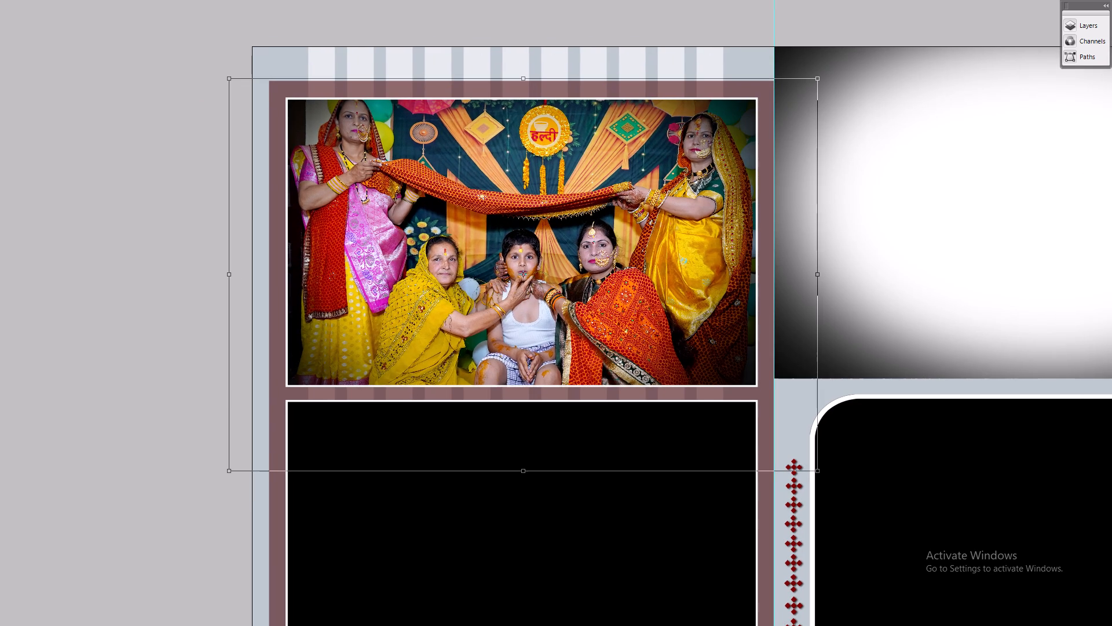
pyautogui.hotkey('shift', 'Down')
pyautogui.hotkey('shift', 'Down')
pyautogui.hotkey('shift', 'Down')
pyautogui.hotkey('shift', 'Down')
pyautogui.hotkey('shift', 'Down')
pyautogui.press('Return')
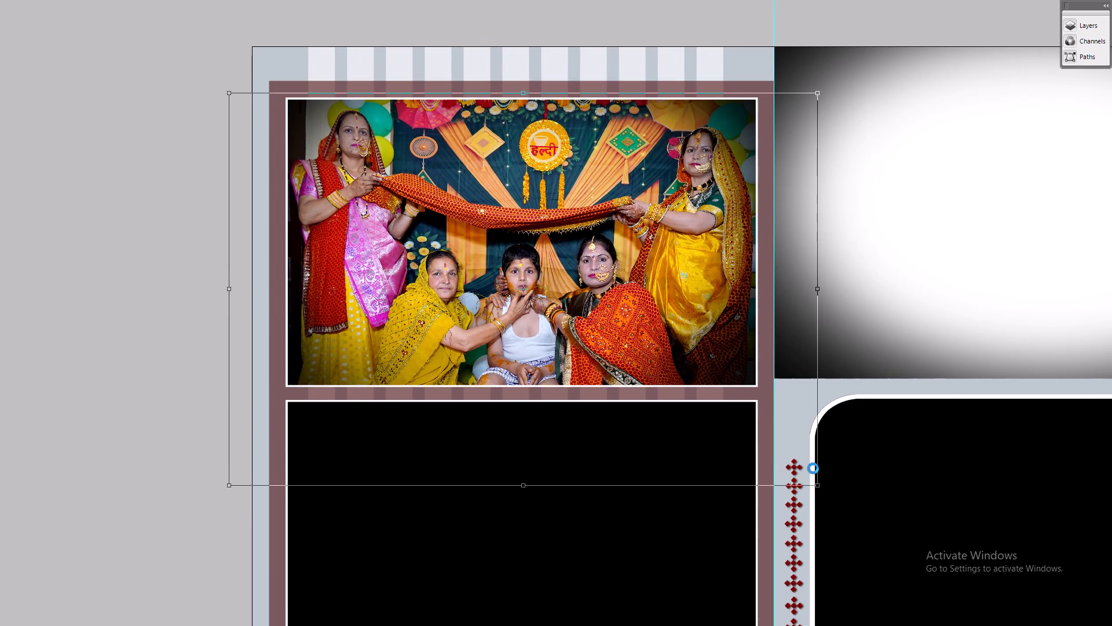
# Rotate the photo in the upper frame very slightly counter-clockwise.
pyautogui.hotkey('ctrl', 't')
pyautogui.click(952, 402)
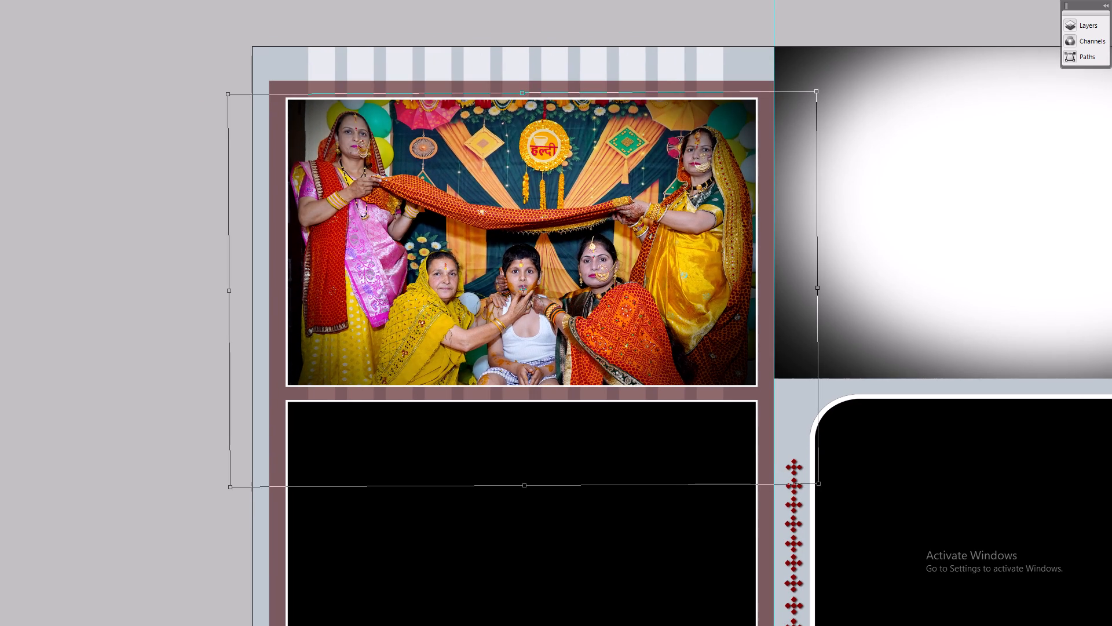
pyautogui.press('Return')
# Delete the dark vignette overlay, Layer 13, that covers the two frames at the spread's far left.
pyautogui.press('v')
pyautogui.press('space')
pyautogui.moveTo(762, 173); pyautogui.dragTo(703, 252)
pyautogui.rightClick(676, 171)
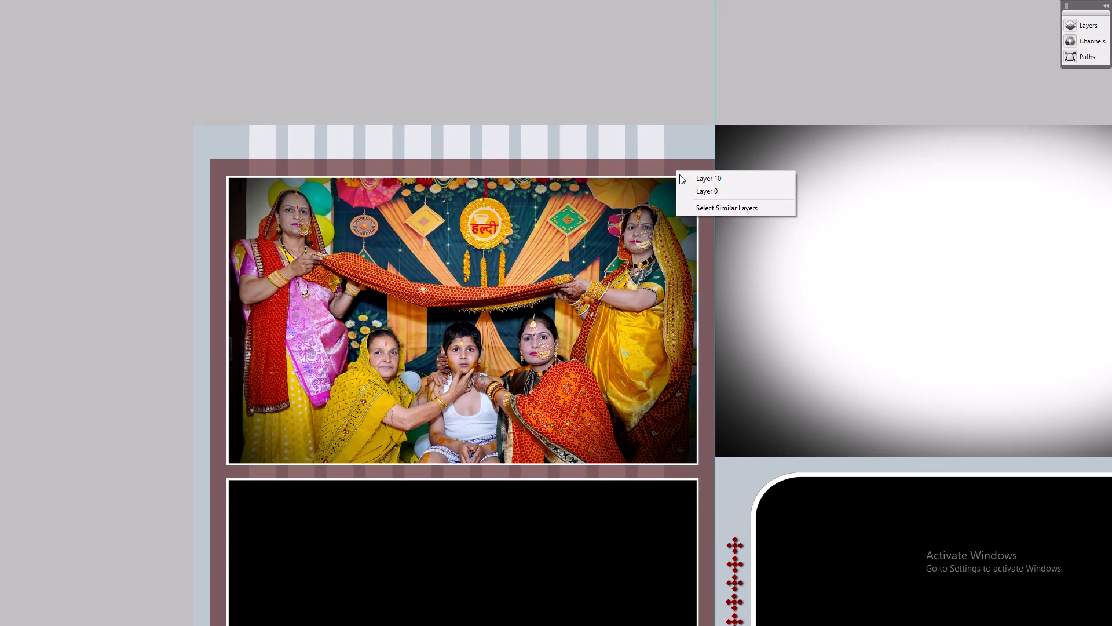
pyautogui.rightClick(674, 189)
pyautogui.click(678, 192)
pyautogui.hotkey('ctrl', 't')
pyautogui.keyDown('alt'); pyautogui.keyDown('shift'); pyautogui.moveTo(701, 180); pyautogui.dragTo(729, 173); pyautogui.keyUp('shift'); pyautogui.keyUp('alt')
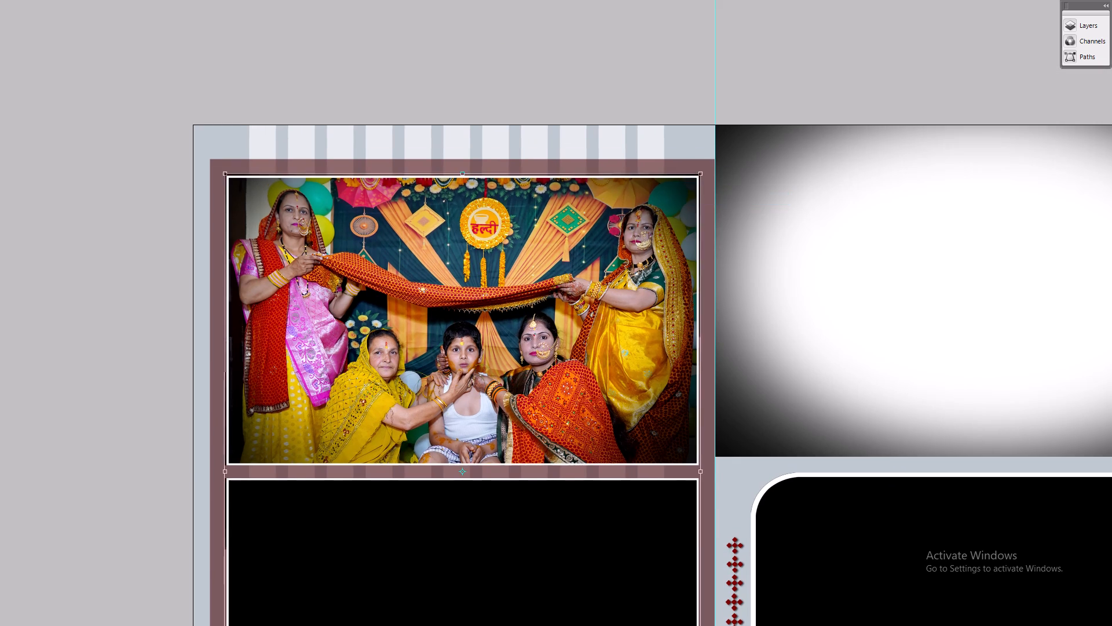
pyautogui.keyDown('alt'); pyautogui.keyDown('shift'); pyautogui.moveTo(729, 173); pyautogui.dragTo(731, 173); pyautogui.keyUp('shift'); pyautogui.keyUp('alt')
pyautogui.moveTo(685, 198); pyautogui.dragTo(634, 269)
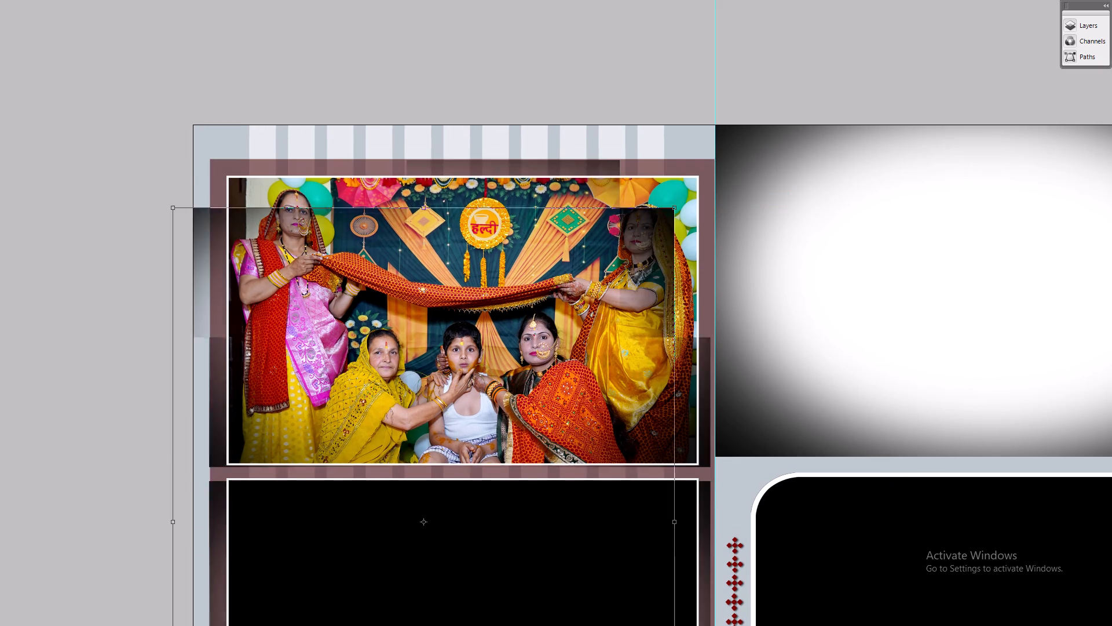
pyautogui.moveTo(634, 269); pyautogui.dragTo(628, 283)
pyautogui.press('Escape')
pyautogui.press('F7')
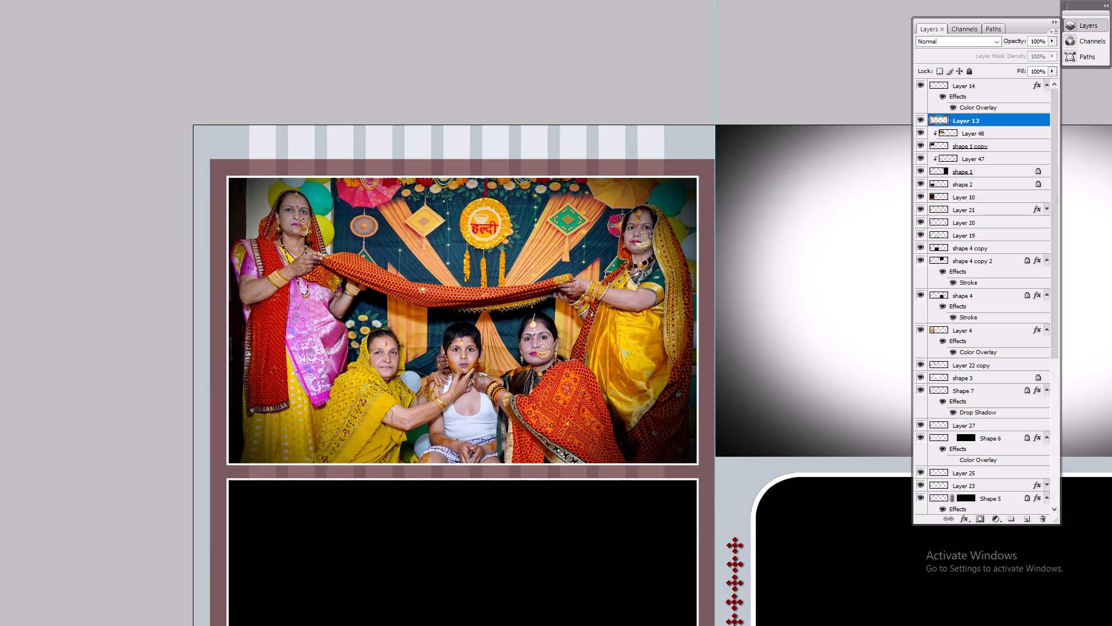
pyautogui.press('Delete')
pyautogui.press('Tab')
pyautogui.press('Tab')
pyautogui.hotkey('ctrl', '0')
pyautogui.hotkey('ctrl', '0')
# Open the haldi photo DSC08399 from File Explorer's 01 folder in Photoshop.
pyautogui.hotkey('alt', 'Tab')
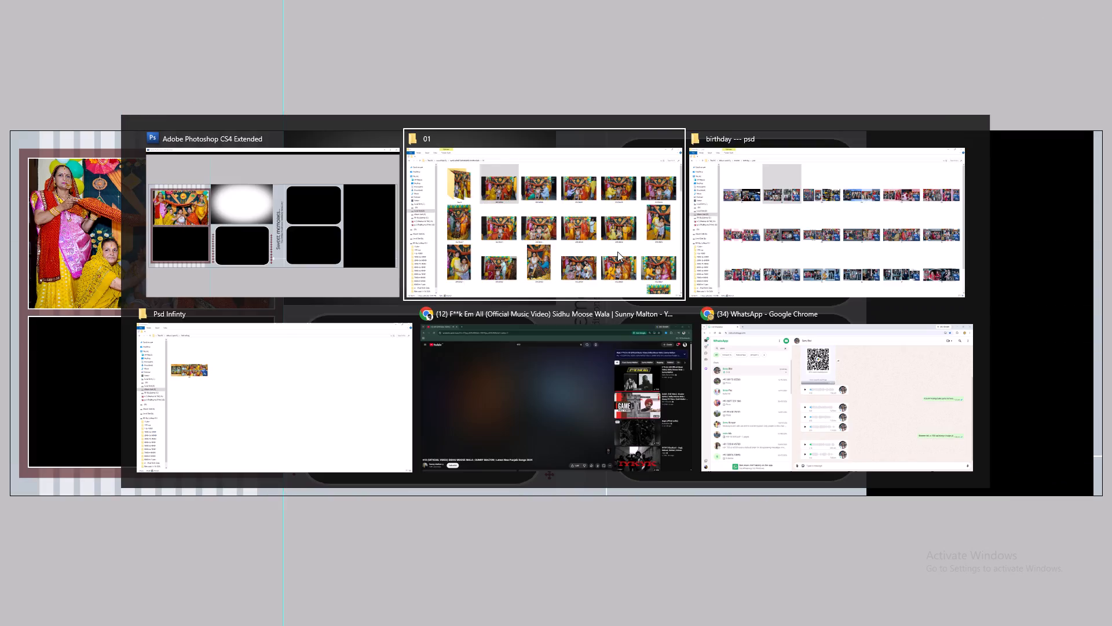
pyautogui.click(589, 196)
pyautogui.moveTo(538, 197); pyautogui.dragTo(537, 244)
pyautogui.hotkey('alt', 'Tab')
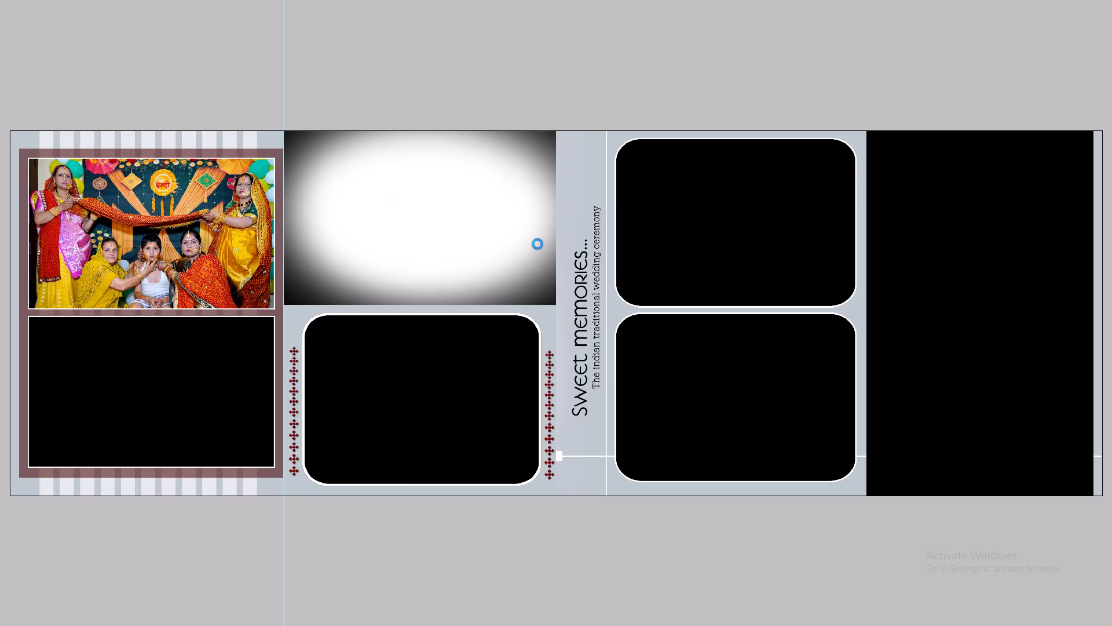
# Run the recorded brightening action on DSC08399, step back several of its last changes and clear the selection.
pyautogui.press('F6')
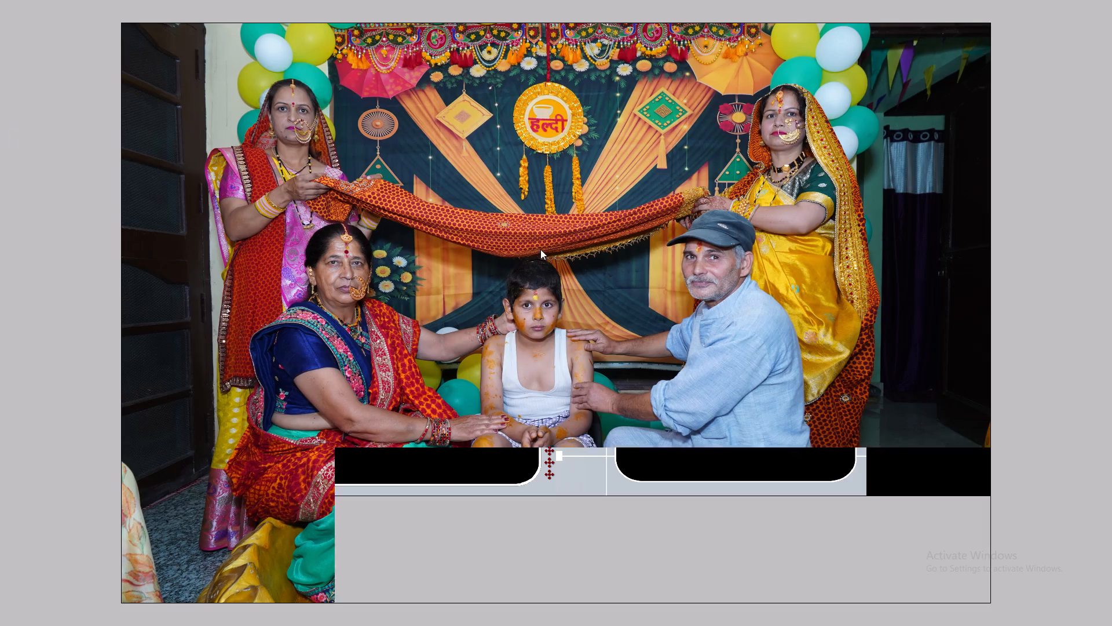
pyautogui.press('F6')
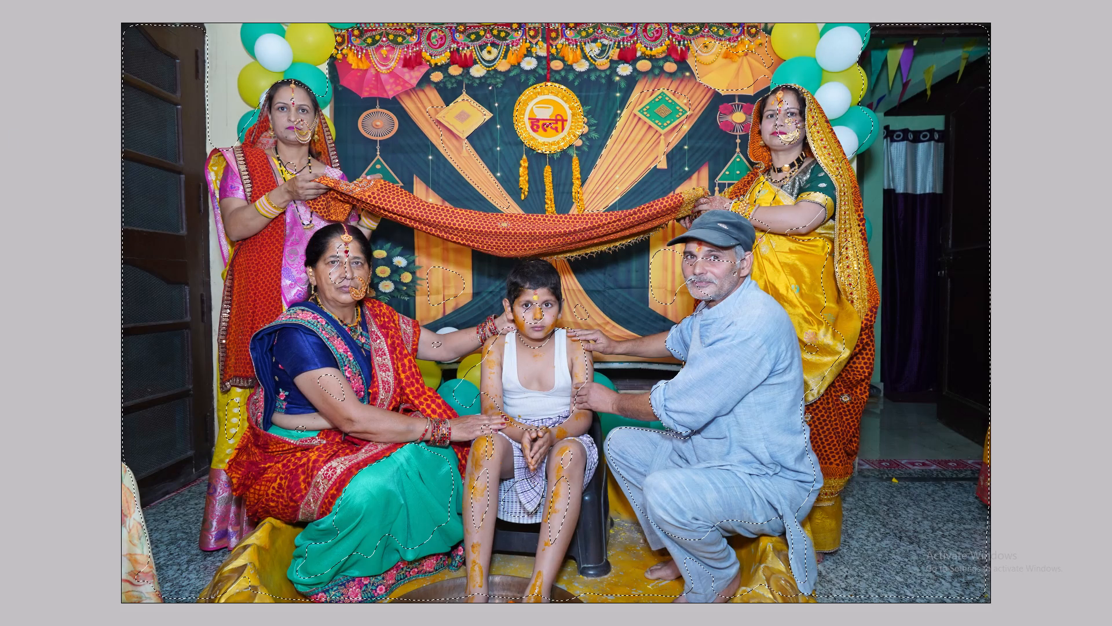
pyautogui.hotkey('ctrl', '+')
pyautogui.hotkey('ctrl', 'alt', 'z')
pyautogui.hotkey('ctrl', 'alt', 'z')
pyautogui.hotkey('ctrl', 'alt', 'z')
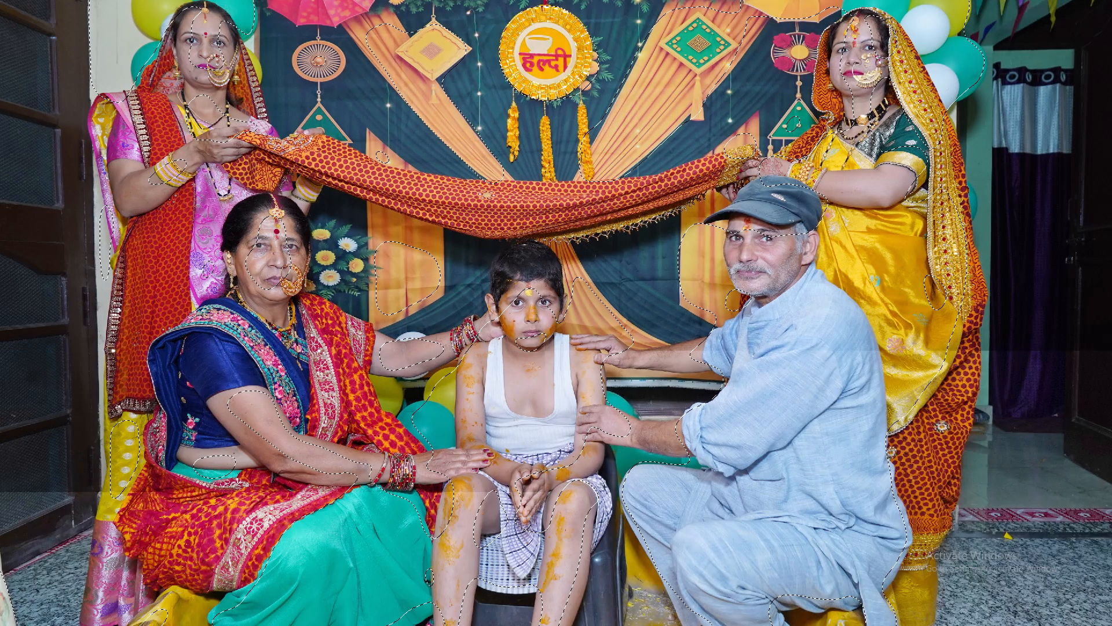
pyautogui.hotkey('ctrl', 'alt', 'z')
pyautogui.hotkey('ctrl', 'alt', 'z')
pyautogui.hotkey('ctrl', 'd')
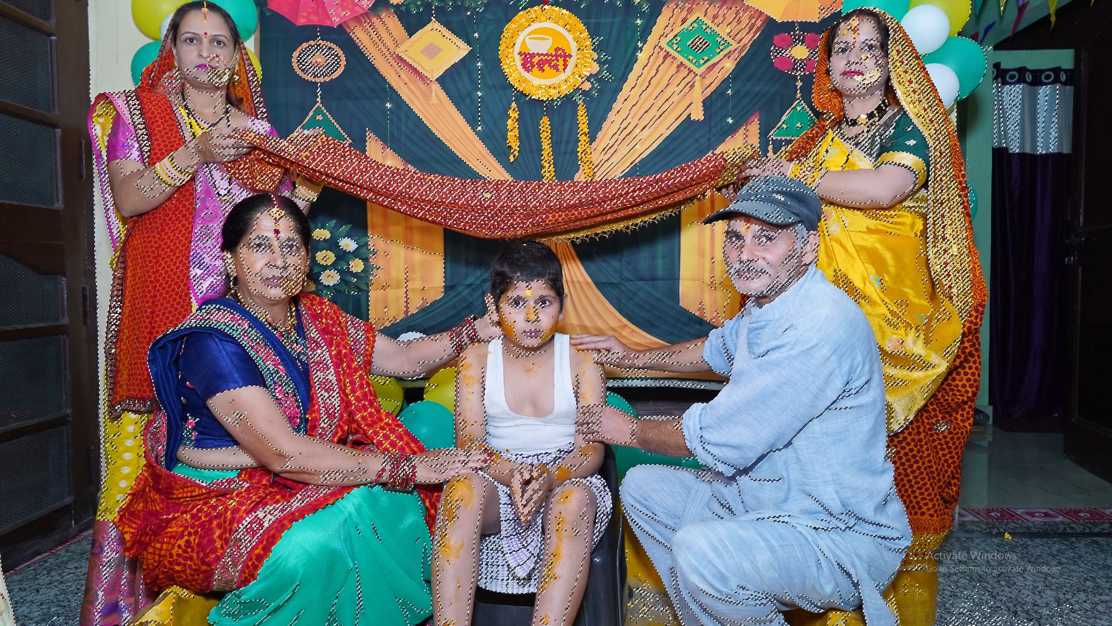
# Apply a Levels adjustment to DSC08399, followed by a second image adjustment faded to 40%.
pyautogui.hotkey('alt', 'i')
pyautogui.hotkey('alt', 'a')
pyautogui.hotkey('alt', 'l')
pyautogui.press('Return')
pyautogui.hotkey('ctrl', '0')
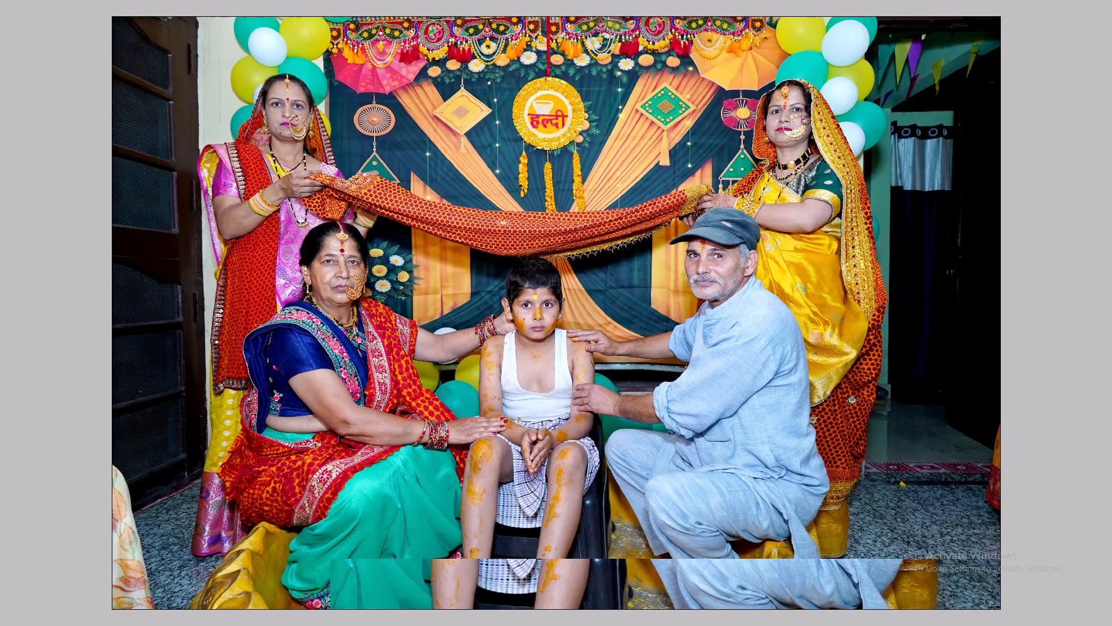
pyautogui.hotkey('alt', 'i')
pyautogui.hotkey('alt', 'a')
pyautogui.hotkey('alt', 'x')
pyautogui.press('Return')
pyautogui.hotkey('ctrl', 'shift', 'f')
pyautogui.write('40')
pyautogui.press('Return')
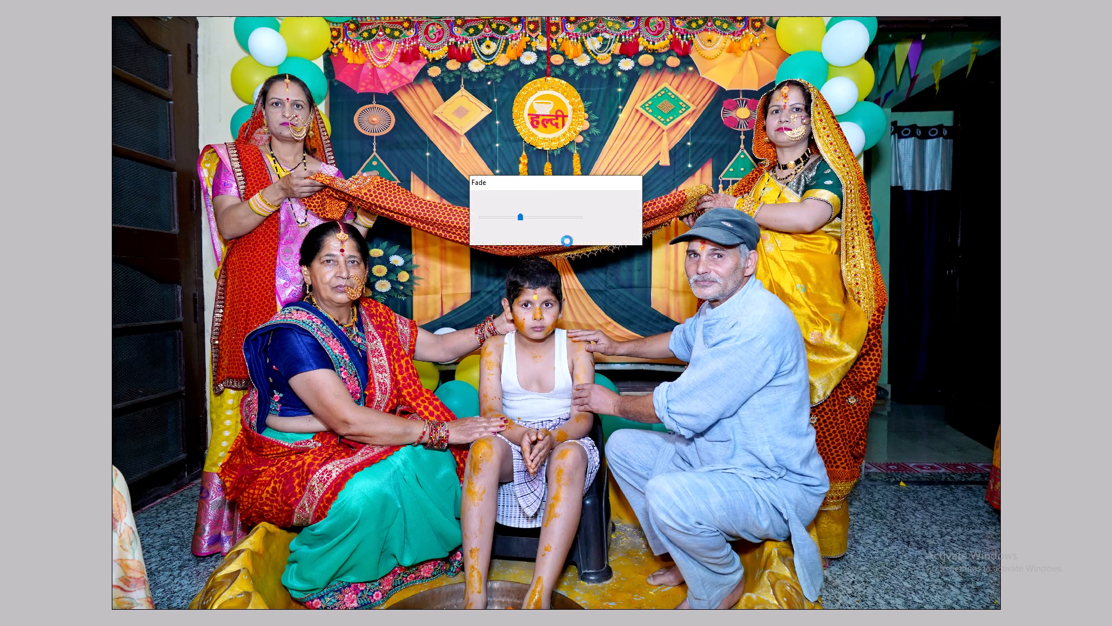
# Cut the whole enhanced DSC08399 photo and close its document without saving.
pyautogui.hotkey('ctrl', '0')
pyautogui.hotkey('ctrl', 'a')
pyautogui.hotkey('ctrl', 'x')
pyautogui.hotkey('ctrl', 'w')
pyautogui.press('Tab')
pyautogui.press('Tab')
pyautogui.press('Return')
# Paste the photo clipped into the lower frame at the spread's far left and scale it down onto the frame.
pyautogui.hotkey('ctrl', '-')
pyautogui.press('v')
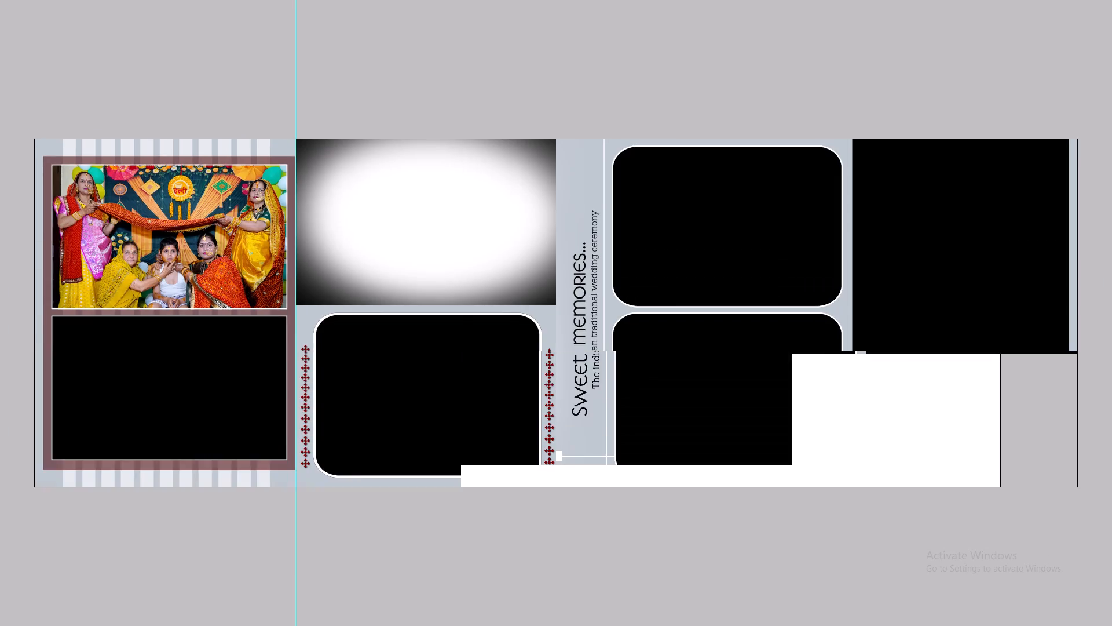
pyautogui.press('space')
pyautogui.moveTo(176, 351); pyautogui.dragTo(506, 292)
pyautogui.rightClick(458, 315)
pyautogui.click(484, 317)
pyautogui.hotkey('ctrl', 'v')
pyautogui.hotkey('ctrl', 'g')
pyautogui.hotkey('ctrl', 't')
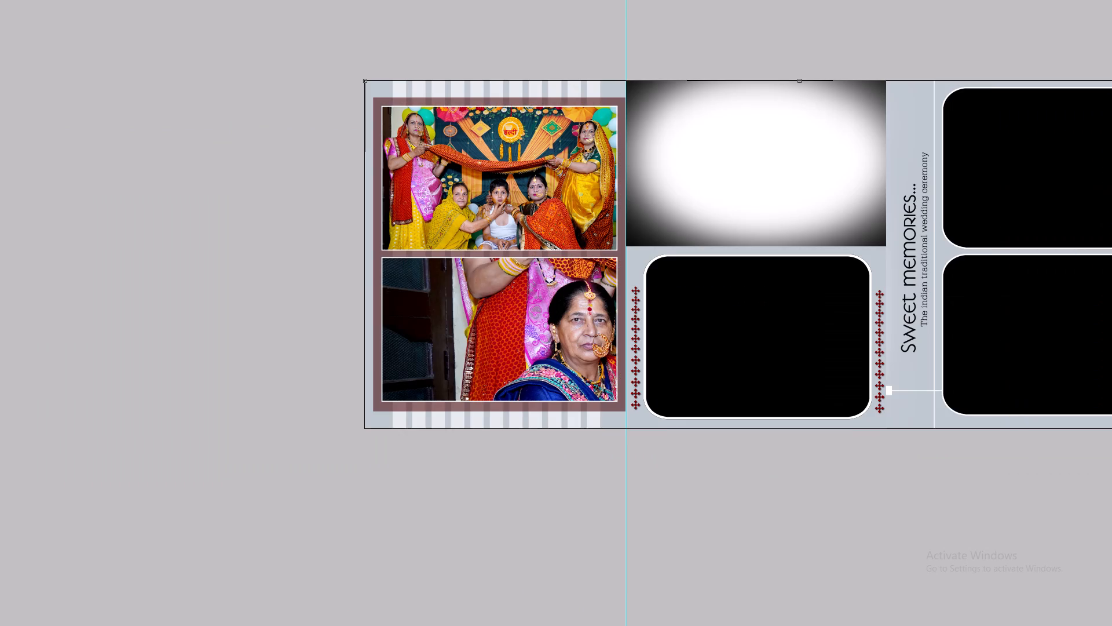
pyautogui.keyDown('alt'); pyautogui.keyDown('shift'); pyautogui.moveTo(363, 84); pyautogui.dragTo(645, 315); pyautogui.keyUp('shift'); pyautogui.keyUp('alt')
pyautogui.moveTo(771, 325); pyautogui.dragTo(489, 287)
# Reposition the pasted DSC08399 photo so the whole group sits centred in the lower frame at the spread's far left.
pyautogui.hotkey('ctrl', '+')
pyautogui.hotkey('ctrl', '+')
pyautogui.press('space')
pyautogui.press('space')
pyautogui.press('space')
pyautogui.press('space')
pyautogui.press('space')
pyautogui.press('space')
pyautogui.press('space')
pyautogui.press('space')
pyautogui.press('space')
pyautogui.press('space')
pyautogui.press('space')
pyautogui.press('space')
pyautogui.press('space')
pyautogui.moveTo(451, 316); pyautogui.dragTo(571, 285)
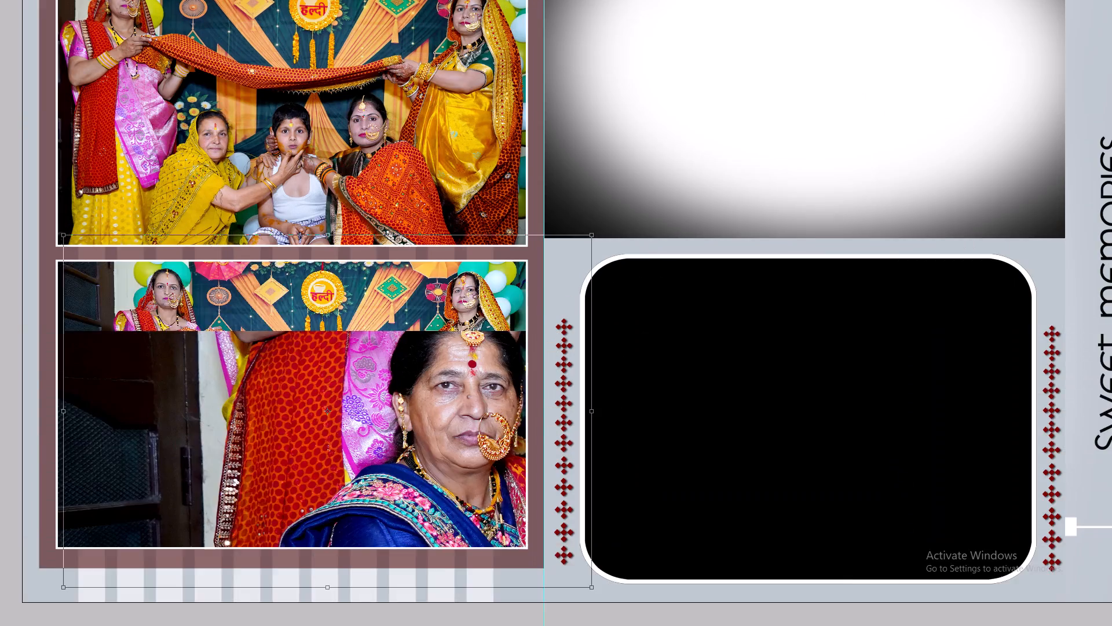
pyautogui.moveTo(571, 285); pyautogui.dragTo(713, 212)
pyautogui.moveTo(643, 267); pyautogui.dragTo(624, 271)
pyautogui.hotkey('alt', 'Tab')
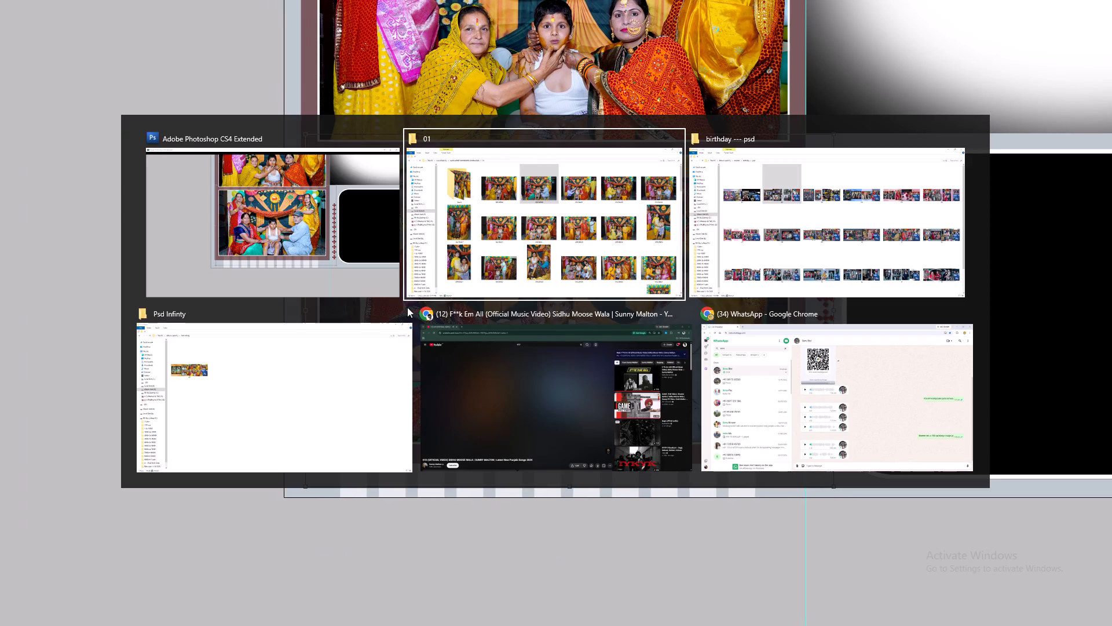
pyautogui.keyDown('alt'); pyautogui.click(403, 311); pyautogui.keyUp('alt')
pyautogui.keyDown('alt'); pyautogui.click(370, 256); pyautogui.keyUp('alt')
pyautogui.moveTo(663, 328); pyautogui.dragTo(655, 329)
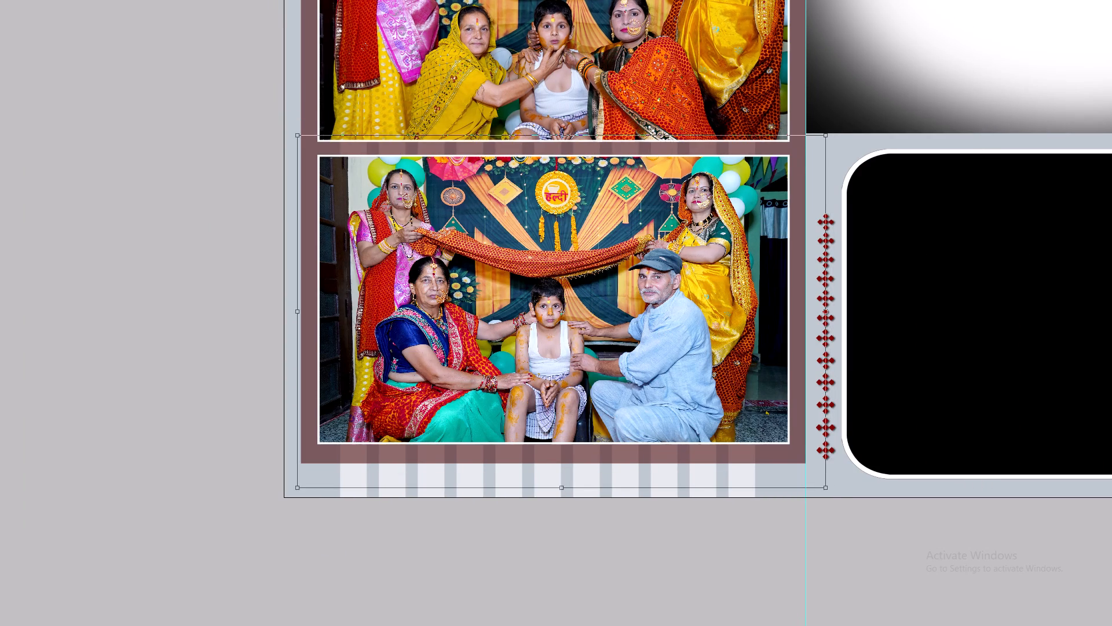
# Enlarge the photo until it overfills the lower far-left frame, nudge the group into place and apply the transform.
pyautogui.press('space')
pyautogui.moveTo(685, 343); pyautogui.dragTo(625, 277)
pyautogui.keyDown('alt'); pyautogui.keyDown('shift'); pyautogui.moveTo(764, 419); pyautogui.dragTo(783, 432); pyautogui.keyUp('shift'); pyautogui.keyUp('alt')
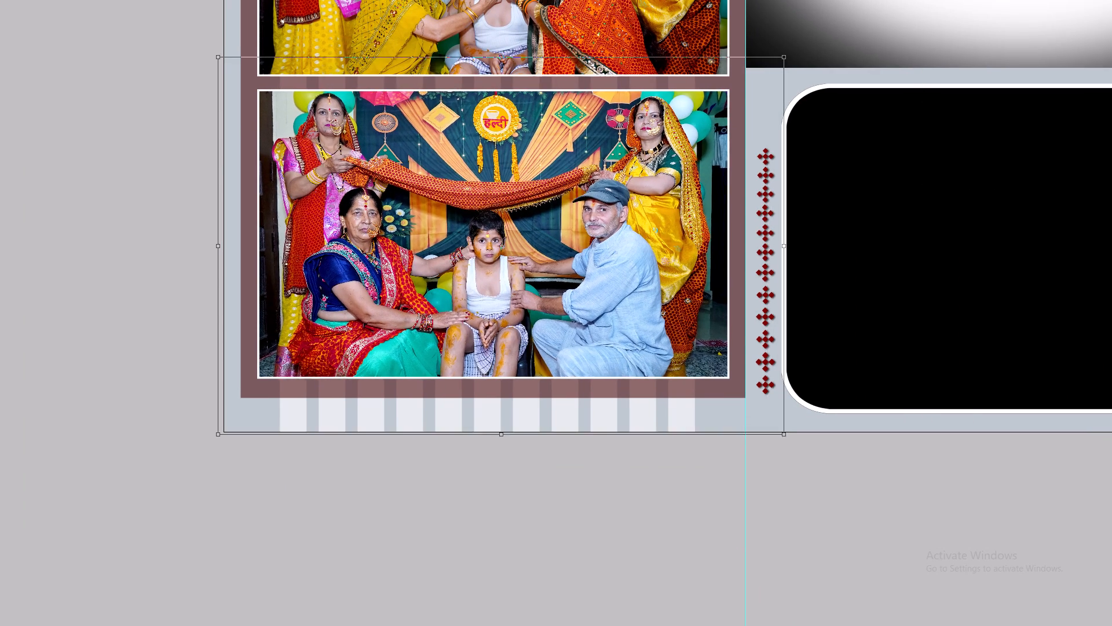
pyautogui.keyDown('alt'); pyautogui.keyDown('shift'); pyautogui.moveTo(783, 432); pyautogui.dragTo(793, 432); pyautogui.keyUp('shift'); pyautogui.keyUp('alt')
pyautogui.keyDown('shift'); pyautogui.moveTo(795, 439); pyautogui.dragTo(800, 444); pyautogui.keyUp('shift')
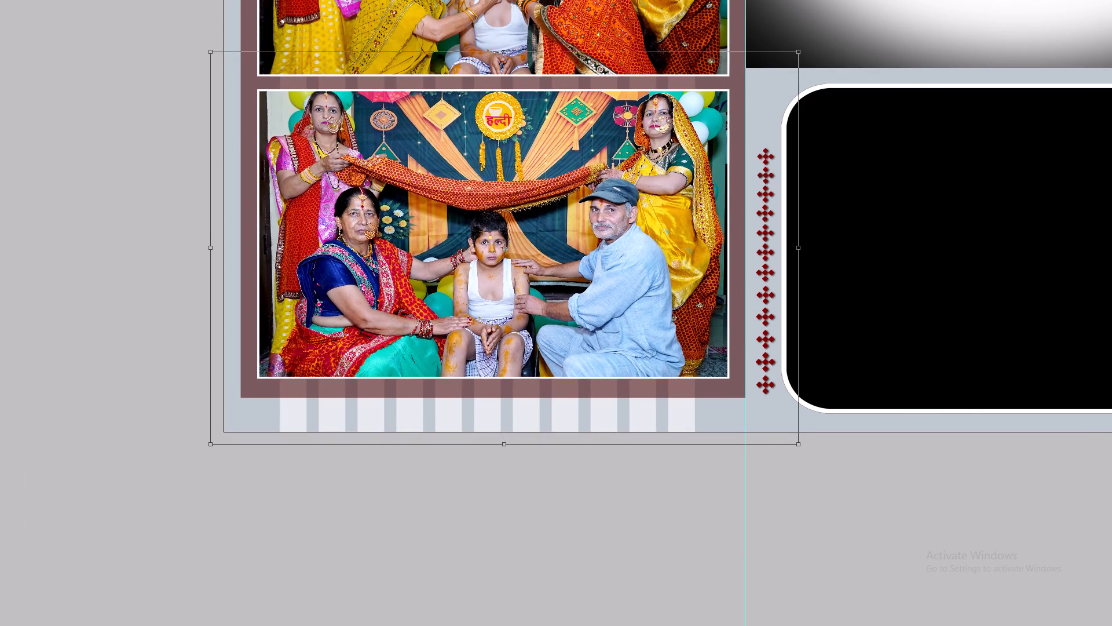
pyautogui.keyDown('shift'); pyautogui.moveTo(800, 444); pyautogui.dragTo(817, 453); pyautogui.keyUp('shift')
pyautogui.hotkey('shift', 'Left')
pyautogui.hotkey('shift', 'Down')
pyautogui.hotkey('shift', 'Down')
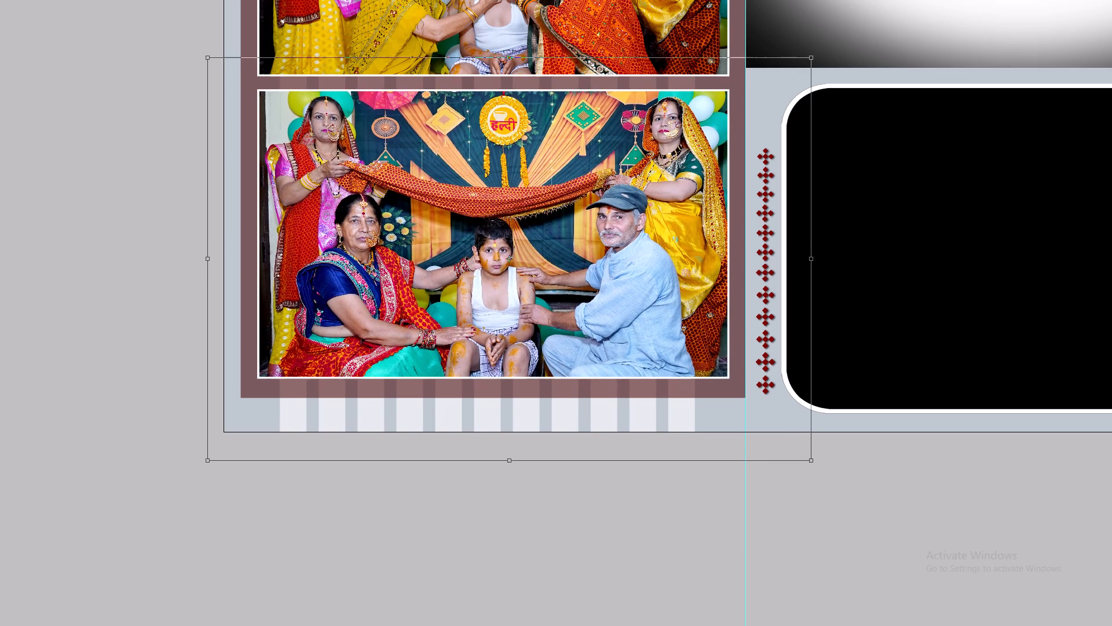
pyautogui.hotkey('shift', 'Down')
pyautogui.hotkey('shift', 'Up')
pyautogui.hotkey('shift', 'Up')
pyautogui.press('Return')
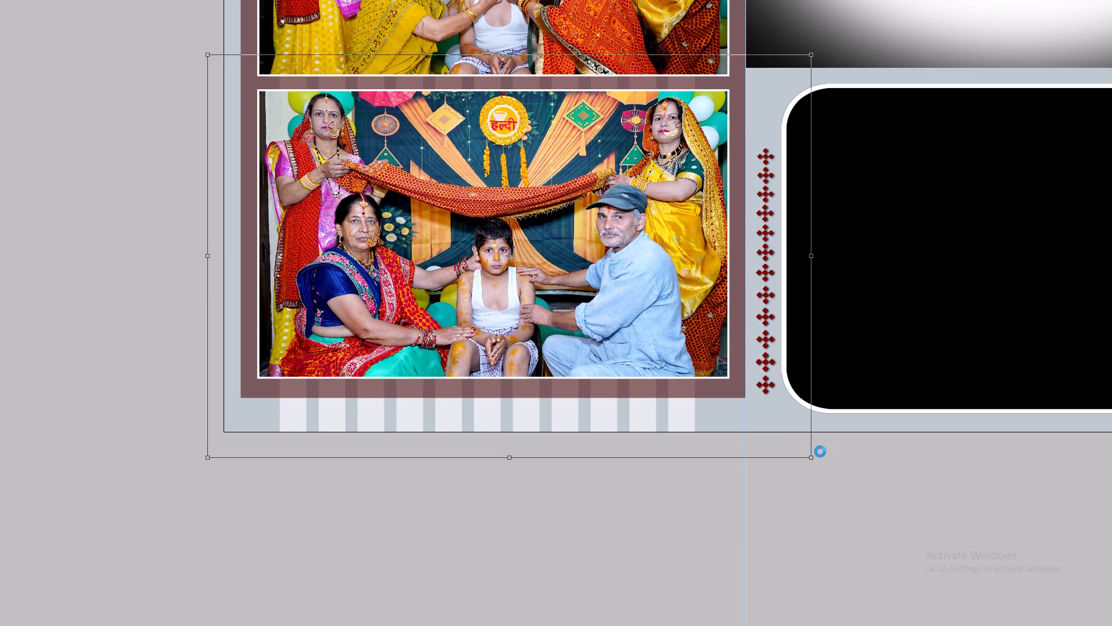
pyautogui.press('Down')
pyautogui.hotkey('ctrl', '0')
# Open the photo DSC08401 from folder 01 in Photoshop.
pyautogui.hotkey('alt', 'Tab')
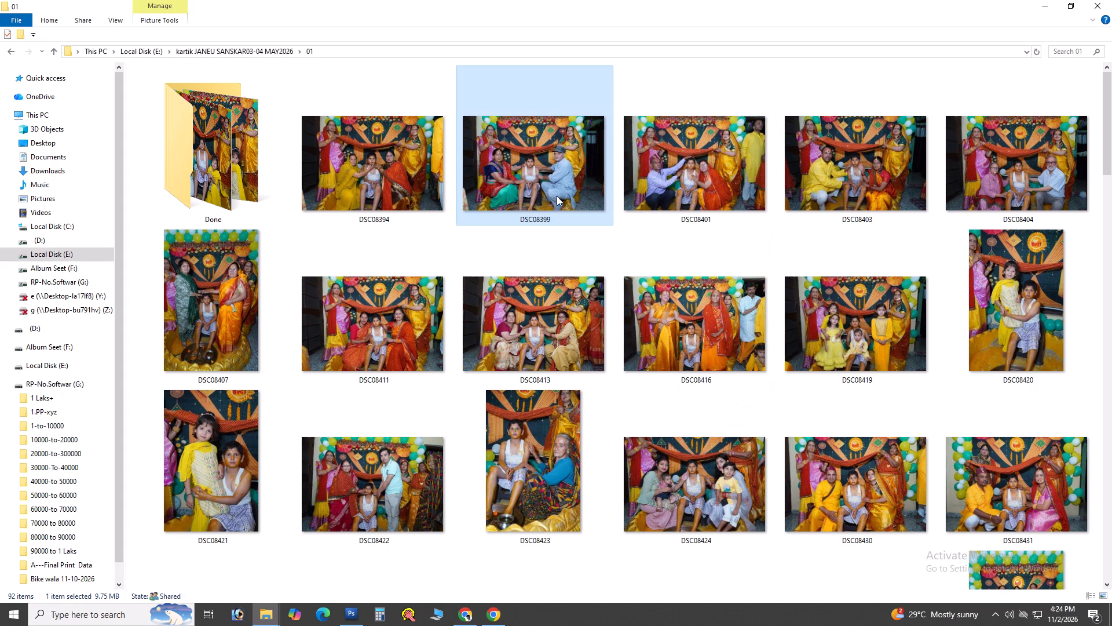
pyautogui.click(645, 178)
pyautogui.hotkey('alt', 'Tab')
pyautogui.hotkey('alt', 'Tab')
pyautogui.moveTo(685, 180); pyautogui.dragTo(698, 195)
pyautogui.hotkey('alt', 'Tab')
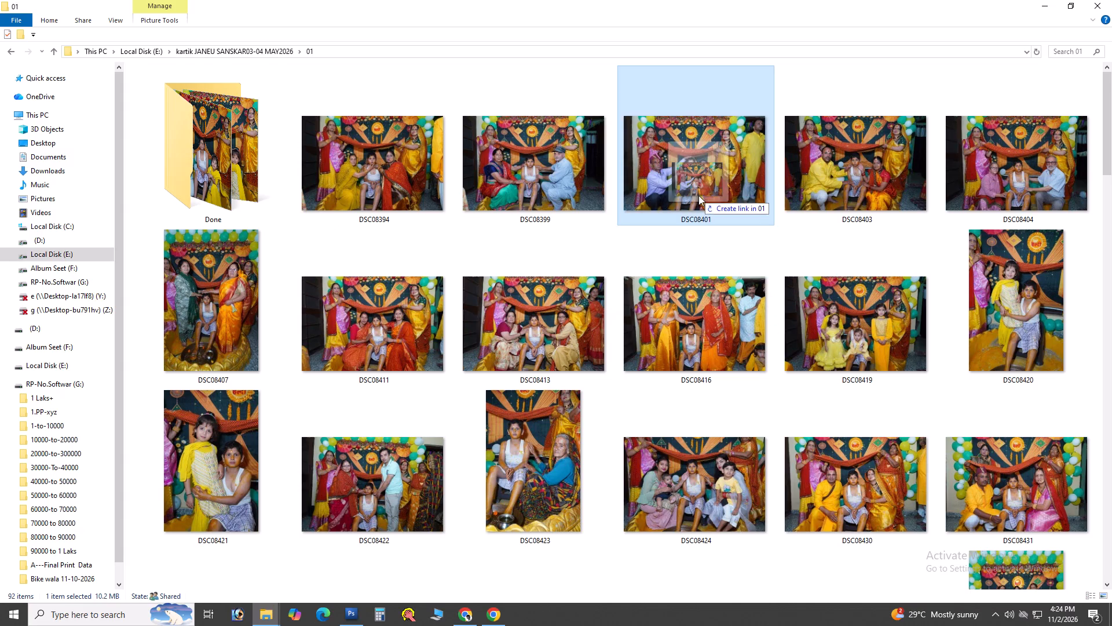
pyautogui.moveTo(698, 195); pyautogui.dragTo(700, 194)
pyautogui.hotkey('ctrl', '0')
pyautogui.press('0')
pyautogui.hotkey('alt', 'Tab')
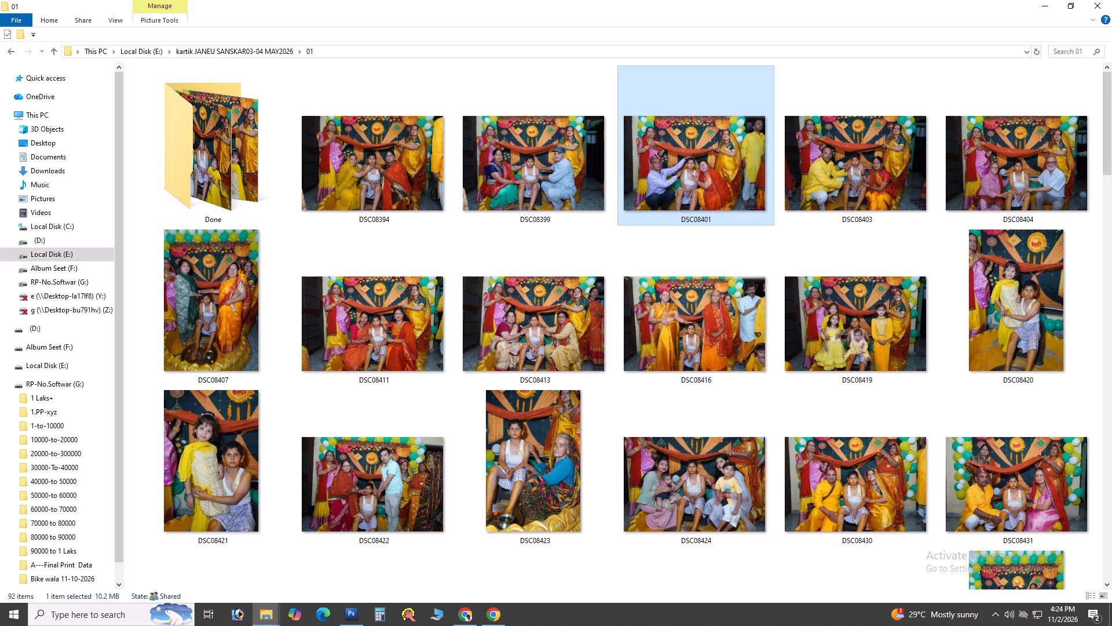
pyautogui.hotkey('alt', 'Tab')
pyautogui.hotkey('ctrl', '0')
pyautogui.press('0')
# Run the recorded brightening action on DSC08401 and clear the selection.
pyautogui.press('F6')
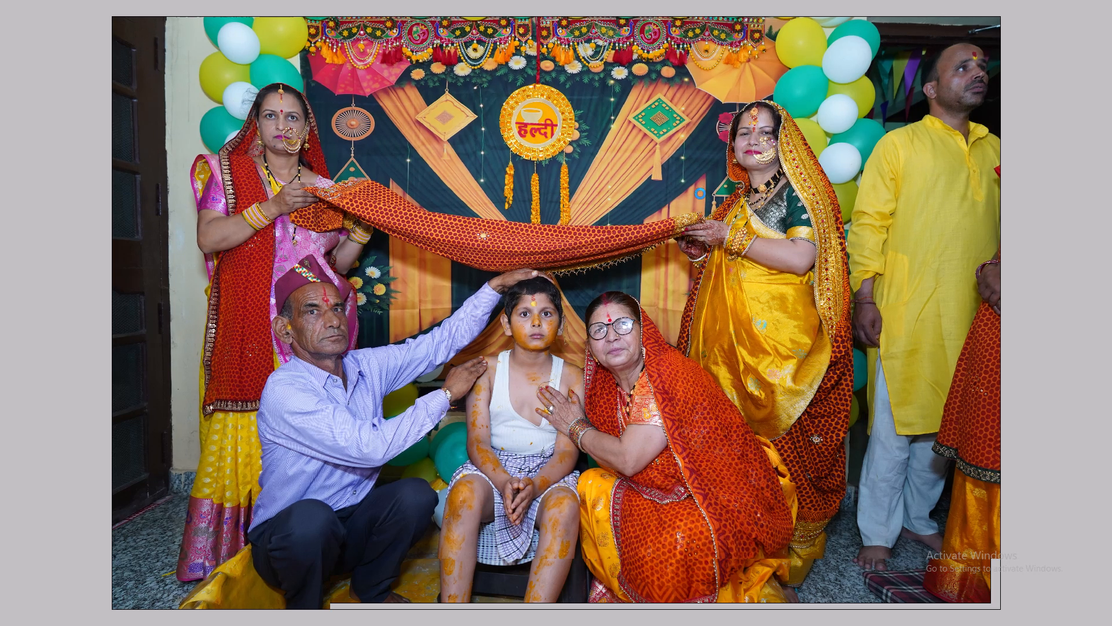
pyautogui.hotkey('ctrl', '0')
pyautogui.hotkey('ctrl', 'd')
# Apply a Levels adjustment to DSC08401, followed by a Channel Mixer adjustment faded to 40%.
pyautogui.hotkey('alt', 'i')
pyautogui.hotkey('alt', 'a')
pyautogui.hotkey('alt', 'l')
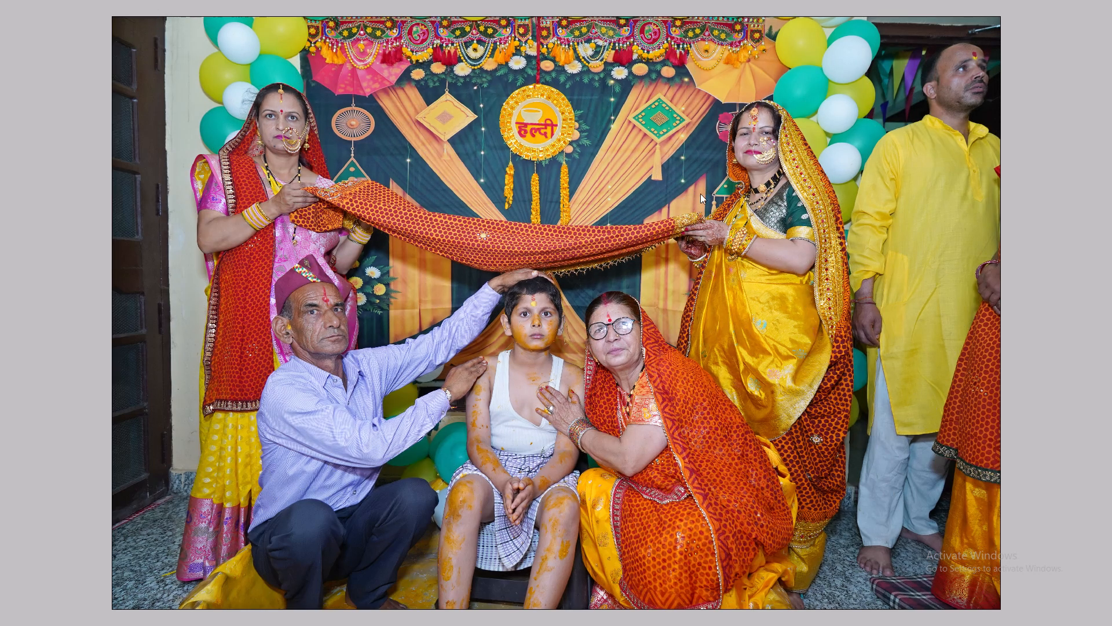
pyautogui.press('Return')
pyautogui.hotkey('alt', 'i')
pyautogui.hotkey('alt', 'a')
pyautogui.hotkey('alt', 'x')
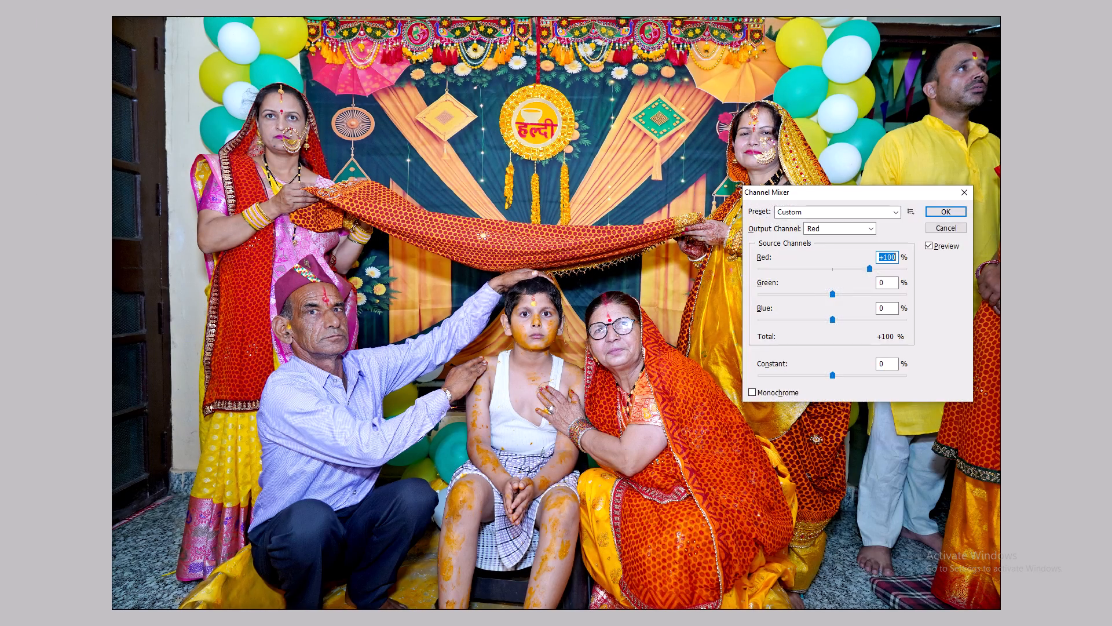
pyautogui.press('Return')
pyautogui.hotkey('ctrl', 'shift', 'f')
pyautogui.write('40')
pyautogui.press('Return')
# Cut the whole enhanced DSC08401 photo and close its document without saving.
pyautogui.hotkey('ctrl', '0')
pyautogui.hotkey('ctrl', 'a')
pyautogui.hotkey('ctrl', 'x')
pyautogui.hotkey('ctrl', 'w')
pyautogui.press('Tab')
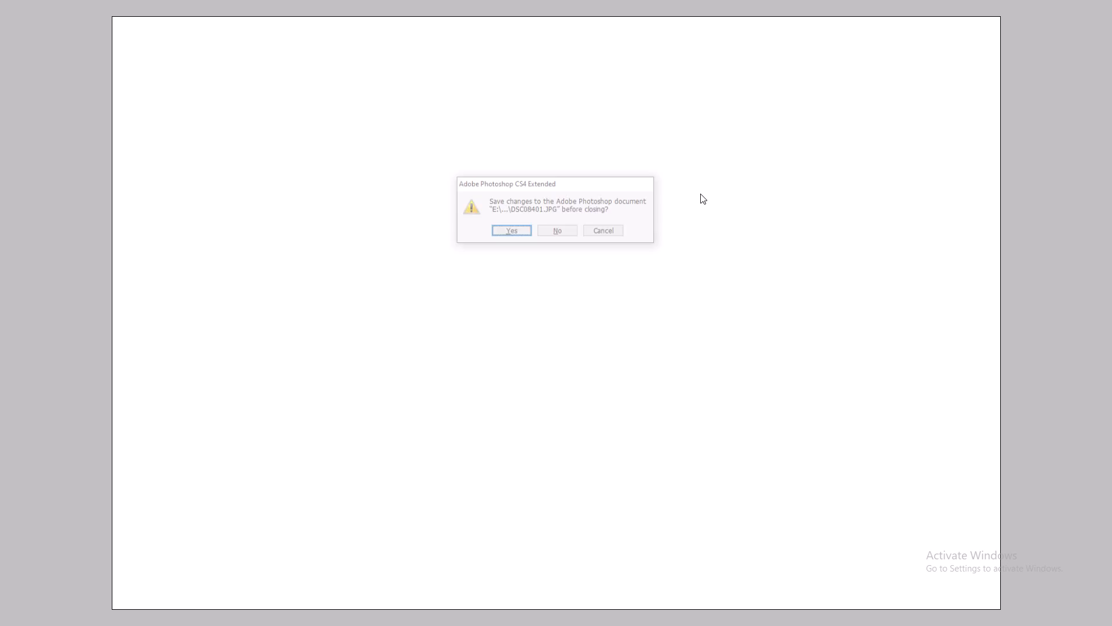
pyautogui.press('Tab')
pyautogui.press('Return')
# Paste the photo clipped to the shape 3 layer, the vignetted upper frame beside the two far-left photos.
pyautogui.hotkey('ctrl', '-')
pyautogui.press('v')
pyautogui.press('space')
pyautogui.moveTo(511, 237); pyautogui.dragTo(569, 241)
pyautogui.rightClick(506, 241)
pyautogui.click(532, 250)
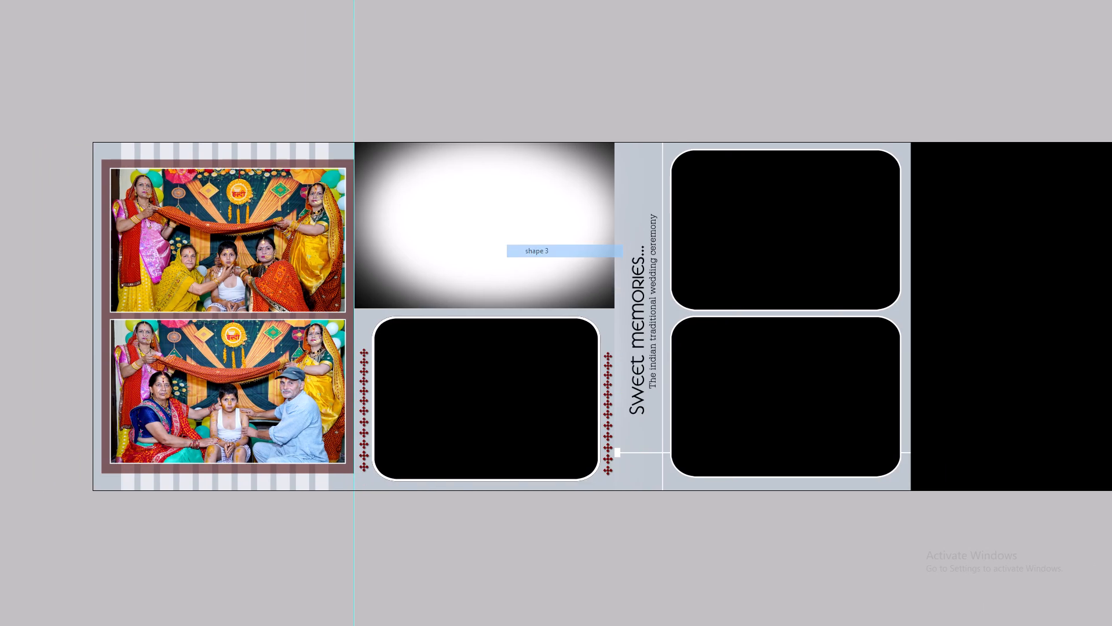
pyautogui.hotkey('ctrl', 'v')
pyautogui.hotkey('ctrl', 'g')
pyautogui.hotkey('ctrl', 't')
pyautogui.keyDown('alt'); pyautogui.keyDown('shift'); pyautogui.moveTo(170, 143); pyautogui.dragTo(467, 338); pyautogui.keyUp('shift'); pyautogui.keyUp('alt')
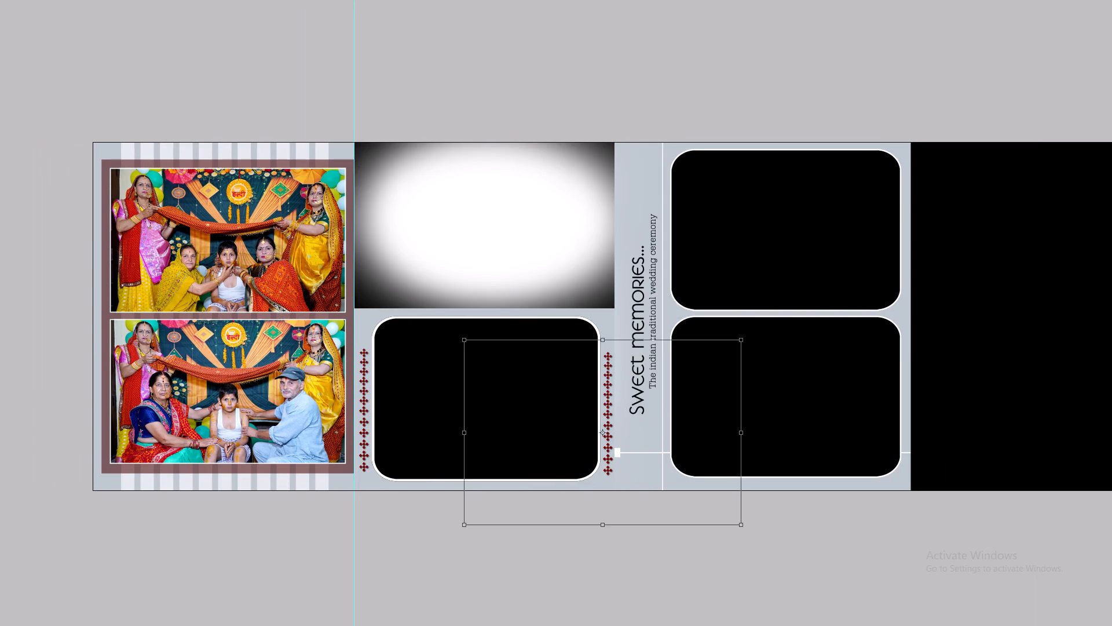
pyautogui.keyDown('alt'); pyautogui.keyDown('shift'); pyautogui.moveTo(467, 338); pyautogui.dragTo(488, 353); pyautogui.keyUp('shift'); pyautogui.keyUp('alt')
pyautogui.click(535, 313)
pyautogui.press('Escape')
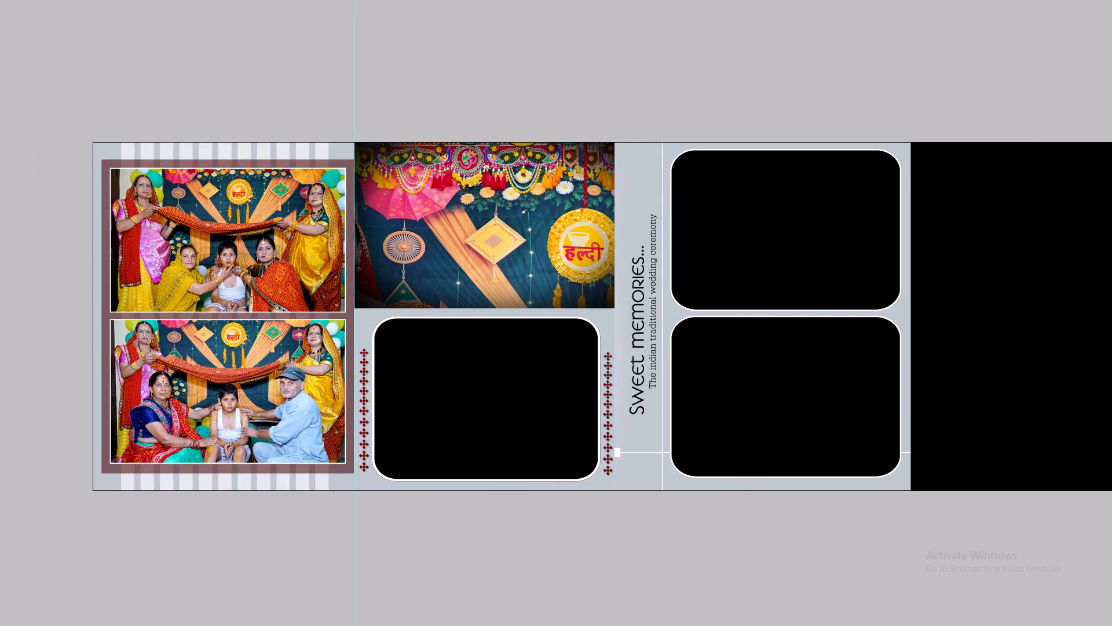
# Scale the pasted photo down and move it inside the vignetted upper frame.
pyautogui.hotkey('ctrl', 't')
pyautogui.keyDown('alt'); pyautogui.keyDown('shift'); pyautogui.moveTo(165, 145); pyautogui.dragTo(488, 417); pyautogui.keyUp('shift'); pyautogui.keyUp('alt')
pyautogui.moveTo(597, 419); pyautogui.dragTo(485, 223)
# Enlarge and shift the photo until the haldi group fills the vignetted upper frame, and apply the transform.
pyautogui.hotkey('ctrl', '+')
pyautogui.press('space')
pyautogui.press('space')
pyautogui.press('space')
pyautogui.press('space')
pyautogui.press('space')
pyautogui.press('space')
pyautogui.press('space')
pyautogui.press('space')
pyautogui.press('space')
pyautogui.press('space')
pyautogui.moveTo(517, 215); pyautogui.dragTo(572, 315)
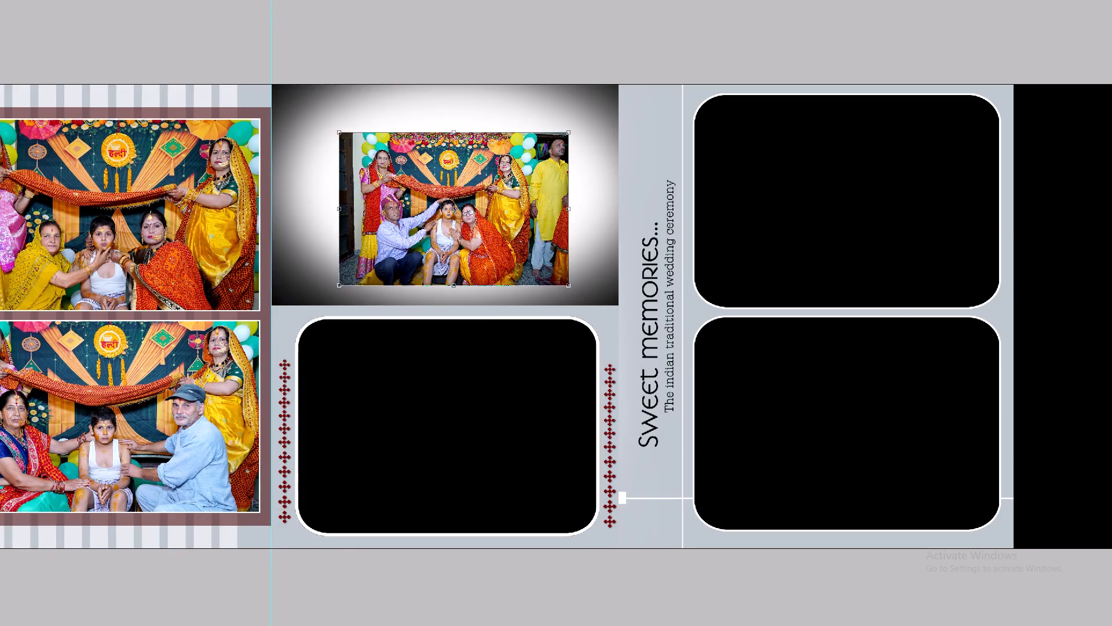
pyautogui.moveTo(572, 315); pyautogui.dragTo(591, 341)
pyautogui.hotkey('ctrl', '+')
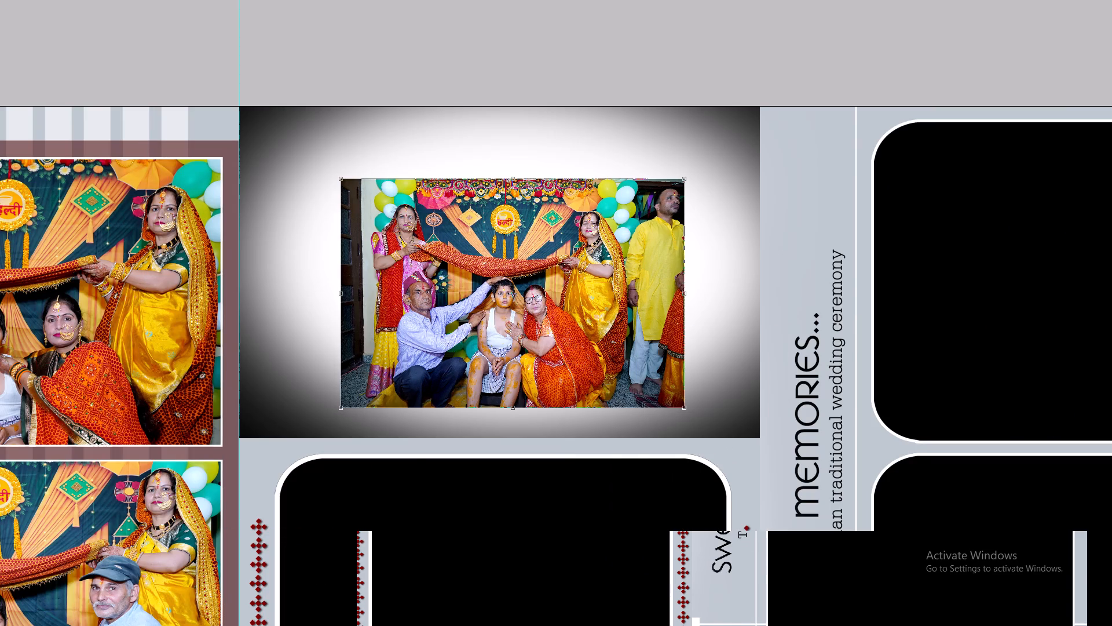
pyautogui.keyDown('alt'); pyautogui.keyDown('shift'); pyautogui.moveTo(685, 183); pyautogui.dragTo(854, 167); pyautogui.keyUp('shift'); pyautogui.keyUp('alt')
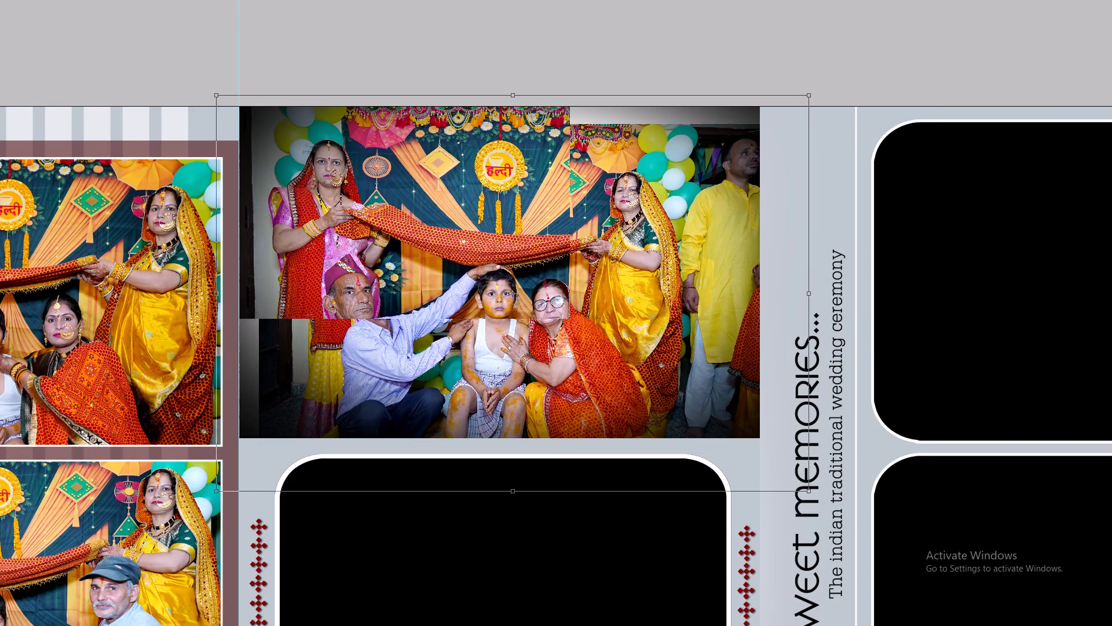
pyautogui.keyDown('alt'); pyautogui.keyDown('shift'); pyautogui.moveTo(854, 167); pyautogui.dragTo(895, 155); pyautogui.keyUp('shift'); pyautogui.keyUp('alt')
pyautogui.press('space')
pyautogui.press('space')
pyautogui.moveTo(780, 393); pyautogui.dragTo(749, 294)
pyautogui.keyDown('shift'); pyautogui.click(806, 414); pyautogui.keyUp('shift')
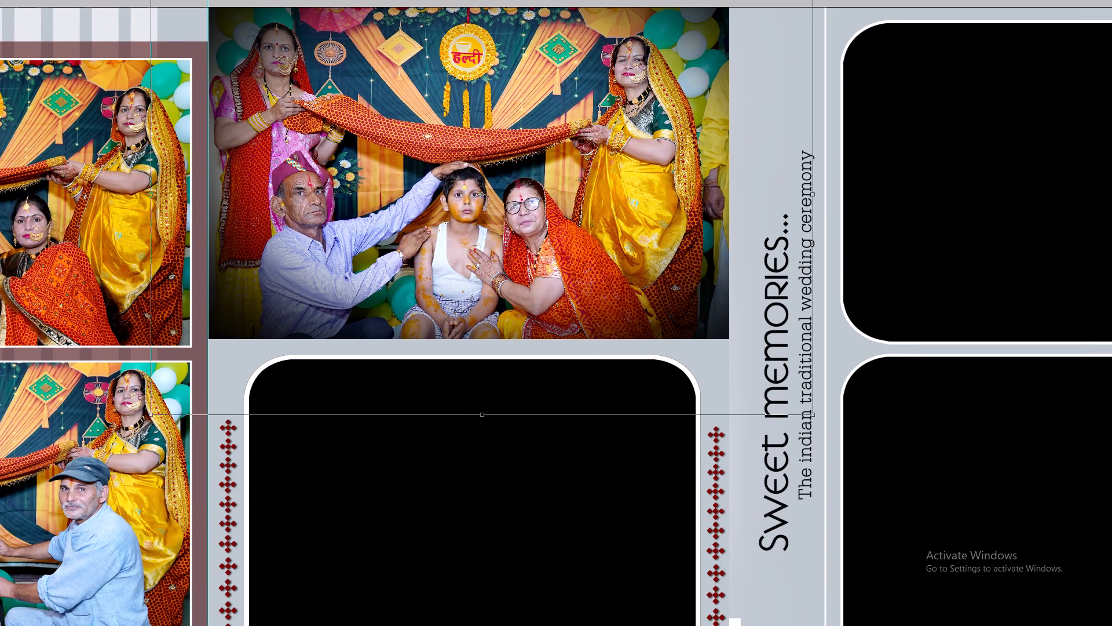
pyautogui.keyDown('shift'); pyautogui.moveTo(814, 414); pyautogui.dragTo(855, 432); pyautogui.keyUp('shift')
pyautogui.keyDown('shift'); pyautogui.moveTo(153, 439); pyautogui.dragTo(151, 445); pyautogui.keyUp('shift')
pyautogui.hotkey('shift', 'space')
pyautogui.moveTo(120, 417); pyautogui.dragTo(186, 445)
pyautogui.click(119, 417)
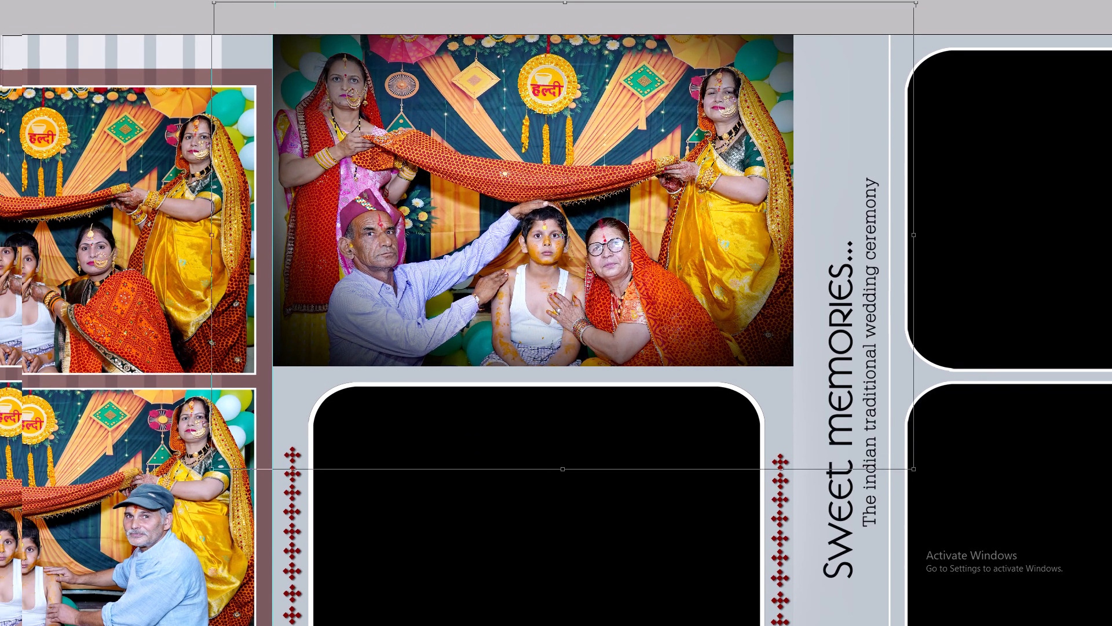
pyautogui.press('Return')
# Delete the dark vignette layer lying over the photo in the upper frame.
pyautogui.press('v')
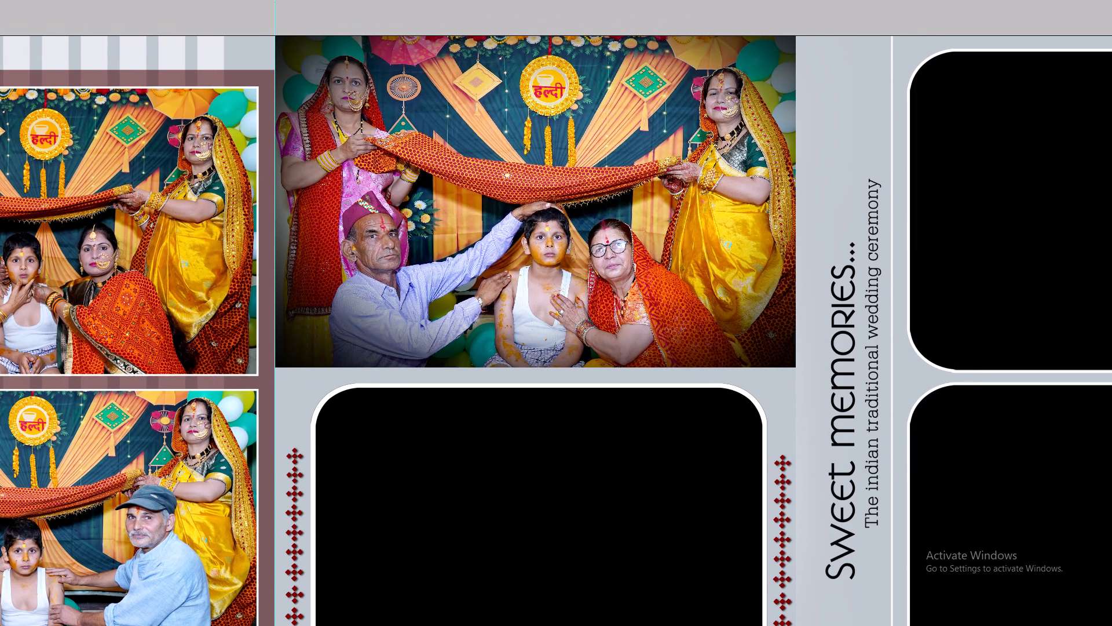
pyautogui.rightClick(294, 354)
pyautogui.click(309, 357)
pyautogui.press('Delete')
pyautogui.hotkey('ctrl', '0')
# Open the photo DSC08403 from folder 01 in Photoshop.
pyautogui.hotkey('alt', 'Tab')
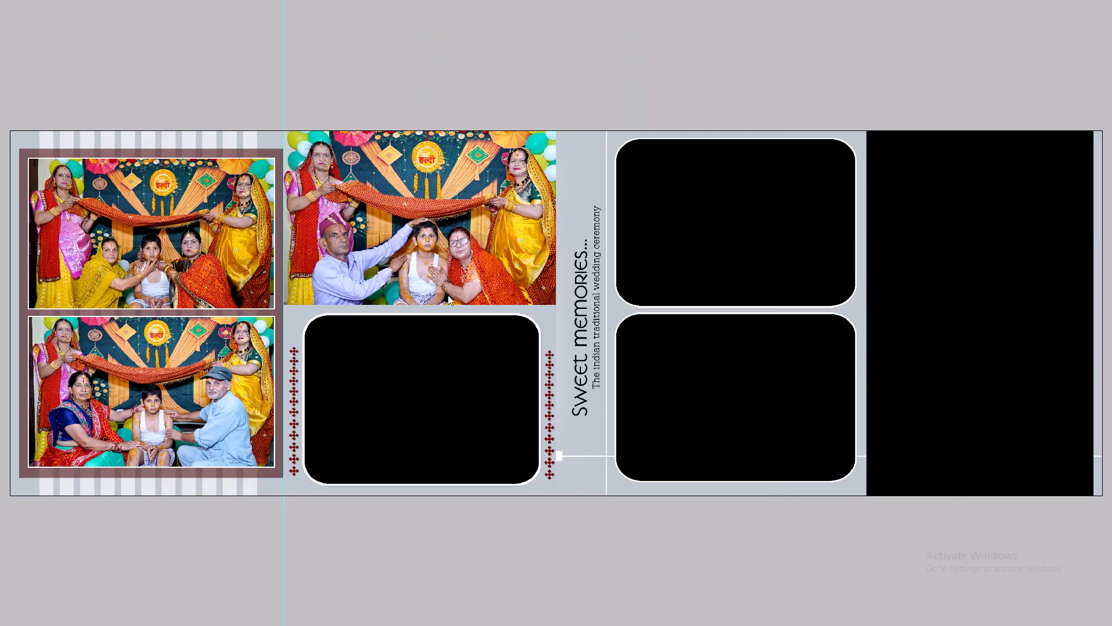
pyautogui.scroll(3, 555, 333)
pyautogui.click(810, 199)
pyautogui.moveTo(813, 199); pyautogui.dragTo(820, 202)
pyautogui.hotkey('alt', 'Tab')
pyautogui.hotkey('ctrl', '0')
pyautogui.press('0')
# Run the recorded brightening action on DSC08403 and clear the selection.
pyautogui.press('F6')
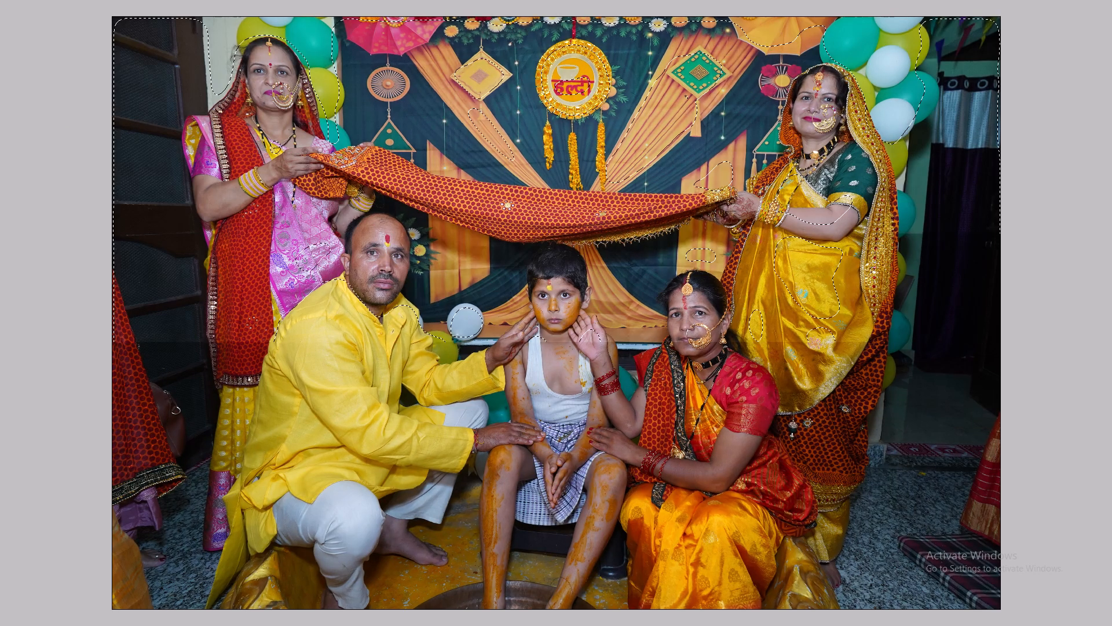
pyautogui.hotkey('ctrl', 'd')
# Apply a Levels adjustment to DSC08403, followed by a Channel Mixer adjustment faded to 40%.
pyautogui.hotkey('alt', 'i')
pyautogui.hotkey('alt', 'a')
pyautogui.hotkey('alt', 'l')
pyautogui.press('Return')
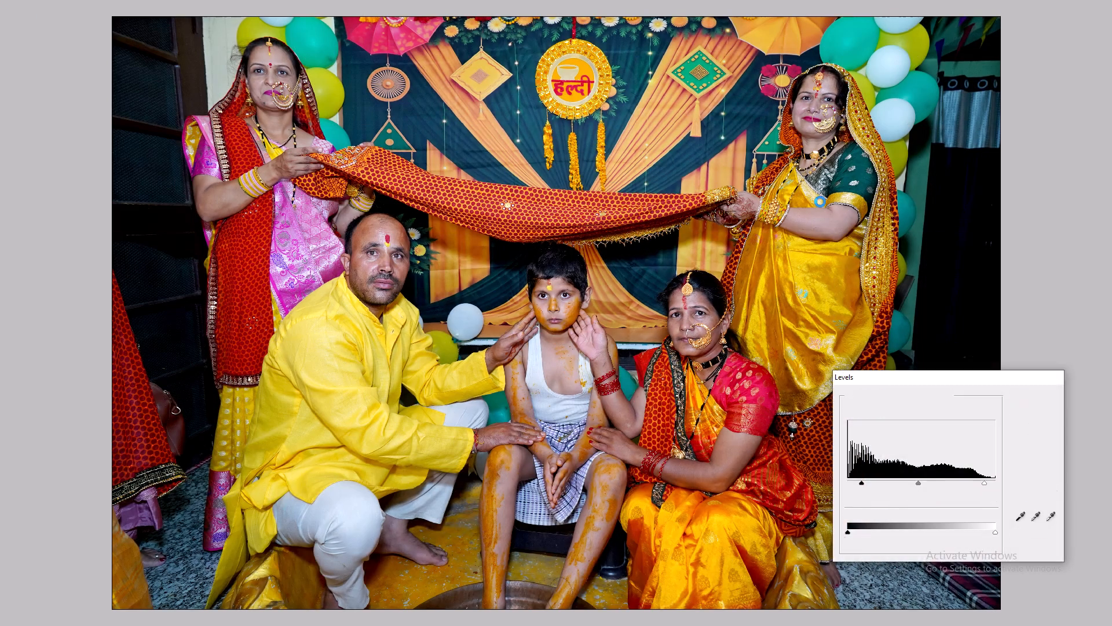
pyautogui.hotkey('alt', 'i')
pyautogui.hotkey('alt', 'a')
pyautogui.hotkey('alt', 'x')
pyautogui.press('Return')
pyautogui.hotkey('ctrl', 'shift', 'f')
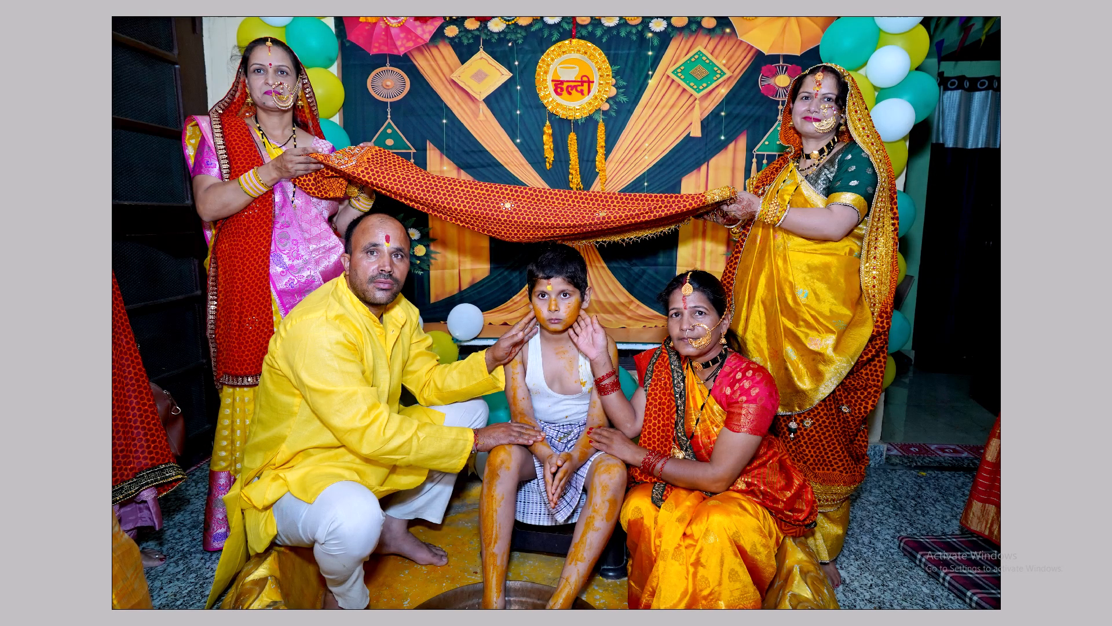
pyautogui.write('40')
pyautogui.press('Return')
# Cut the whole enhanced DSC08403 photo and close its document without saving.
pyautogui.hotkey('ctrl', '0')
pyautogui.hotkey('ctrl', 'a')
pyautogui.hotkey('ctrl', 'x')
pyautogui.hotkey('ctrl', 'w')
pyautogui.press('Tab')
pyautogui.press('Tab')
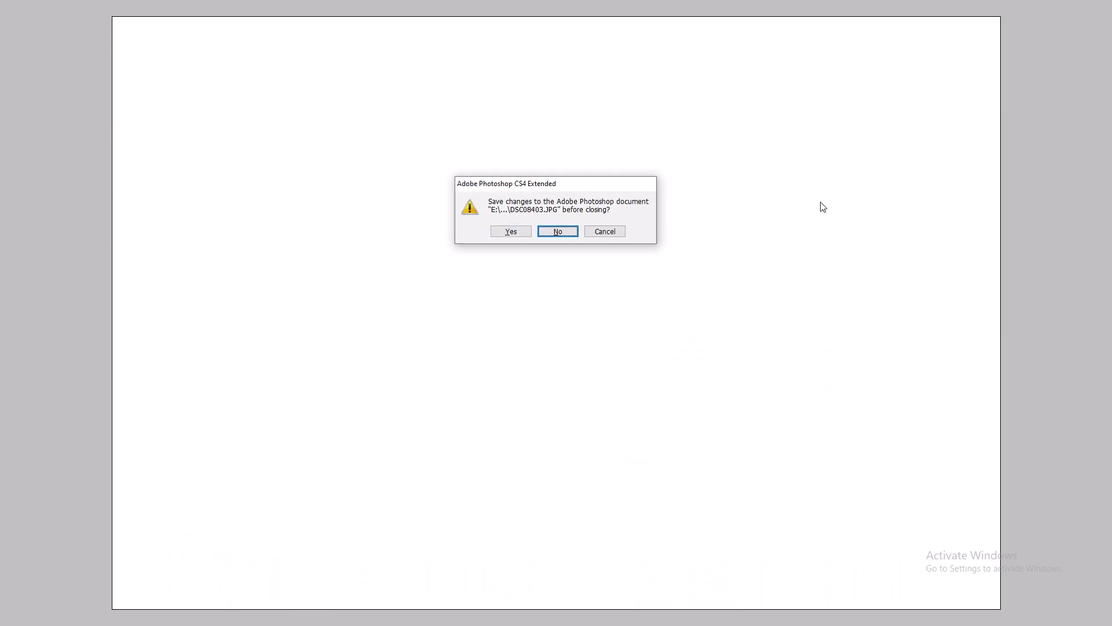
pyautogui.press('Return')
# Paste the cut DSC08403 photo above the empty rounded frame beneath the middle photo and clip it to that frame.
pyautogui.hotkey('ctrl', '-')
pyautogui.press('v')
pyautogui.press('space')
pyautogui.moveTo(506, 347); pyautogui.dragTo(583, 315)
pyautogui.rightClick(509, 321)
pyautogui.keyDown('ctrl'); pyautogui.click(532, 332); pyautogui.keyUp('ctrl')
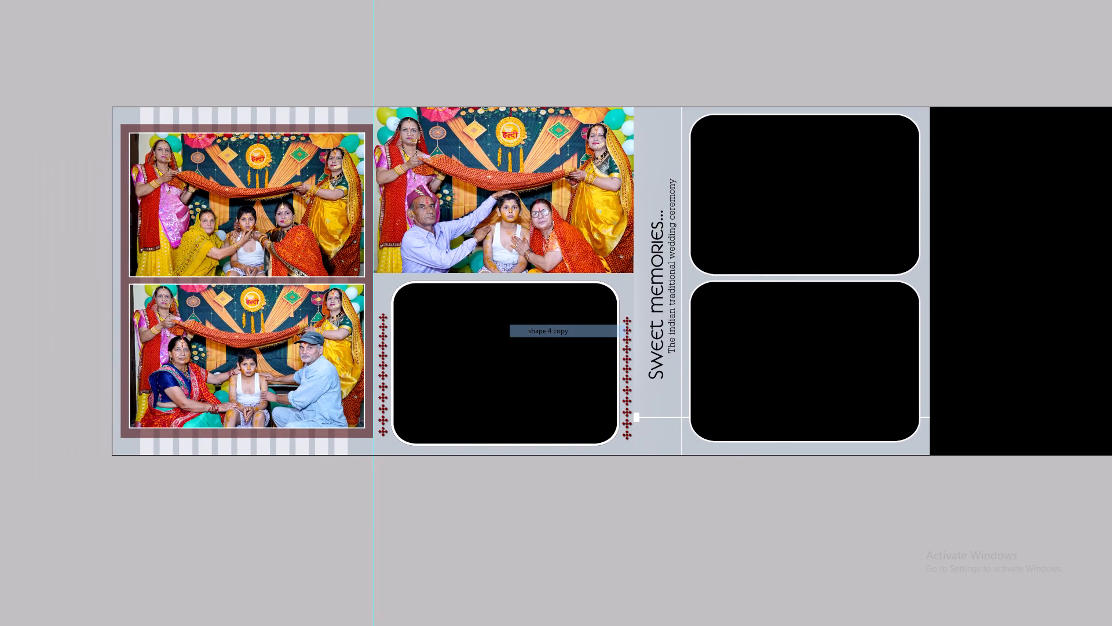
pyautogui.hotkey('ctrl', 'v')
pyautogui.hotkey('ctrl', 'g')
# Scale down the pasted photo with Free Transform and position it over the lower middle rounded frame.
pyautogui.hotkey('ctrl', 't')
pyautogui.keyDown('alt'); pyautogui.keyDown('shift'); pyautogui.moveTo(174, 108); pyautogui.dragTo(433, 372); pyautogui.keyUp('shift'); pyautogui.keyUp('alt')
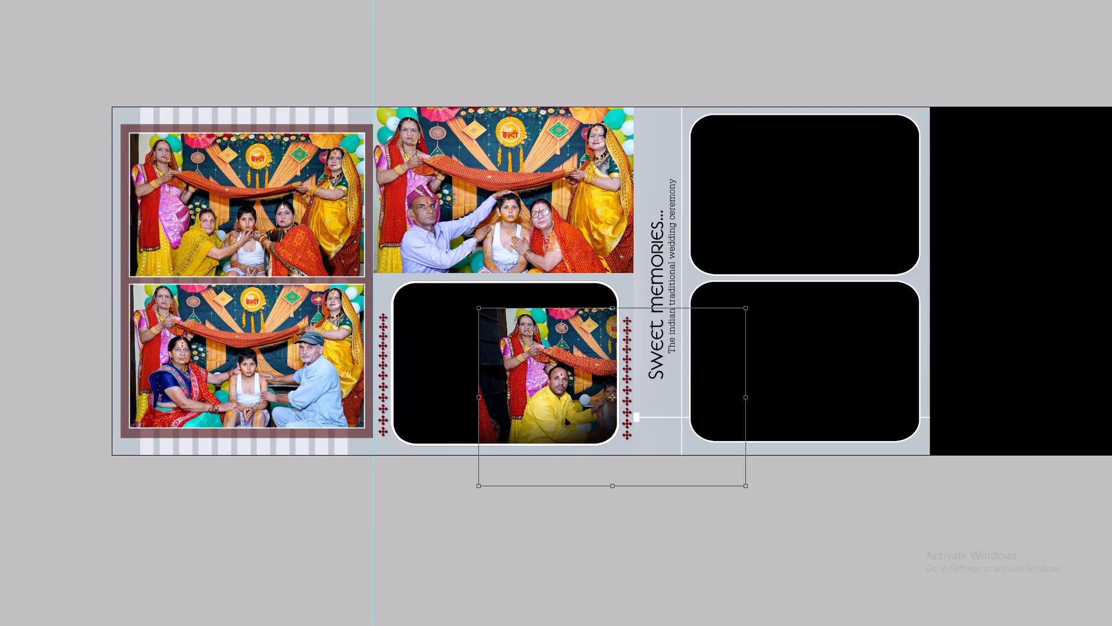
pyautogui.keyDown('alt'); pyautogui.keyDown('shift'); pyautogui.moveTo(433, 372); pyautogui.dragTo(459, 381); pyautogui.keyUp('shift'); pyautogui.keyUp('alt')
pyautogui.moveTo(634, 384); pyautogui.dragTo(510, 349)
pyautogui.hotkey('ctrl', '+')
pyautogui.hotkey('ctrl', '+')
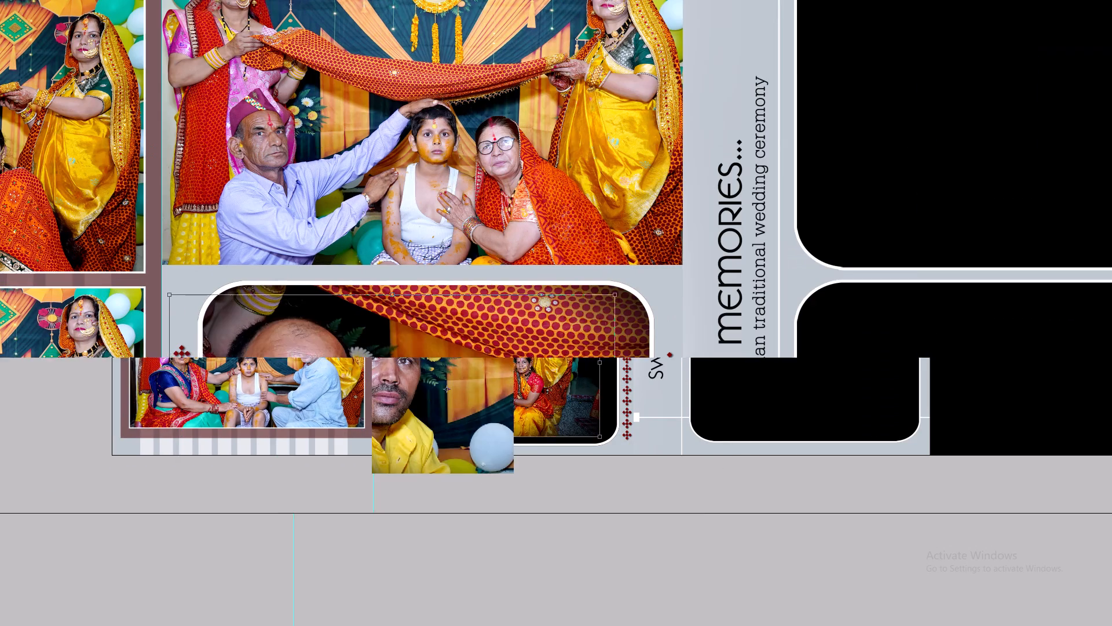
pyautogui.press('space')
pyautogui.press('space')
pyautogui.press('space')
pyautogui.press('space')
pyautogui.moveTo(469, 434); pyautogui.dragTo(639, 272)
pyautogui.moveTo(658, 352); pyautogui.dragTo(690, 351)
pyautogui.press('space')
pyautogui.moveTo(686, 365); pyautogui.dragTo(675, 341)
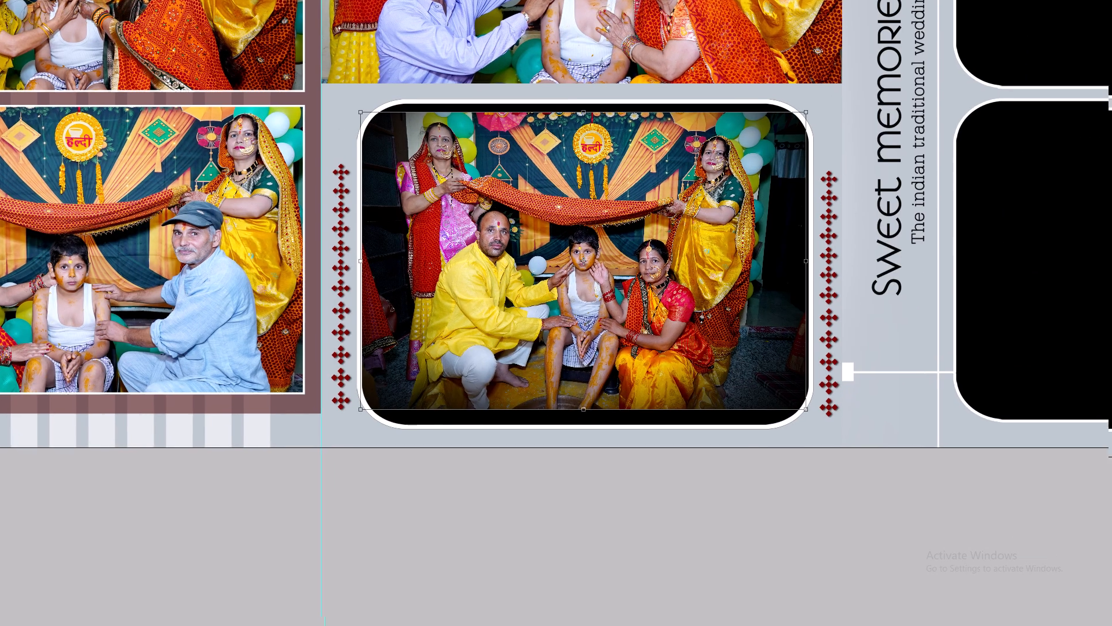
# Enlarge the photo until it fills the rounded frame, shift it down so every head shows, and apply the transform.
pyautogui.moveTo(675, 341); pyautogui.dragTo(672, 329)
pyautogui.keyDown('alt'); pyautogui.keyDown('shift'); pyautogui.moveTo(799, 394); pyautogui.dragTo(827, 409); pyautogui.keyUp('shift'); pyautogui.keyUp('alt')
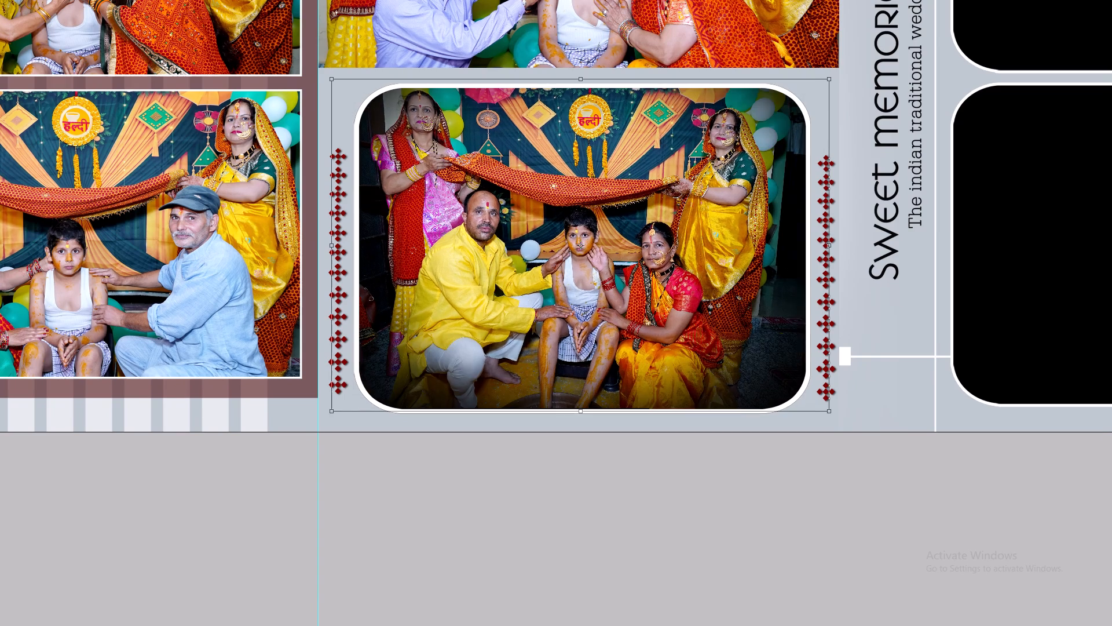
pyautogui.keyDown('alt'); pyautogui.keyDown('shift'); pyautogui.moveTo(827, 409); pyautogui.dragTo(841, 414); pyautogui.keyUp('shift'); pyautogui.keyUp('alt')
pyautogui.keyDown('shift'); pyautogui.moveTo(841, 414); pyautogui.dragTo(850, 420); pyautogui.keyUp('shift')
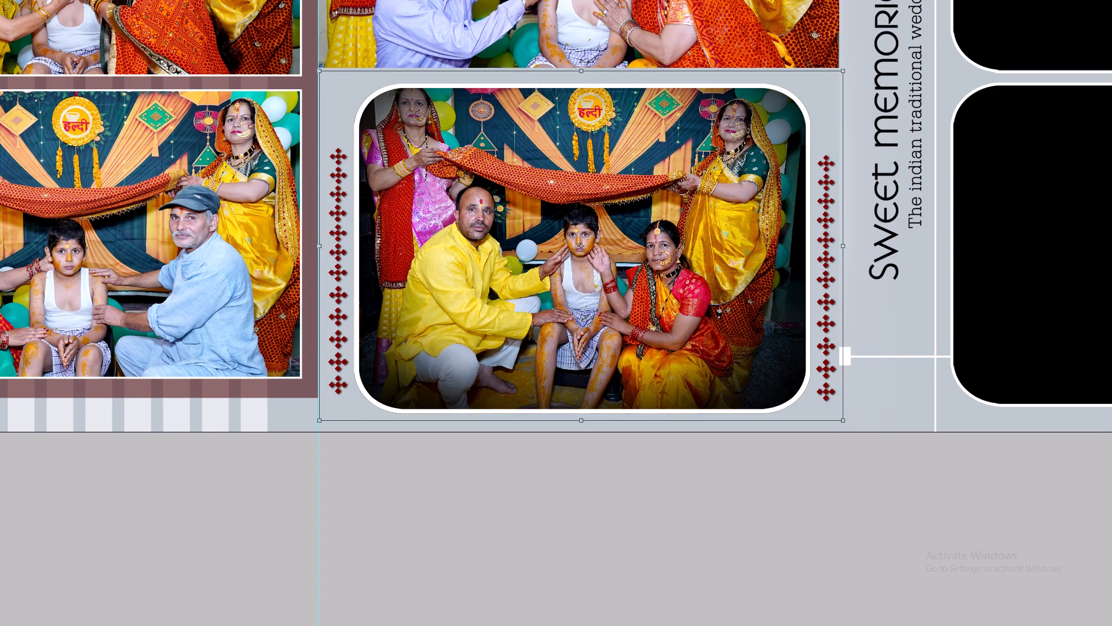
pyautogui.keyDown('shift'); pyautogui.moveTo(850, 420); pyautogui.dragTo(870, 430); pyautogui.keyUp('shift')
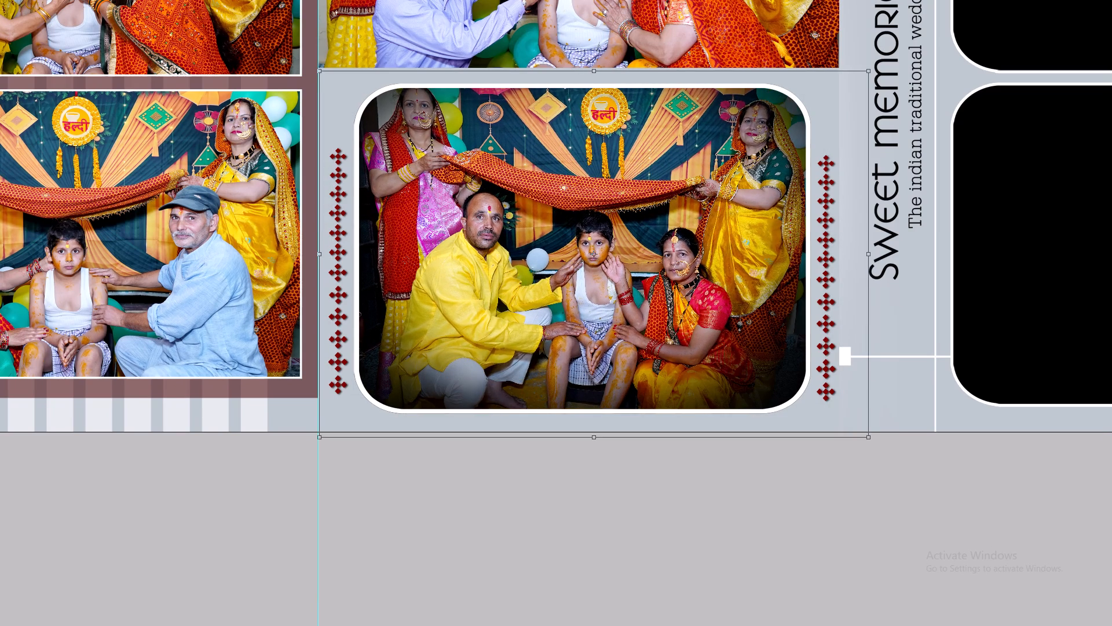
pyautogui.hotkey('shift', 'Down')
pyautogui.hotkey('shift', 'Down')
pyautogui.hotkey('shift', 'Down')
pyautogui.hotkey('shift', 'Down')
pyautogui.hotkey('shift', 'Down')
pyautogui.hotkey('shift', 'Down')
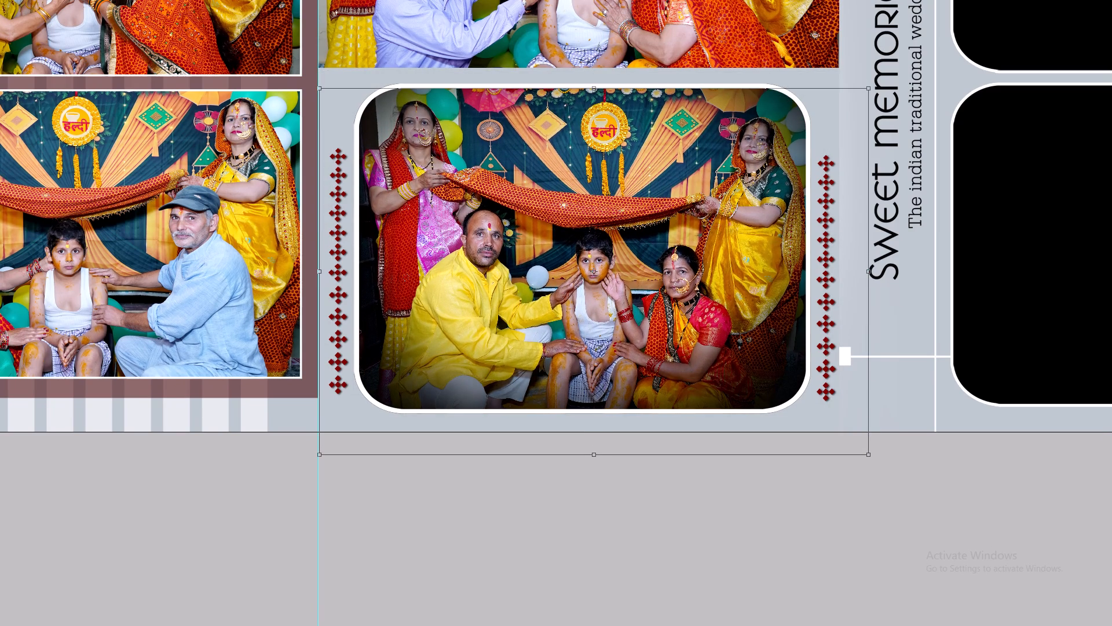
pyautogui.press('Return')
pyautogui.press('Down')
pyautogui.press('Left')
# Delete the dark vignette overlay covering the photo in the lower middle rounded frame.
pyautogui.write('v')
pyautogui.press('space')
pyautogui.moveTo(612, 236); pyautogui.dragTo(698, 363)
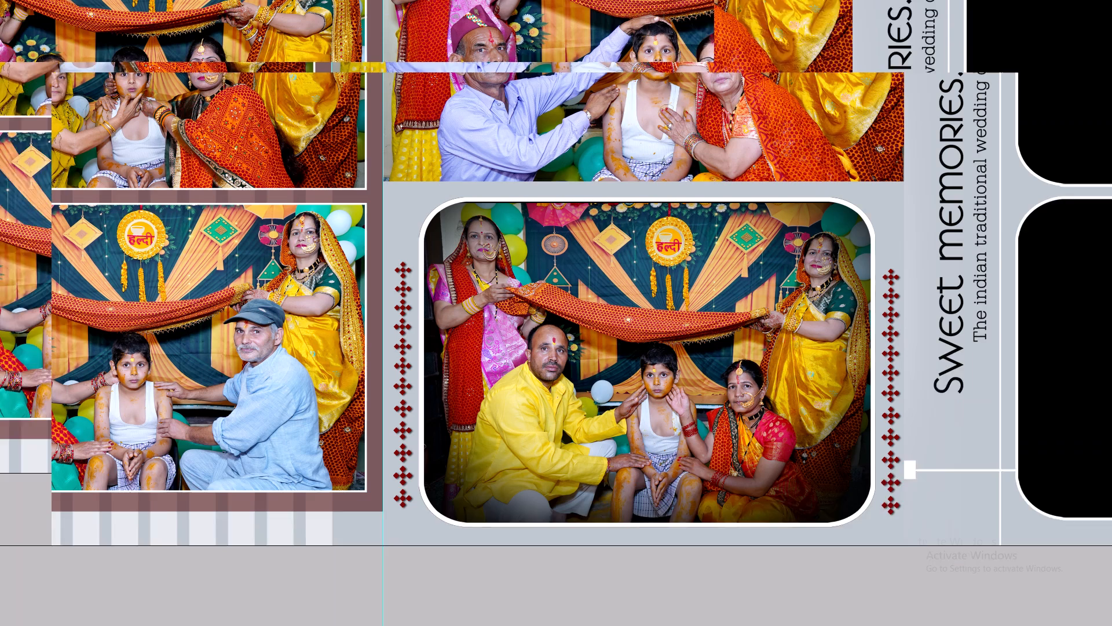
pyautogui.rightClick(479, 227)
pyautogui.click(490, 228)
pyautogui.keyDown('ctrl'); pyautogui.click(493, 229); pyautogui.keyUp('ctrl')
pyautogui.hotkey('ctrl', 't')
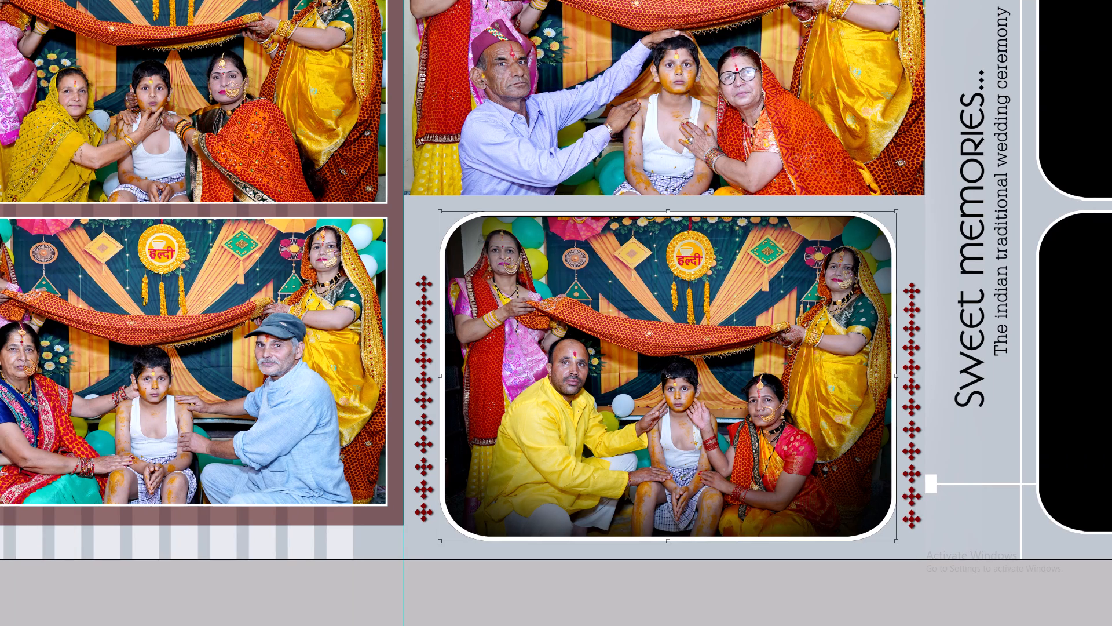
pyautogui.keyDown('alt'); pyautogui.keyDown('shift'); pyautogui.moveTo(442, 212); pyautogui.dragTo(433, 209); pyautogui.keyUp('shift'); pyautogui.keyUp('alt')
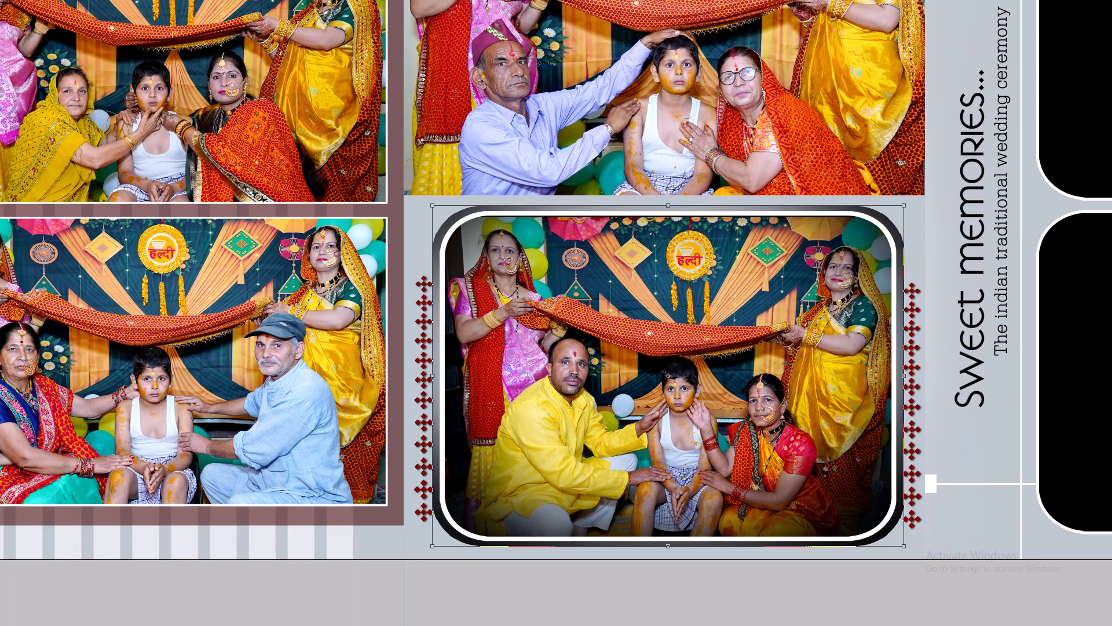
pyautogui.press('Escape')
pyautogui.moveTo(529, 275); pyautogui.dragTo(423, 373)
pyautogui.press('Delete')
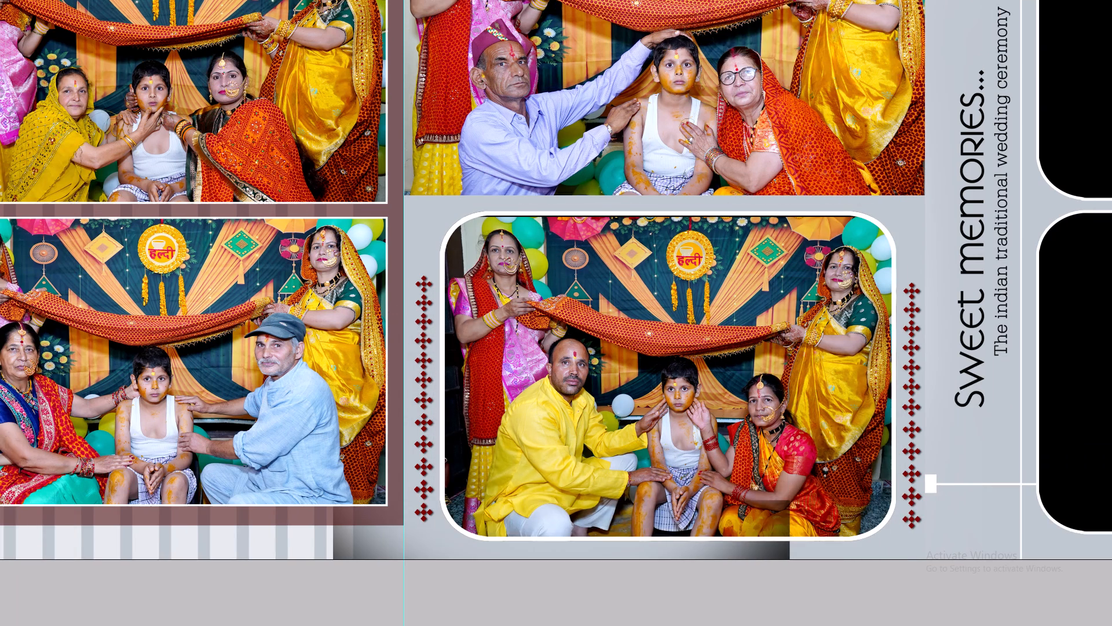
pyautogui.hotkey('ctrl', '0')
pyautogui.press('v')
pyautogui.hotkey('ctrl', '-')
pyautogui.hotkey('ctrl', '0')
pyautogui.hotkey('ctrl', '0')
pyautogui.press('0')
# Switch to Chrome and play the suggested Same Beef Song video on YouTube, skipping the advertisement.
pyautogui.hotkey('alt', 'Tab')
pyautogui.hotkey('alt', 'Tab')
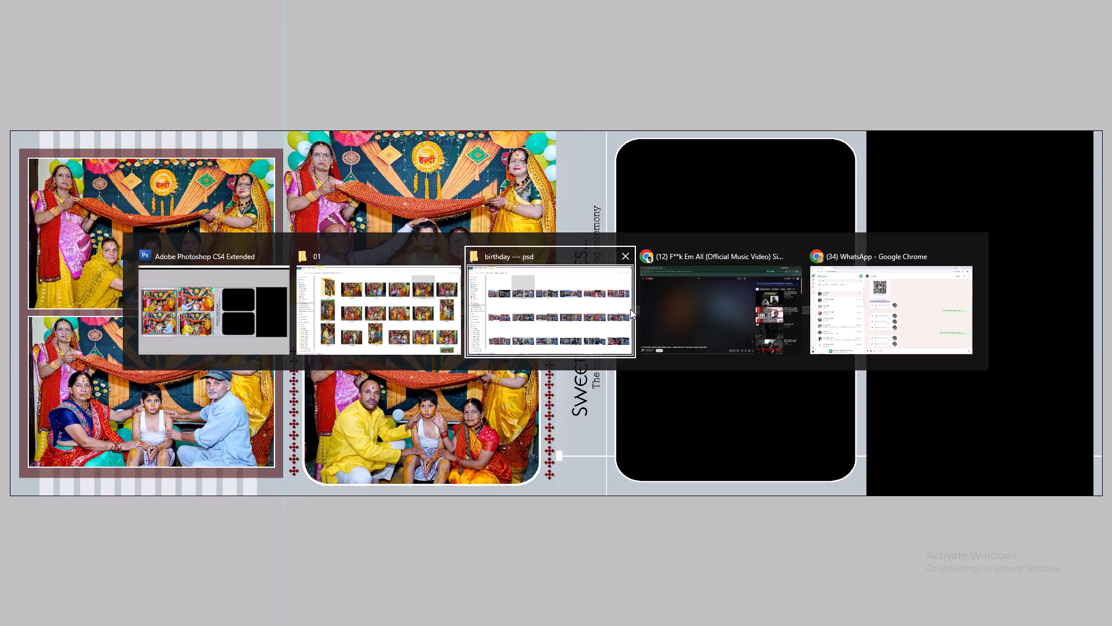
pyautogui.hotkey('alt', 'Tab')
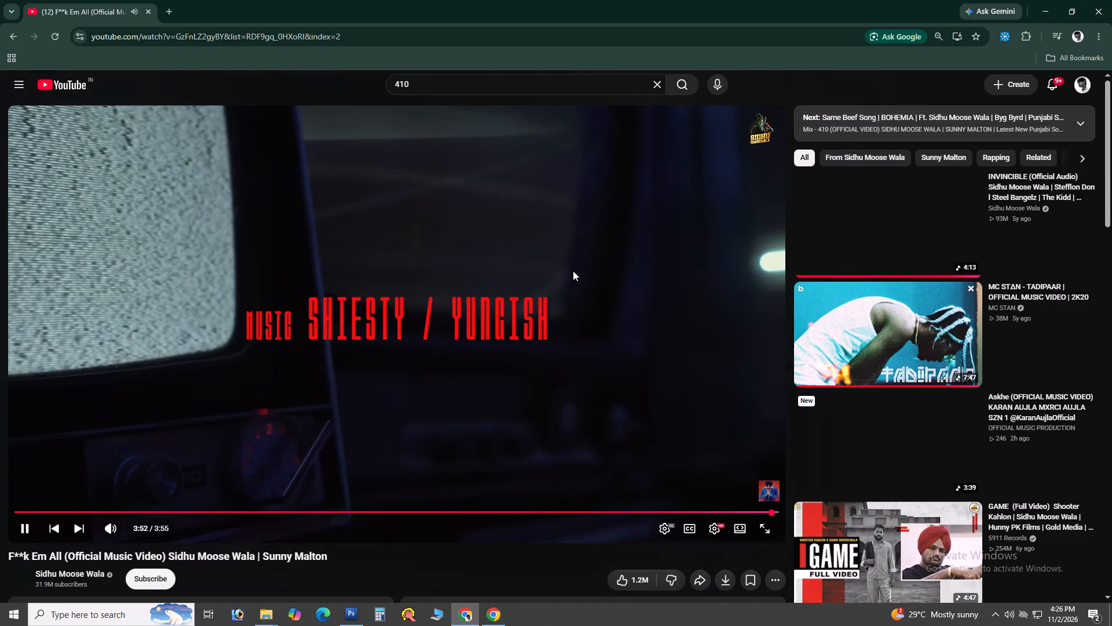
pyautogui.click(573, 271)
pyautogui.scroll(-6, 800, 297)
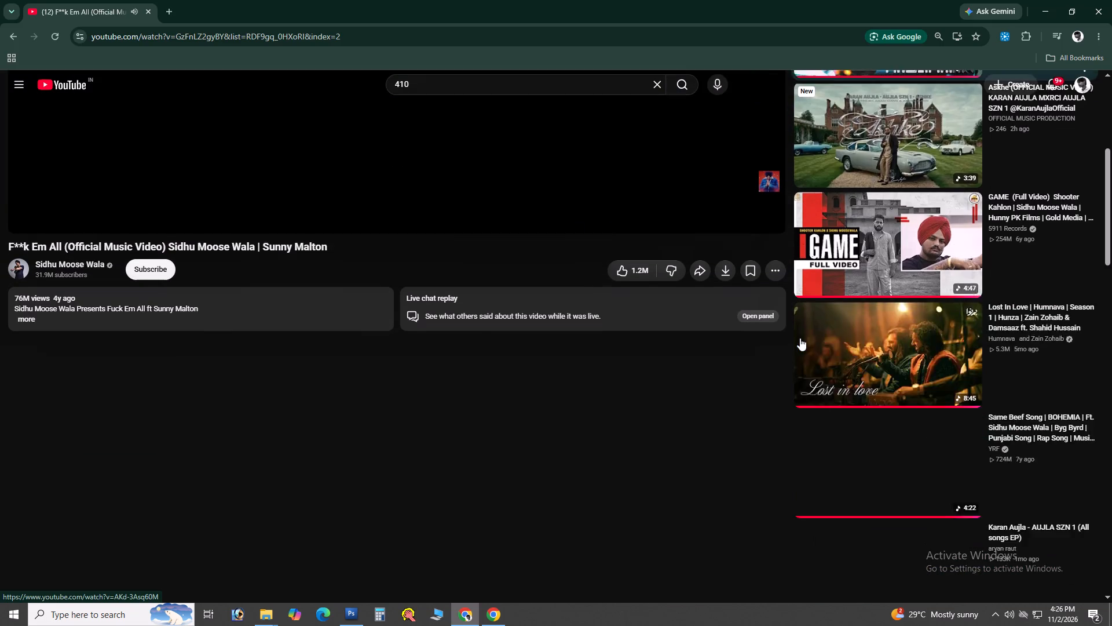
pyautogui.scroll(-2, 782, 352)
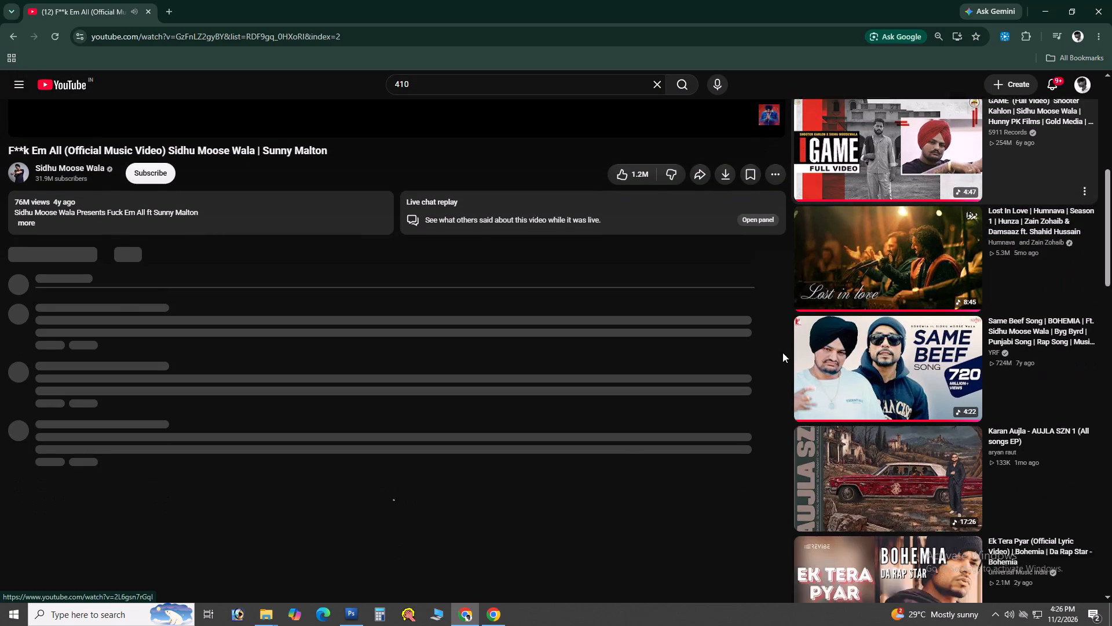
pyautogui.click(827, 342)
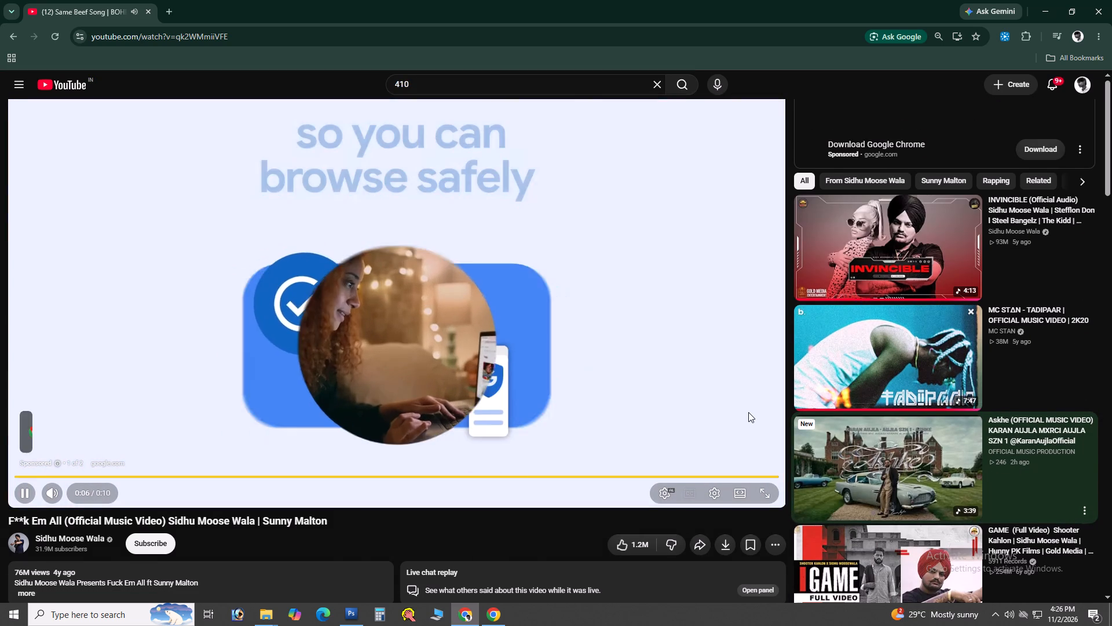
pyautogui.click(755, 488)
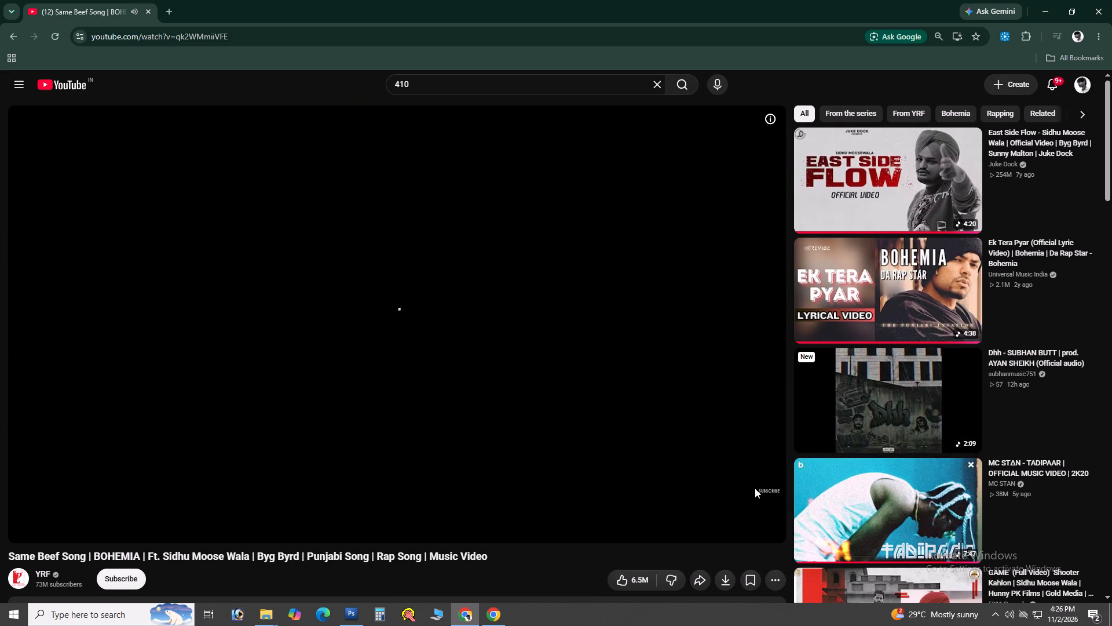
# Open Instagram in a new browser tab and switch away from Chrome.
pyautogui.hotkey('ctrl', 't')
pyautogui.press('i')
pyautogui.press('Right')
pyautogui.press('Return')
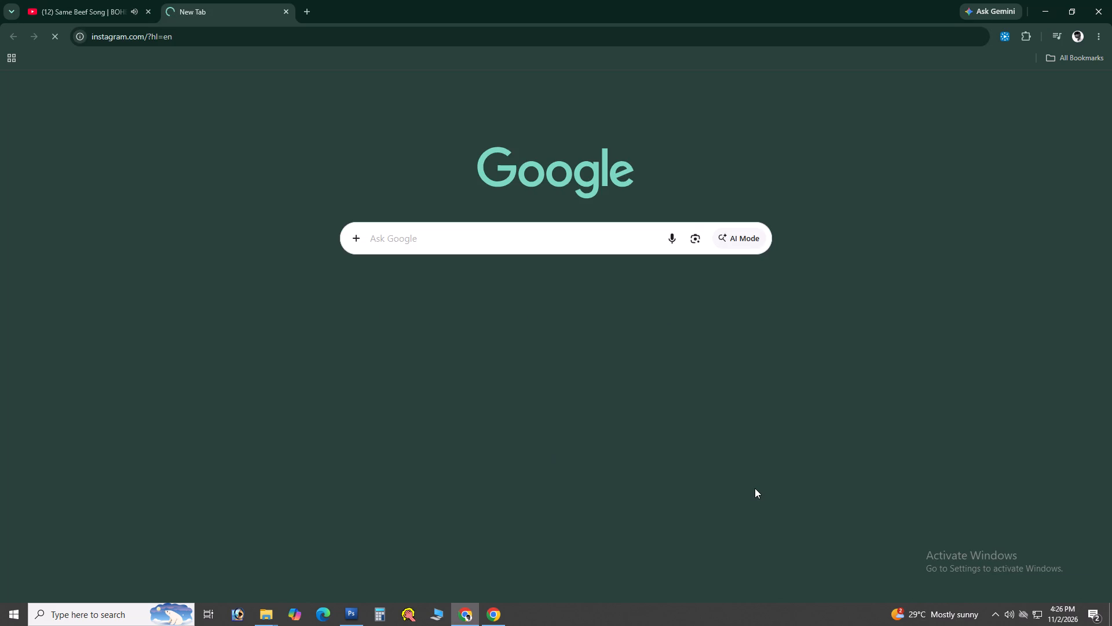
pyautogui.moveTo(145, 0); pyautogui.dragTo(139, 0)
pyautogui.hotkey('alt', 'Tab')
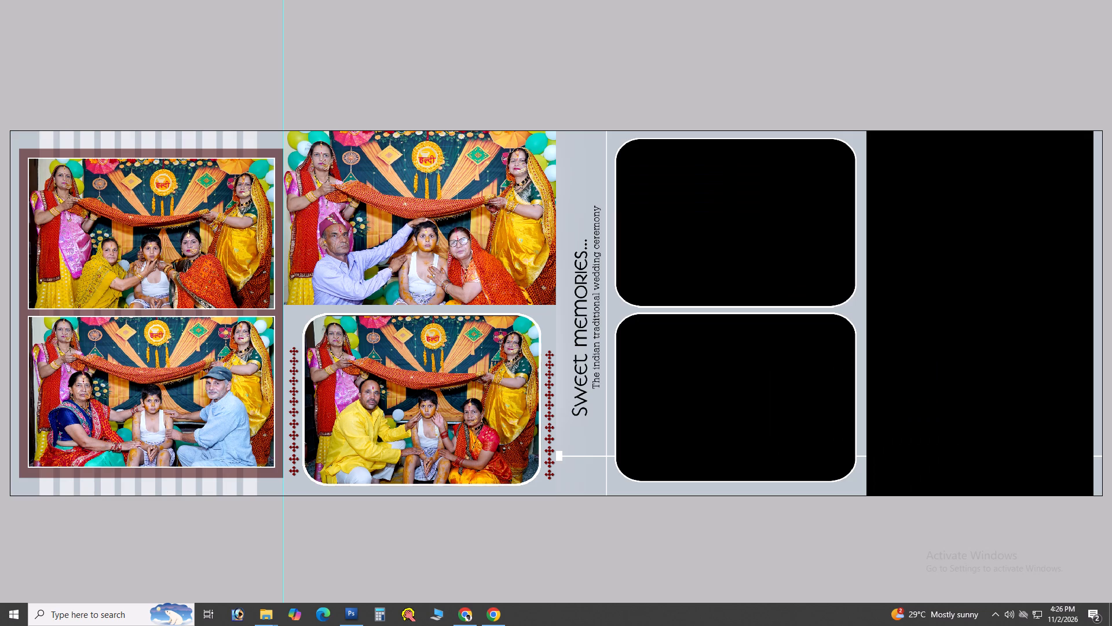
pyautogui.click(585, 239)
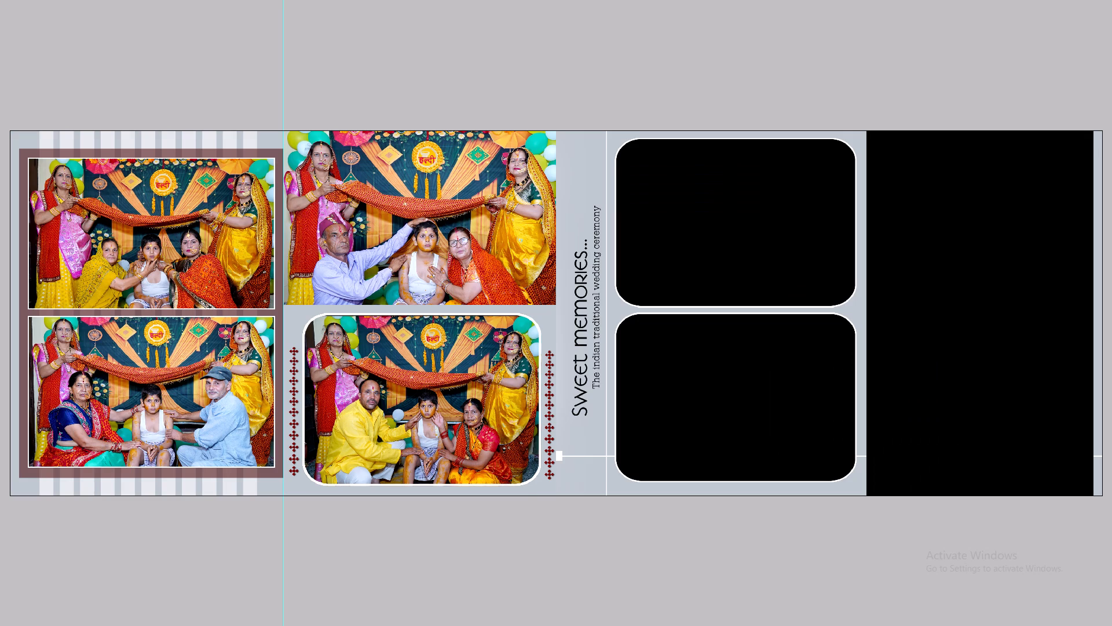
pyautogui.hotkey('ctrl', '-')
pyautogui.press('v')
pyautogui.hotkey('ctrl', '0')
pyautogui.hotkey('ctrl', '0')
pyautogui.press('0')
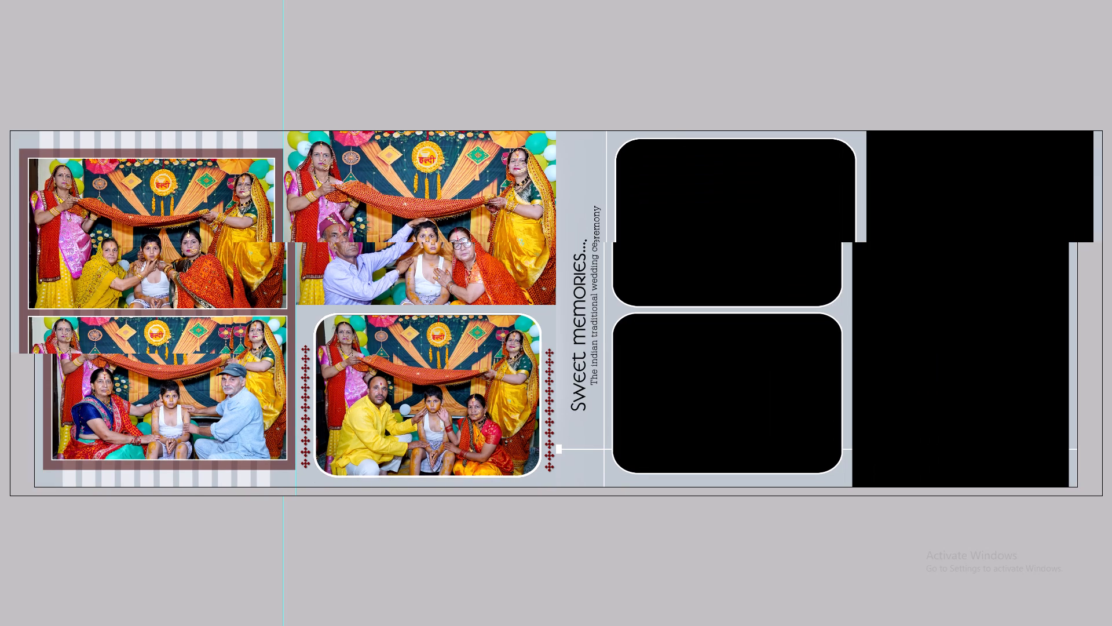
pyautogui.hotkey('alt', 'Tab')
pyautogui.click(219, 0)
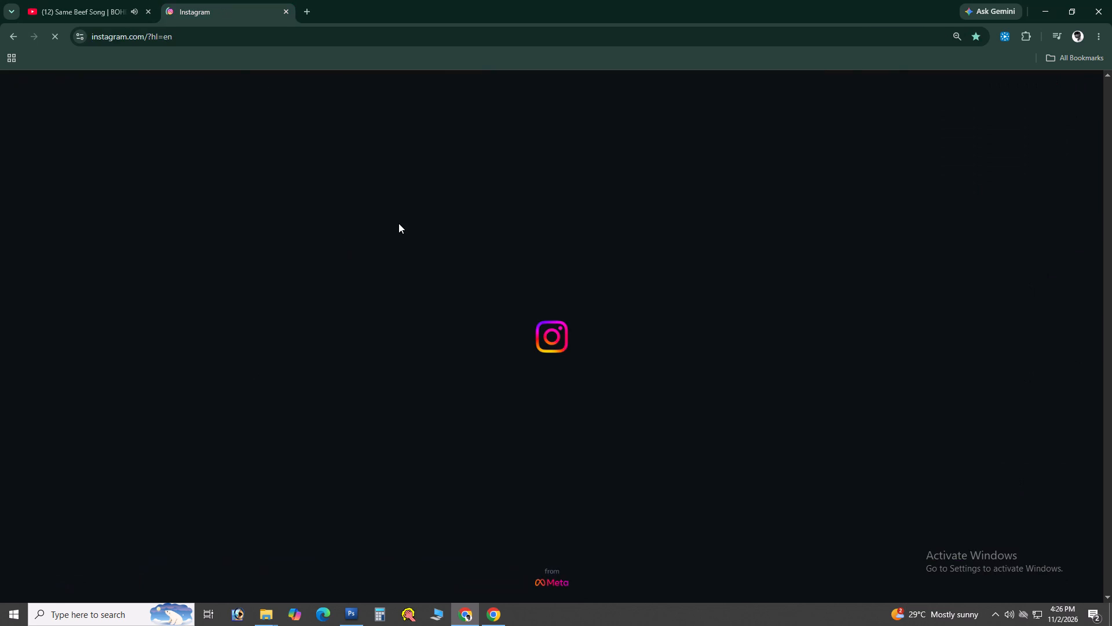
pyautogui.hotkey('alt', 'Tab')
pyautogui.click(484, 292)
# Bring photo DSC08404 from the 01 folder in File Explorer into Photoshop as an open image.
pyautogui.hotkey('alt', 'Tab')
pyautogui.keyDown('alt'); pyautogui.click(587, 308); pyautogui.keyUp('alt')
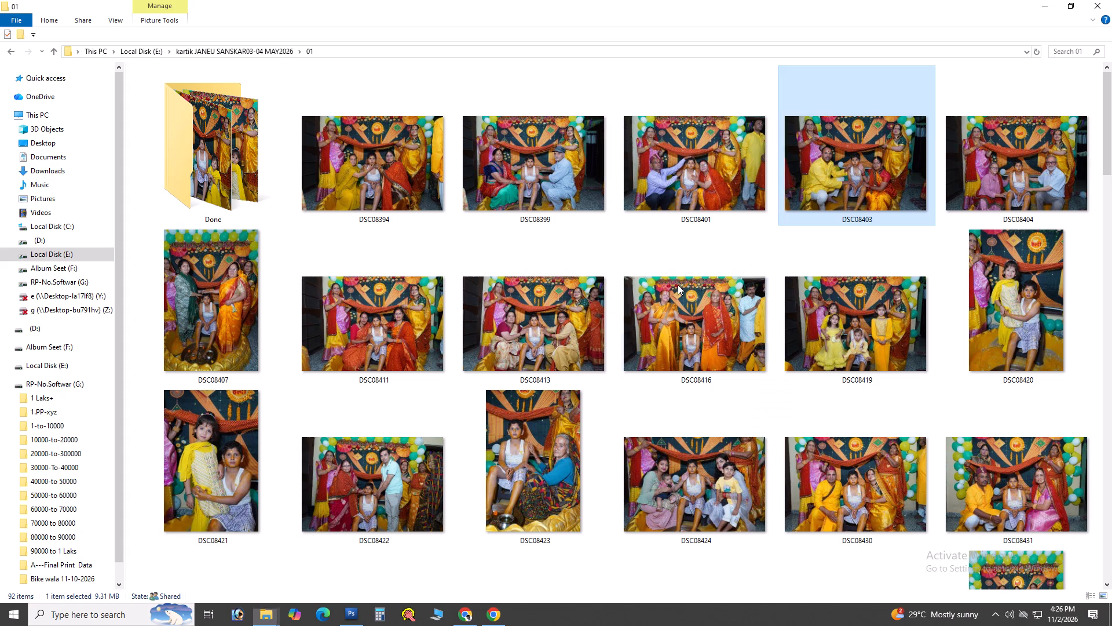
pyautogui.click(972, 199)
pyautogui.hotkey('alt', 'Tab')
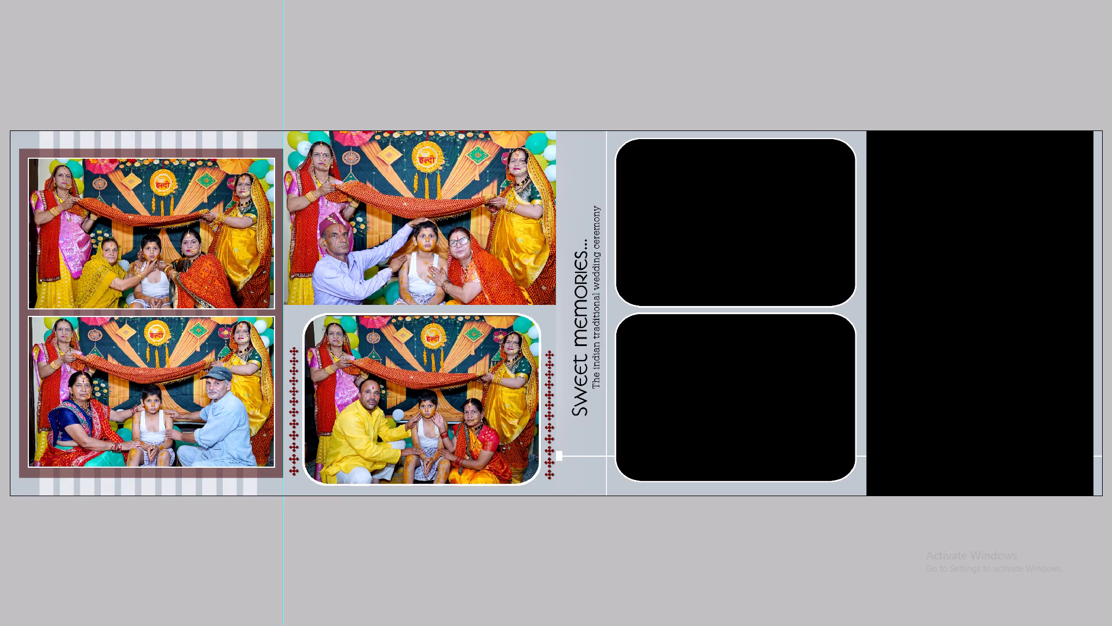
pyautogui.hotkey('alt', 'Tab')
pyautogui.moveTo(991, 185); pyautogui.dragTo(779, 279)
pyautogui.hotkey('alt', 'Tab')
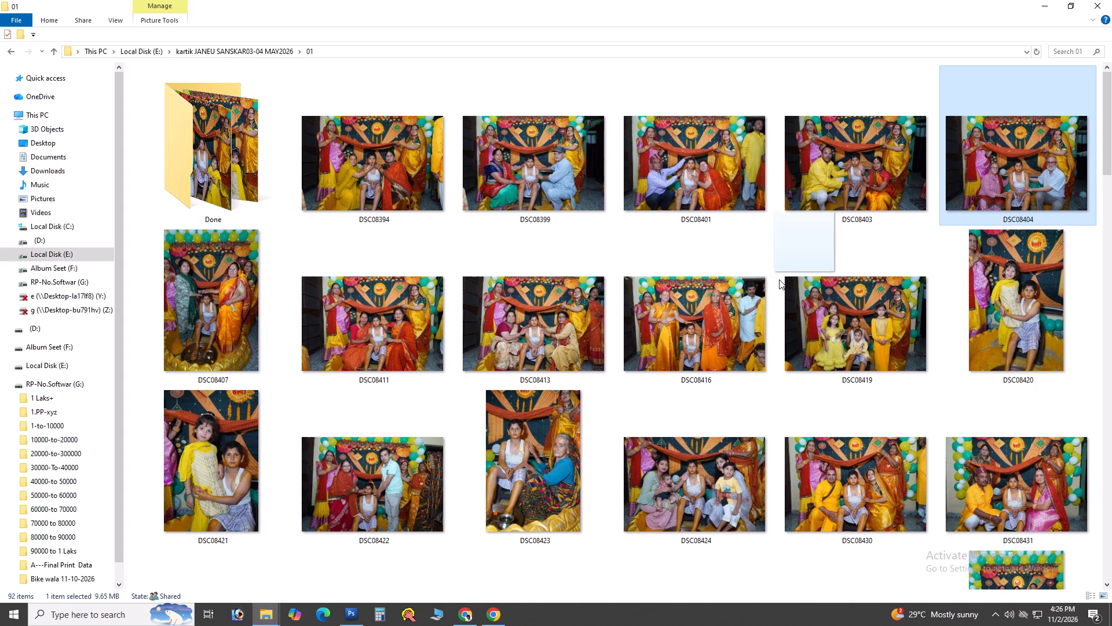
pyautogui.moveTo(779, 279); pyautogui.dragTo(642, 304)
pyautogui.hotkey('ctrl', '0')
pyautogui.hotkey('ctrl', '0')
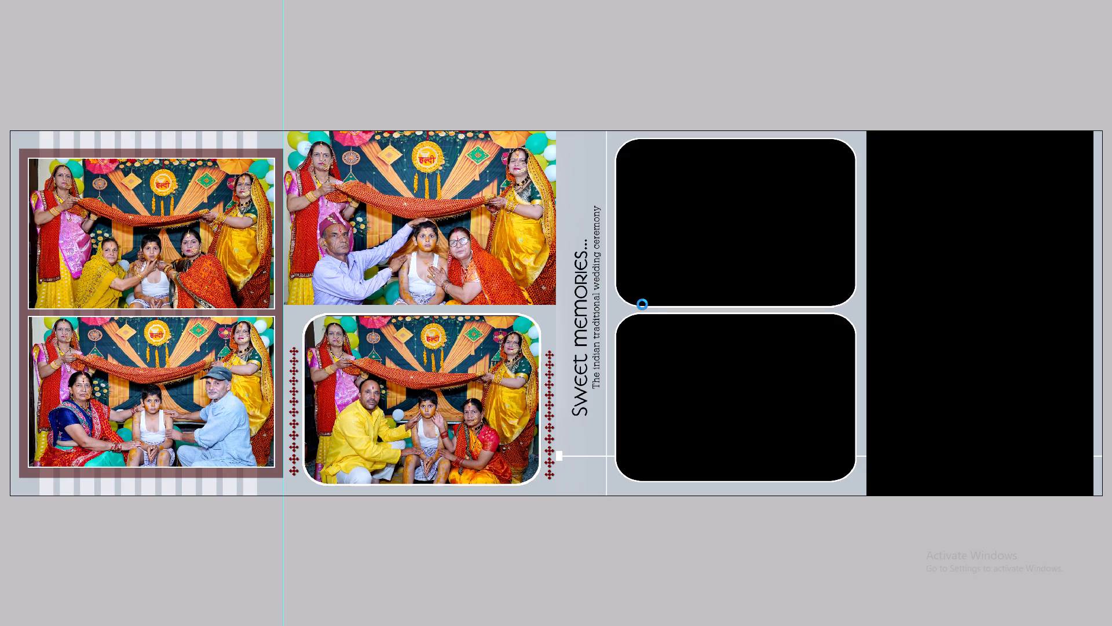
# Run the recorded photo-correction action on the opened family photo of the boy with the elderly couple.
pyautogui.press('F6')
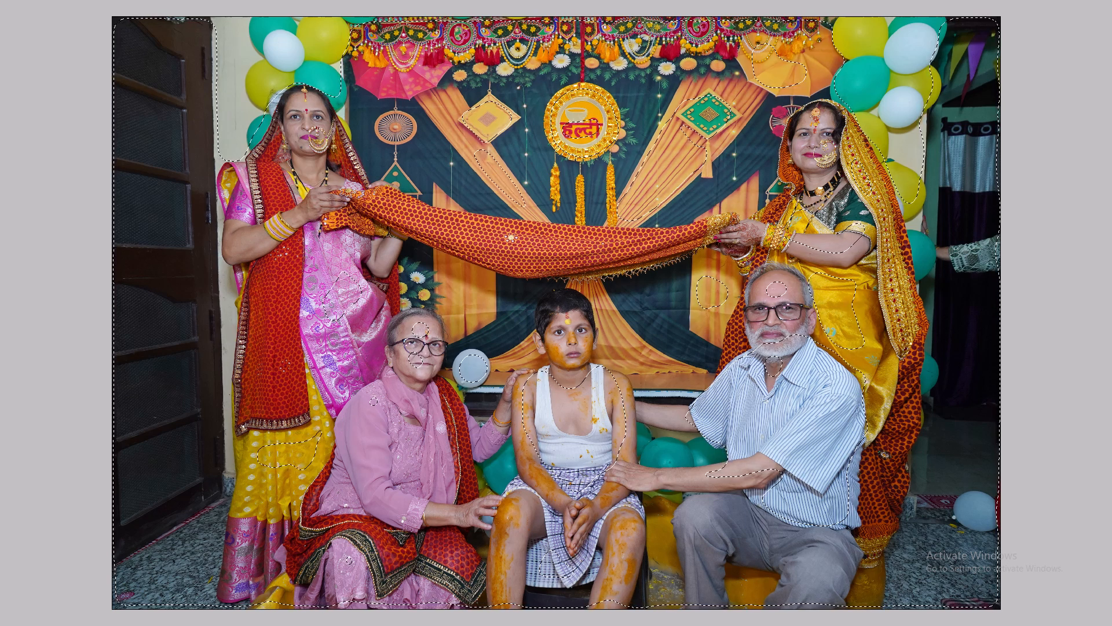
# Clear the selection on the photo of the boy with the elderly couple and apply a Levels adjustment.
pyautogui.hotkey('ctrl', 'd')
pyautogui.hotkey('ctrl', '0')
pyautogui.hotkey('alt', 'i')
pyautogui.hotkey('alt', 'a')
pyautogui.hotkey('alt', 'l')
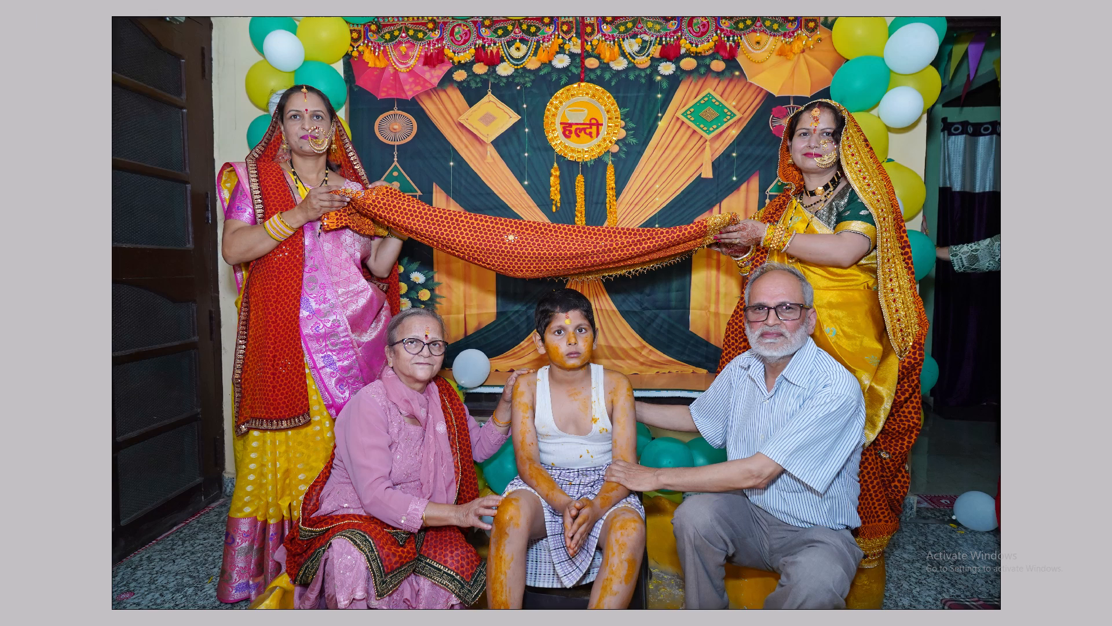
pyautogui.press('Return')
# Free Transform the elderly couple's photo in the upper rounded frame beside the Sweet Memories text.
pyautogui.hotkey('ctrl', '0')
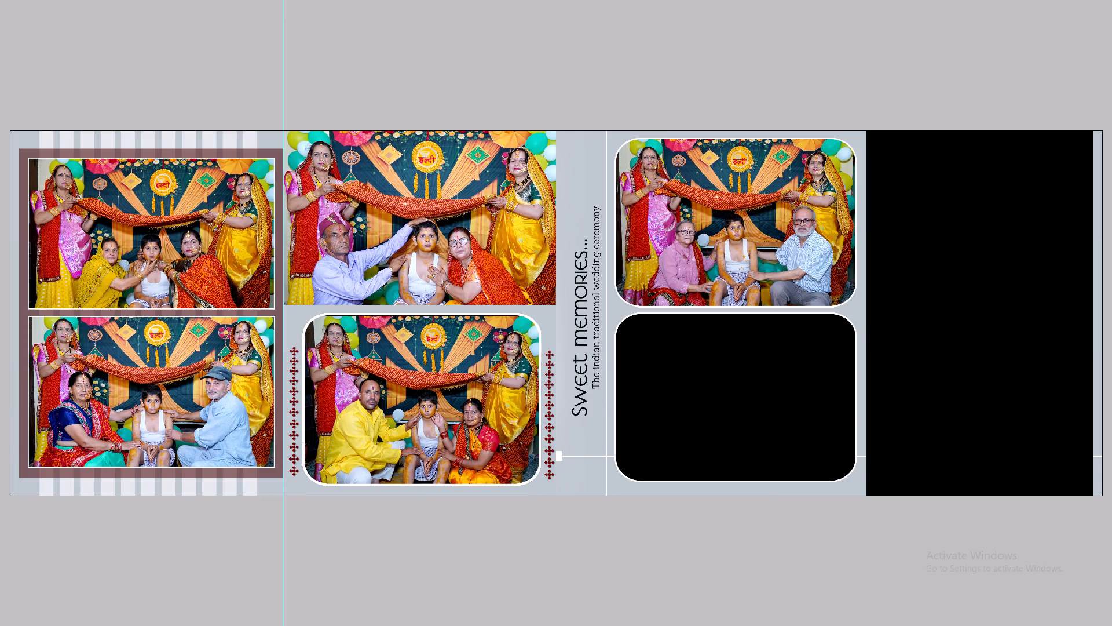
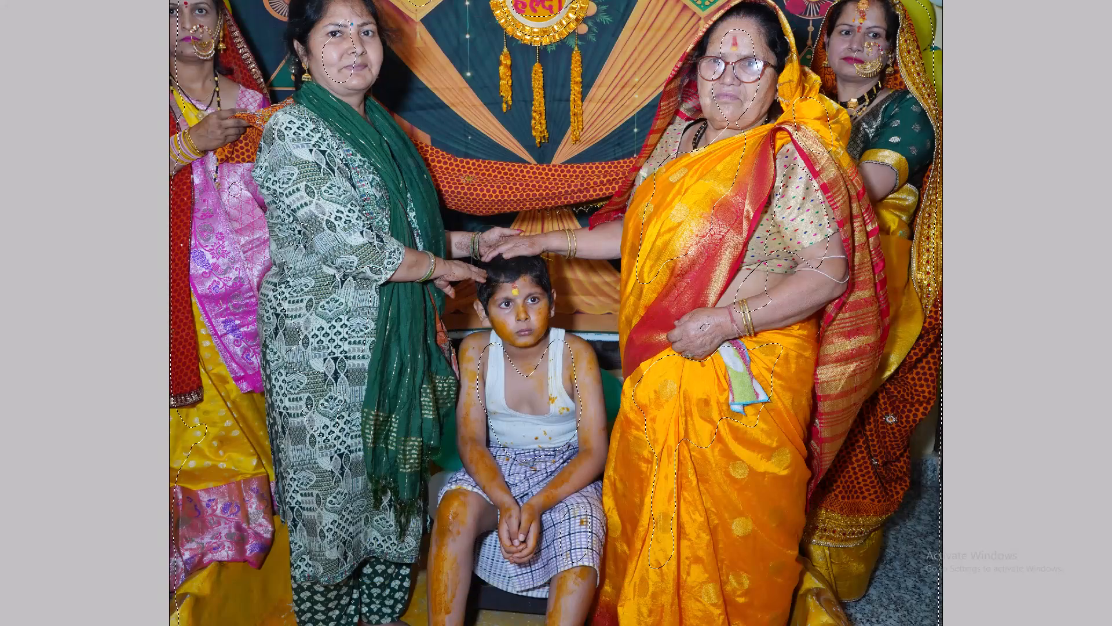
# Clear the selection on the photo of the seated boy being blessed by two women.
pyautogui.hotkey('ctrl', '0')
pyautogui.hotkey('ctrl', '0')
pyautogui.hotkey('ctrl', 'd')
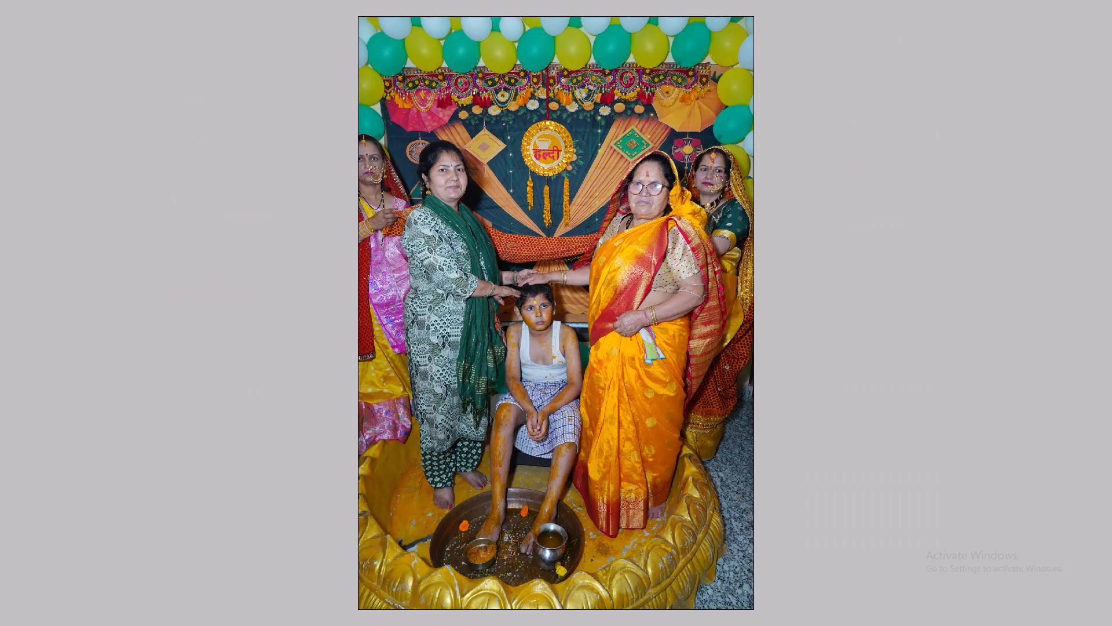
# Switch to File Explorer and look over the photos in the 01 folder.
pyautogui.hotkey('alt', 'Tab')
pyautogui.hotkey('alt', 'Tab')
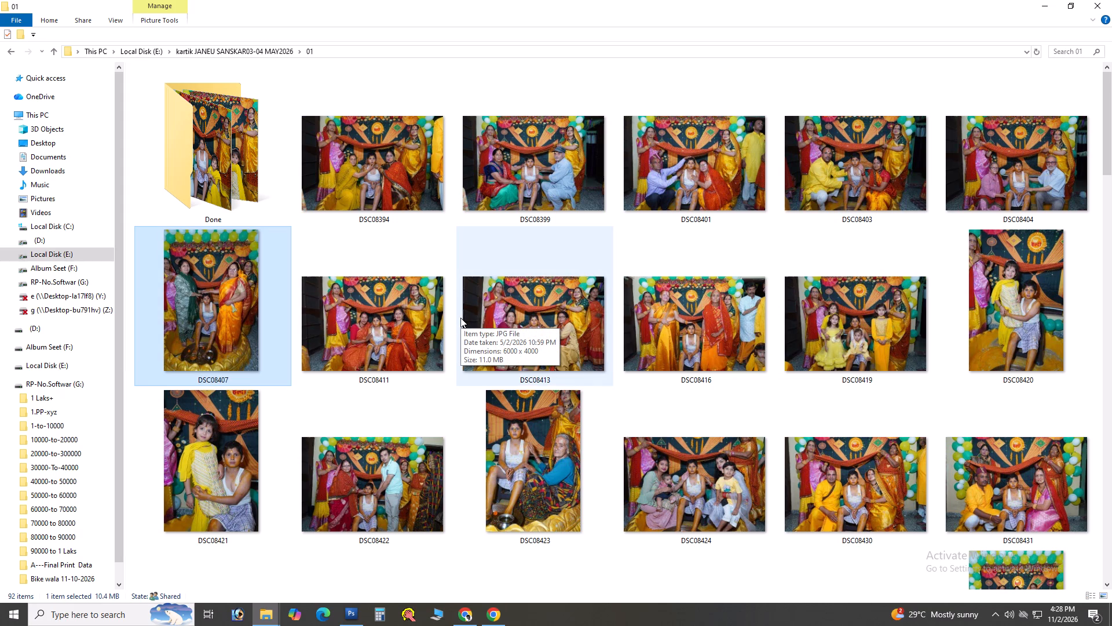
# Close the photo of the boy with two standing women without saving it.
pyautogui.hotkey('alt', 'Tab')
pyautogui.hotkey('ctrl', 'w')
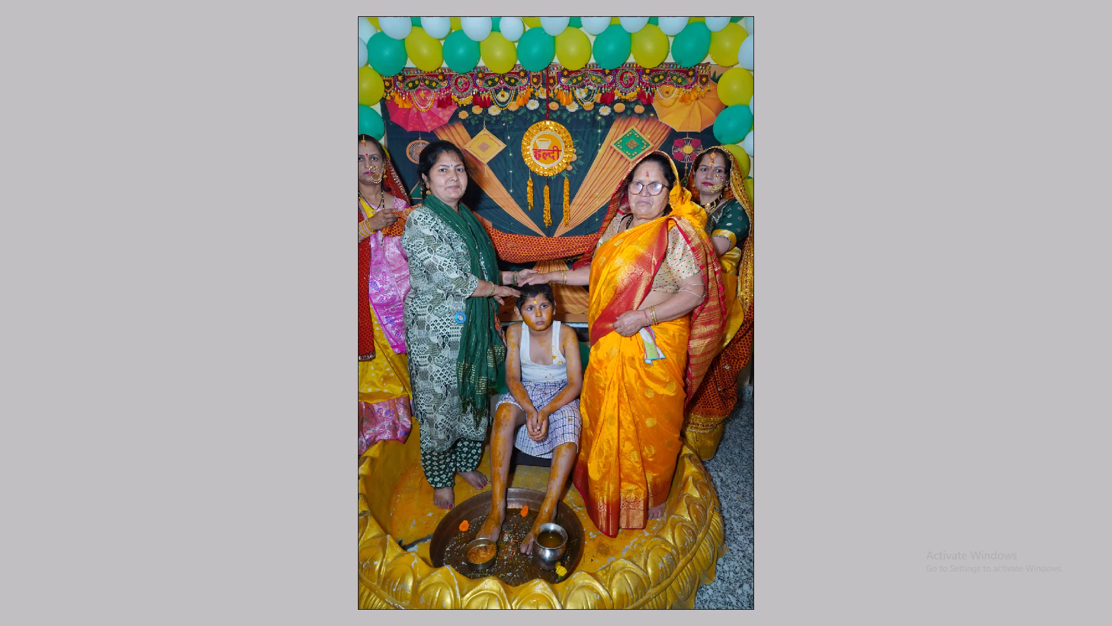
pyautogui.press('Tab')
pyautogui.press('Return')
pyautogui.press('Return')
# Open photo DSC08420 from folder 01, run the saved enhancement action on it, and clear the selection.
pyautogui.hotkey('alt', 'Tab')
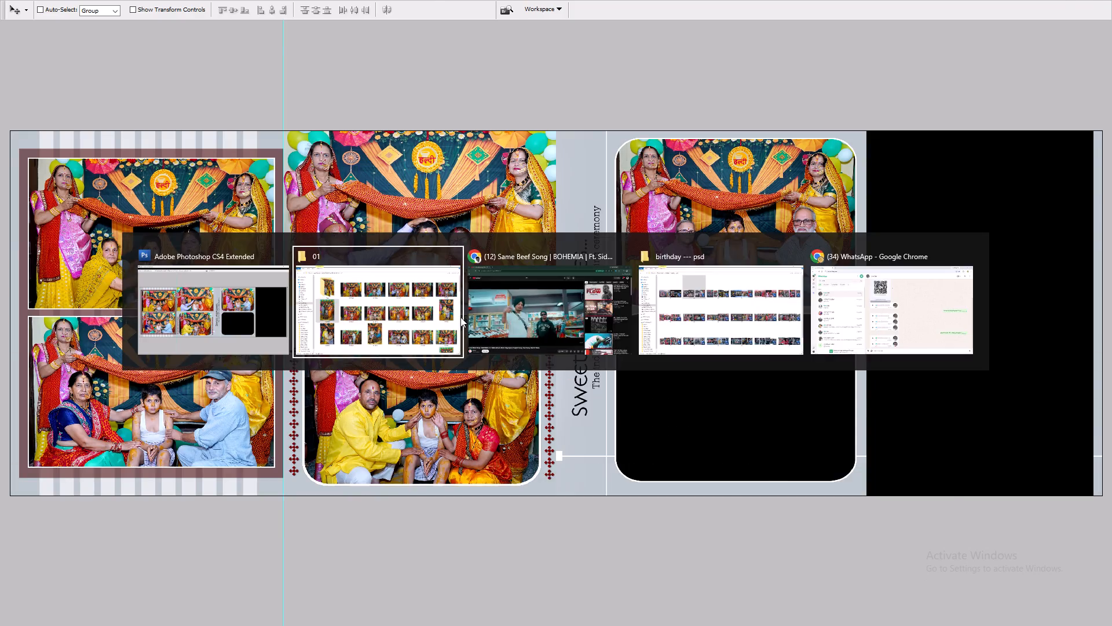
pyautogui.click(1041, 376)
pyautogui.moveTo(1019, 367); pyautogui.dragTo(594, 367)
pyautogui.hotkey('alt', 'Tab')
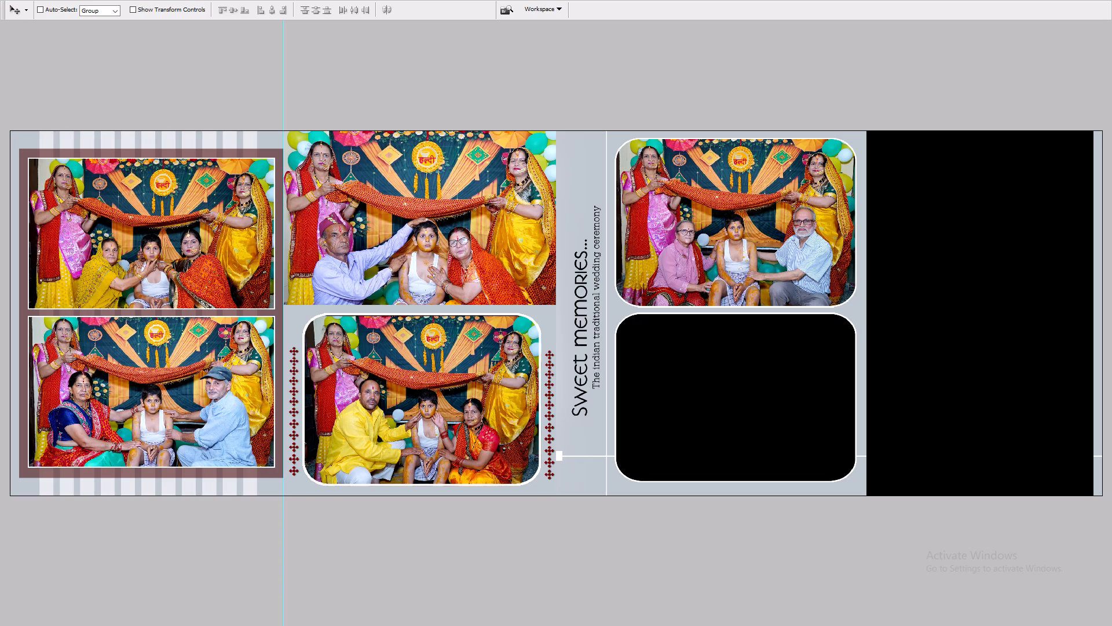
pyautogui.hotkey('ctrl', '0')
pyautogui.write('00')
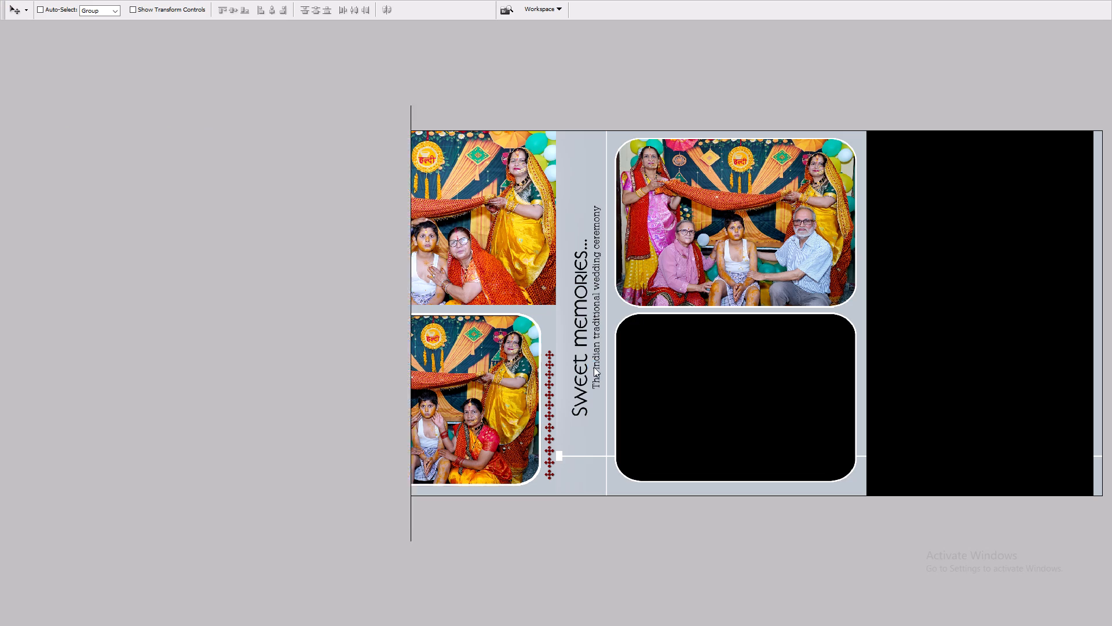
pyautogui.press('F6')
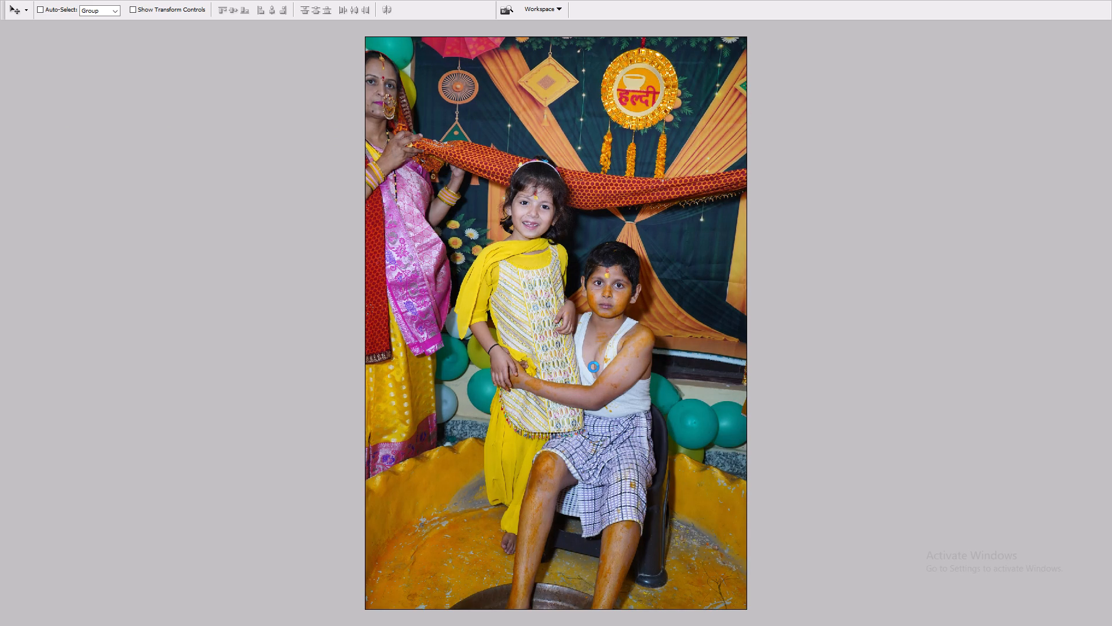
pyautogui.hotkey('ctrl', 'd')
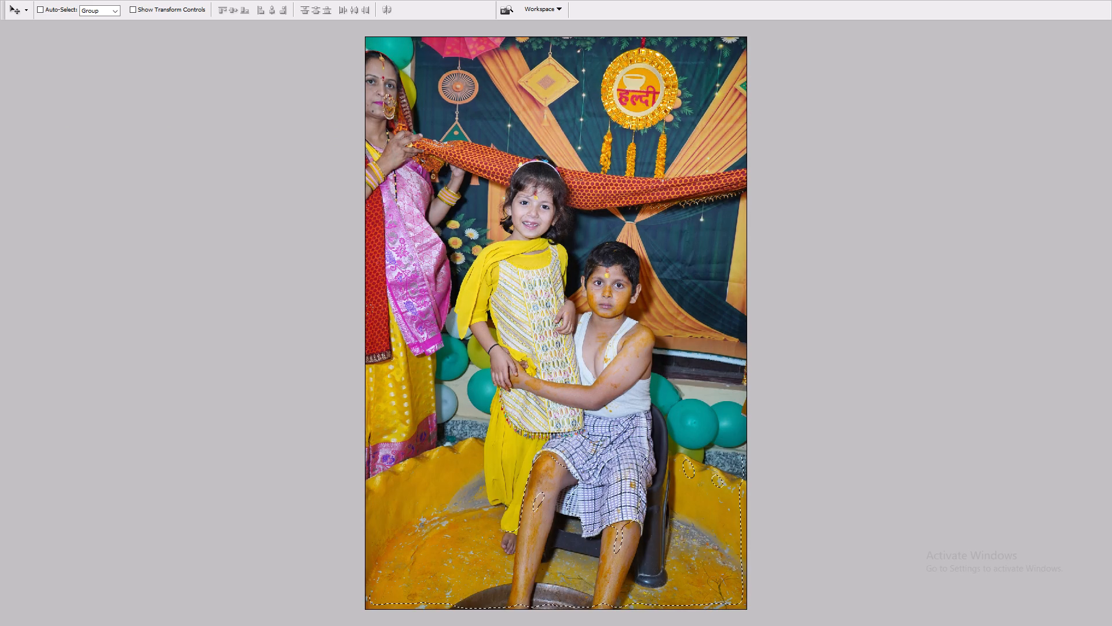
# Apply Levels and Channel Mixer adjustments to the photo of the girl and boy, fading the last adjustment to 40%.
pyautogui.press('Tab')
pyautogui.press('Tab')
pyautogui.hotkey('ctrl', '0')
pyautogui.hotkey('ctrl', '0')
pyautogui.hotkey('alt', 'Tab')
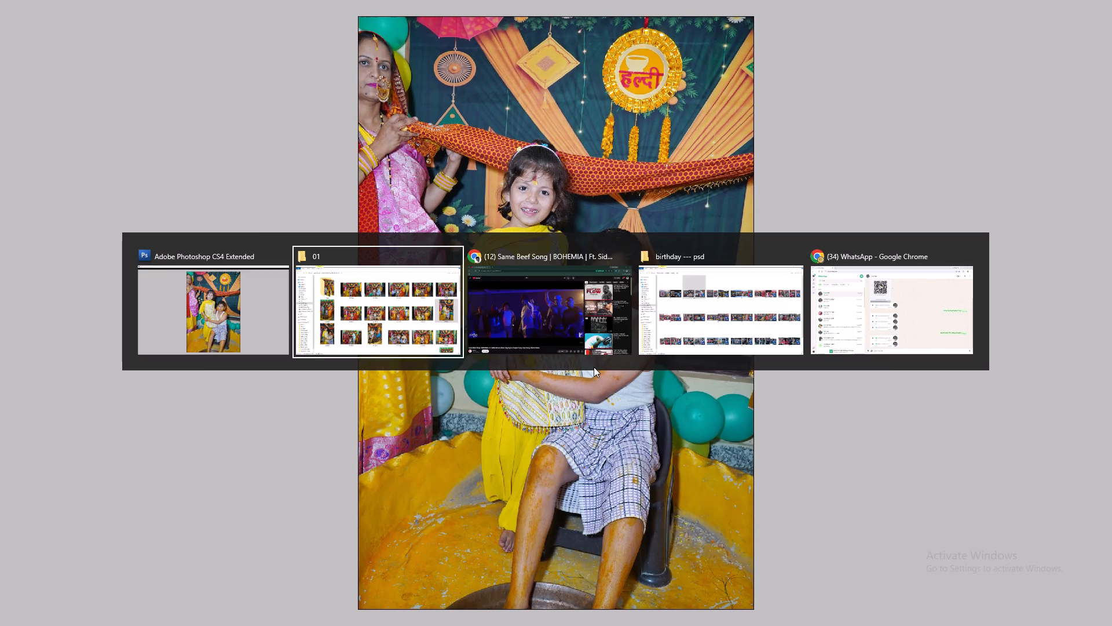
pyautogui.hotkey('alt', 'Tab')
pyautogui.hotkey('alt', 'i')
pyautogui.hotkey('alt', 'a')
pyautogui.hotkey('alt', 'l')
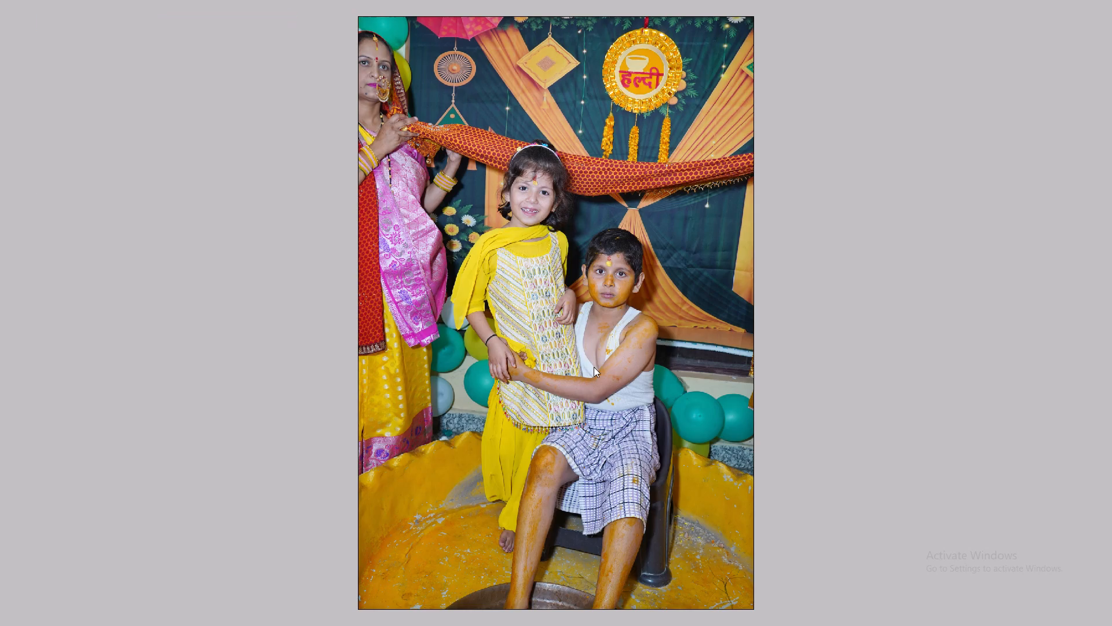
pyautogui.press('Return')
pyautogui.hotkey('alt', 'i')
pyautogui.hotkey('alt', 'a')
pyautogui.hotkey('alt', 'x')
pyautogui.press('Return')
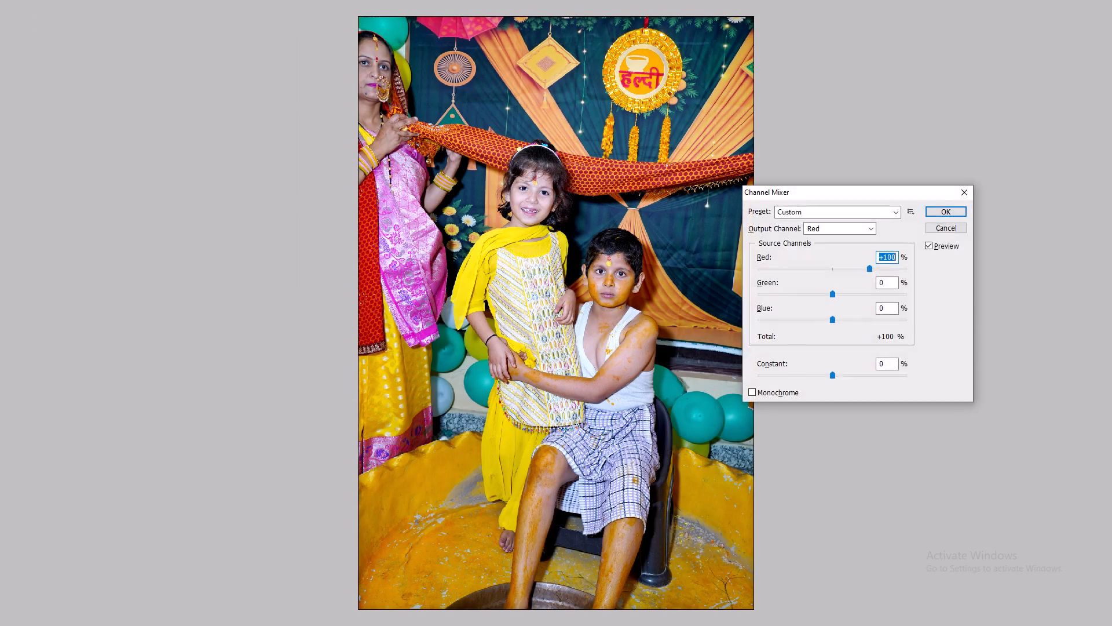
pyautogui.hotkey('ctrl', 'shift', 'f')
pyautogui.write('40')
pyautogui.press('Return')
# Cut the whole enhanced photo of the girl and boy and close its file without saving.
pyautogui.hotkey('ctrl', '0')
pyautogui.hotkey('ctrl', 'a')
pyautogui.hotkey('ctrl', 'x')
pyautogui.press('Tab')
pyautogui.press('Tab')
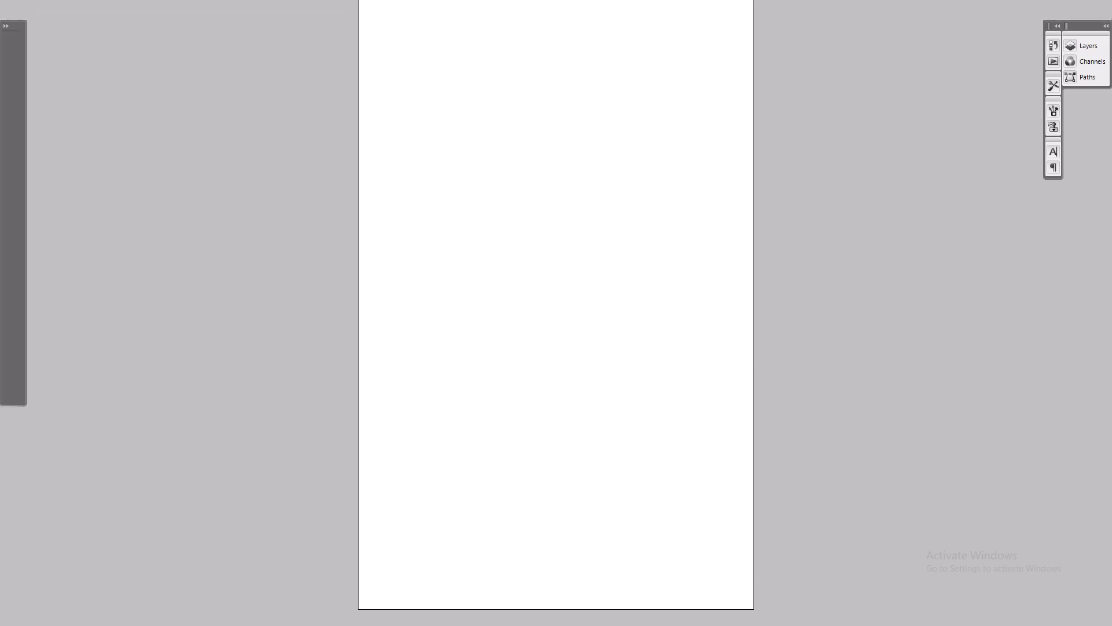
pyautogui.hotkey('ctrl', 'w')
pyautogui.press('Tab')
pyautogui.press('Return')
# Paste the photo of the girl and boy above the tall black frame and clip it to that frame.
pyautogui.hotkey('ctrl', '-')
pyautogui.press('v')
pyautogui.press('space')
pyautogui.moveTo(836, 295); pyautogui.dragTo(464, 295)
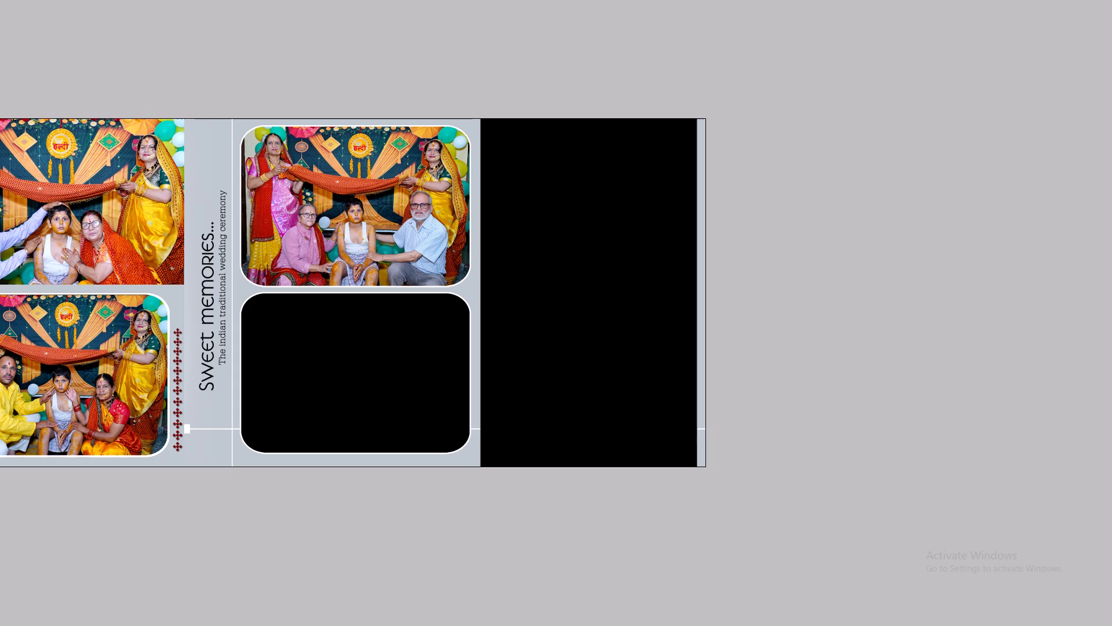
pyautogui.rightClick(541, 292)
pyautogui.click(575, 302)
pyautogui.hotkey('ctrl', 'v')
pyautogui.hotkey('ctrl', 'g')
pyautogui.hotkey('ctrl', 't')
pyautogui.press('Escape')
pyautogui.hotkey('ctrl', 'alt', 'z')
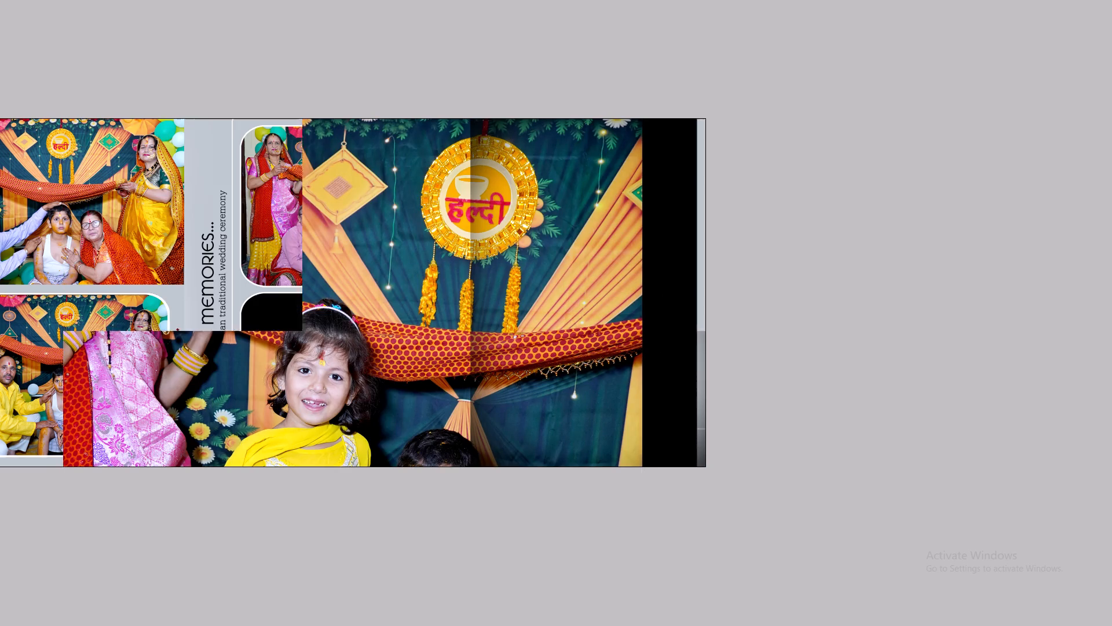
# Scale and position the photo of the girl and boy to fill the tall frame, nudging it slightly left.
pyautogui.hotkey('ctrl', 't')
pyautogui.keyDown('alt'); pyautogui.keyDown('shift'); pyautogui.moveTo(644, 117); pyautogui.dragTo(425, 394); pyautogui.keyUp('shift'); pyautogui.keyUp('alt')
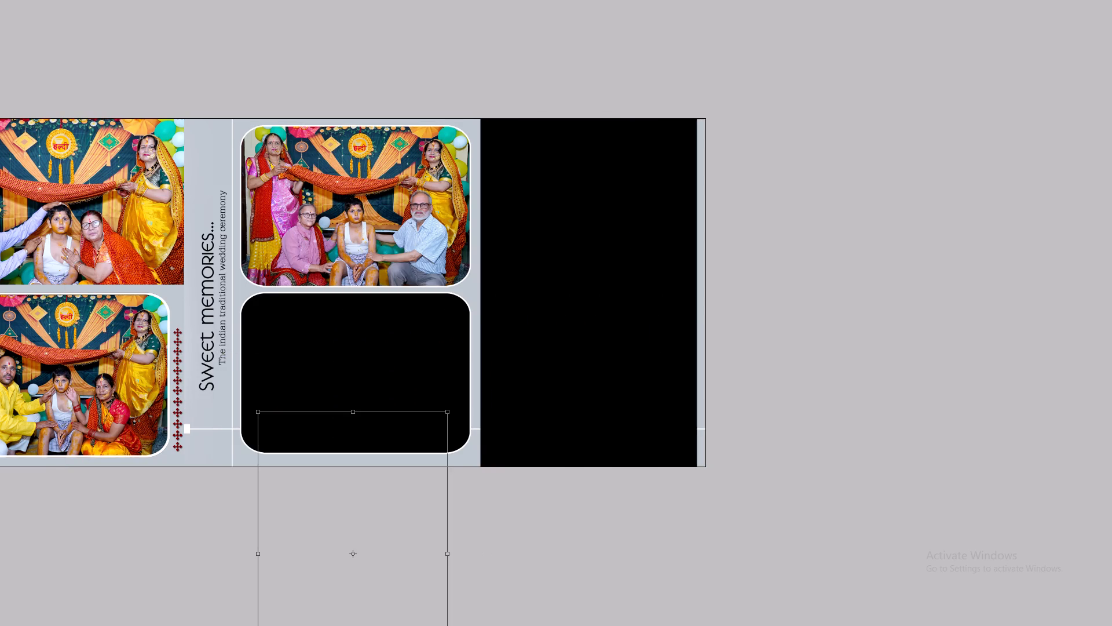
pyautogui.keyDown('alt'); pyautogui.moveTo(393, 540); pyautogui.dragTo(612, 259); pyautogui.keyUp('alt')
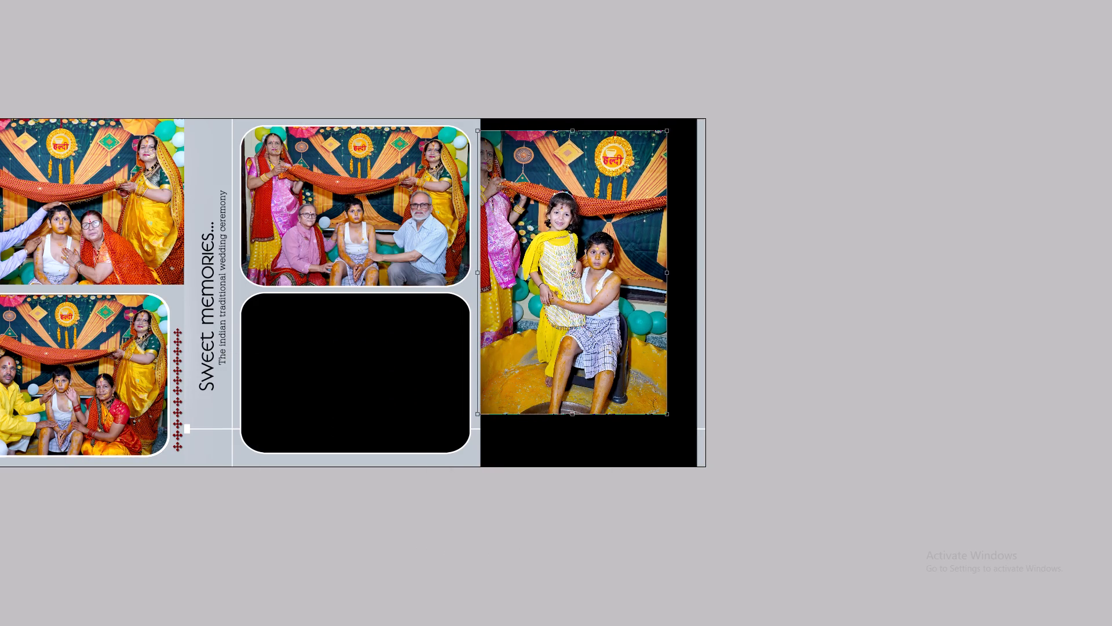
pyautogui.keyDown('alt'); pyautogui.keyDown('shift'); pyautogui.moveTo(667, 412); pyautogui.dragTo(792, 483); pyautogui.keyUp('shift'); pyautogui.keyUp('alt')
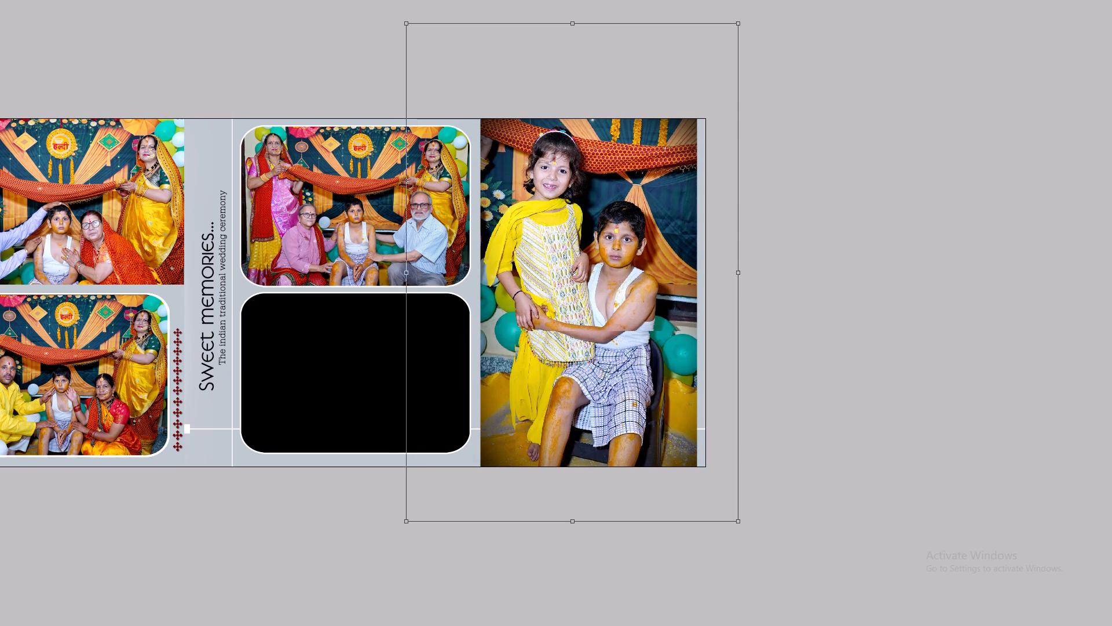
pyautogui.keyDown('alt'); pyautogui.keyDown('shift'); pyautogui.moveTo(792, 483); pyautogui.dragTo(796, 488); pyautogui.keyUp('shift'); pyautogui.keyUp('alt')
pyautogui.press('space')
pyautogui.moveTo(759, 486); pyautogui.dragTo(755, 463)
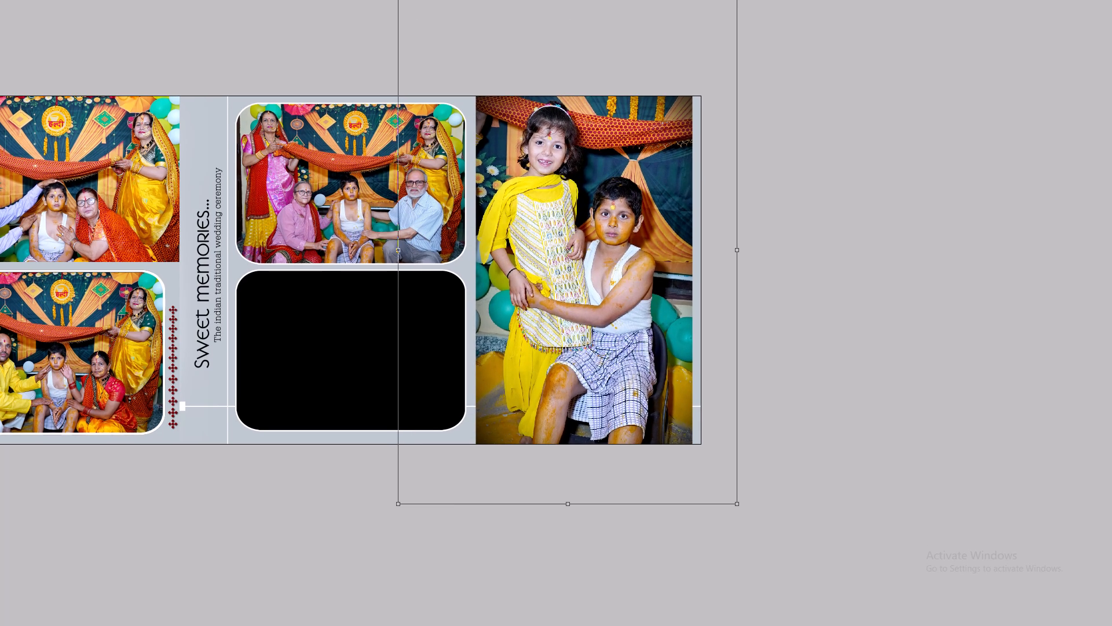
pyautogui.keyDown('shift'); pyautogui.moveTo(738, 507); pyautogui.dragTo(766, 532); pyautogui.keyUp('shift')
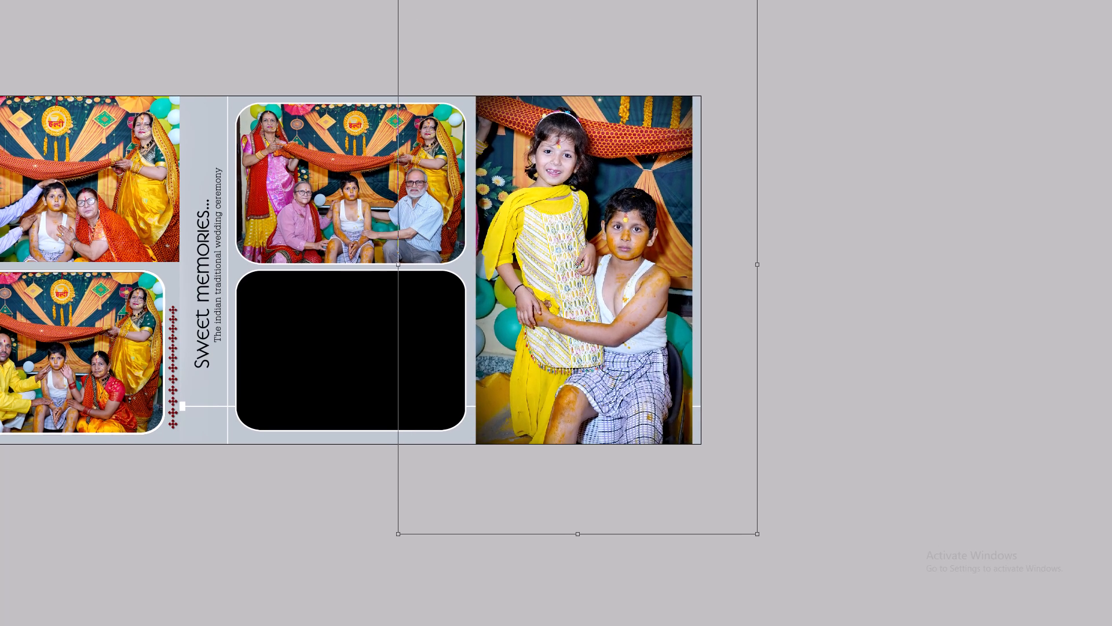
pyautogui.press('Return')
pyautogui.hotkey('shift', 'Left')
pyautogui.press('Left')
pyautogui.hotkey('ctrl', '0')
pyautogui.press('v')
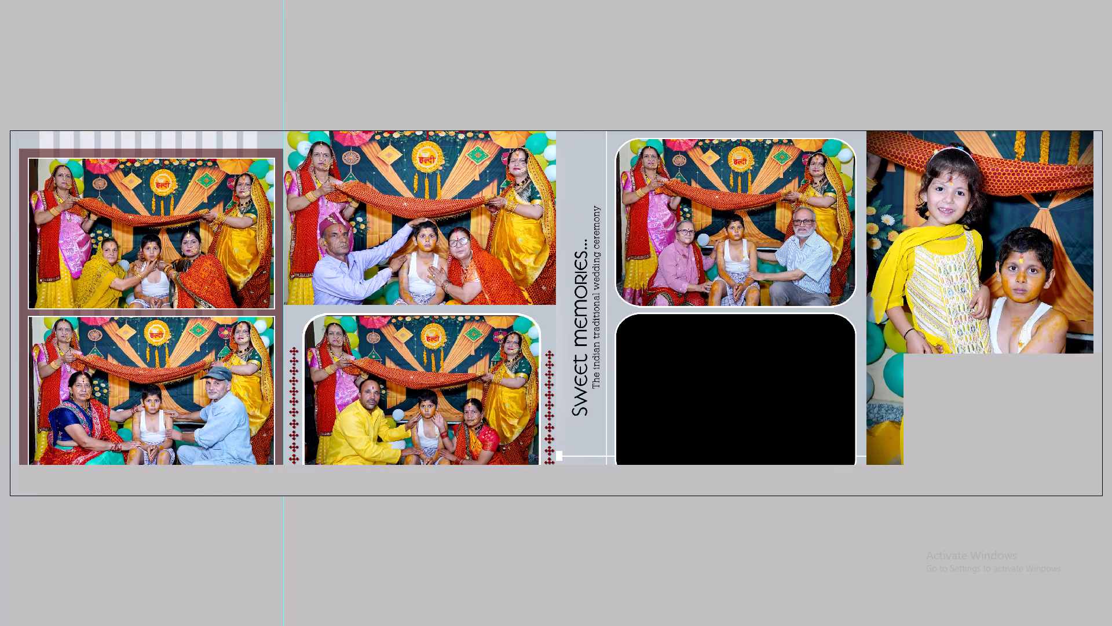
# Move photo DSC08420 from folder 01 into the Done folder.
pyautogui.hotkey('alt', 'Tab')
pyautogui.scroll(2, 716, 361)
pyautogui.moveTo(981, 321); pyautogui.dragTo(234, 199)
# Compare photos DSC08394, DSC08399, DSC08401, DSC08403 and DSC08404 in folder 01 with the photos placed in the spread.
pyautogui.click(358, 194)
pyautogui.hotkey('alt', 'Tab')
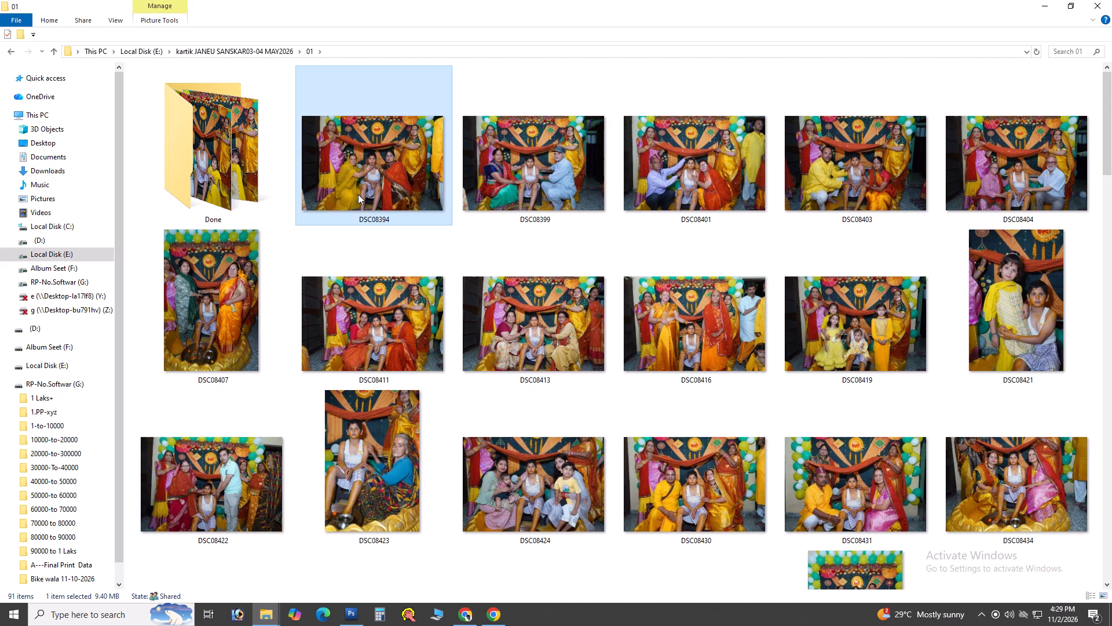
pyautogui.hotkey('alt', 'Tab')
pyautogui.click(497, 200)
pyautogui.hotkey('alt', 'Tab')
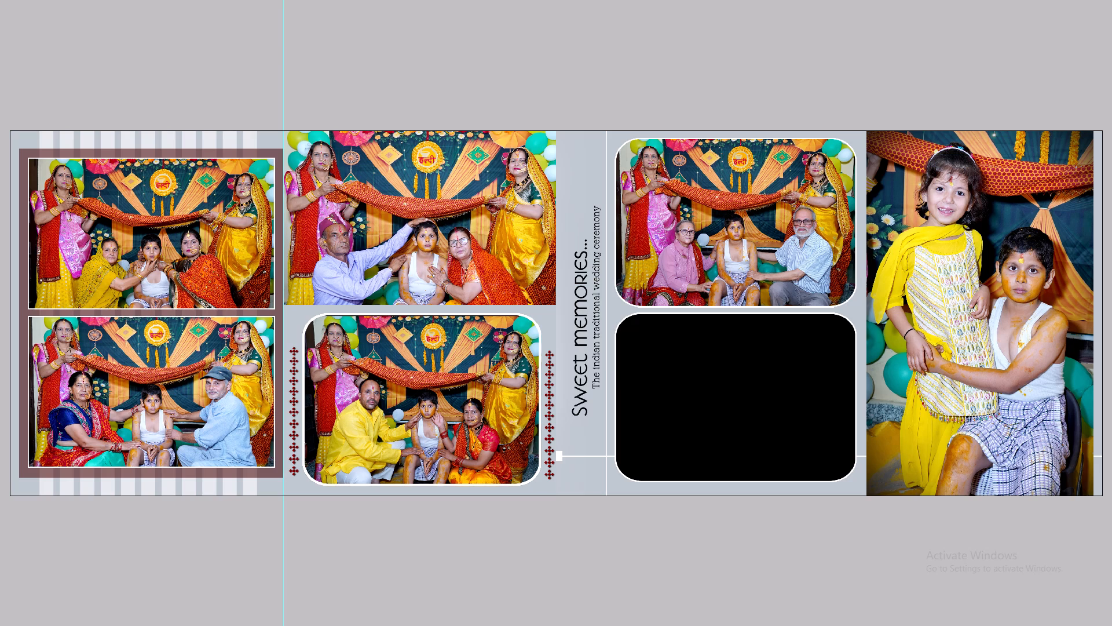
pyautogui.hotkey('alt', 'Tab')
pyautogui.click(660, 205)
pyautogui.hotkey('alt', 'Tab')
pyautogui.hotkey('alt', 'Tab')
pyautogui.click(847, 202)
pyautogui.hotkey('alt', 'Tab')
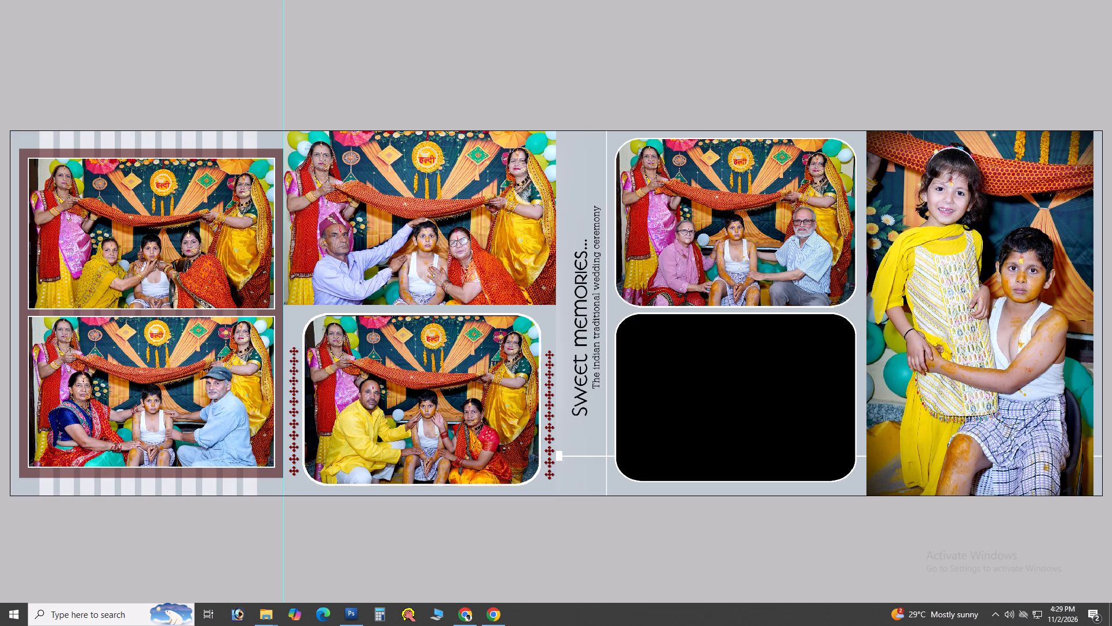
pyautogui.hotkey('alt', 'Tab')
pyautogui.click(1031, 185)
pyautogui.hotkey('alt', 'Tab')
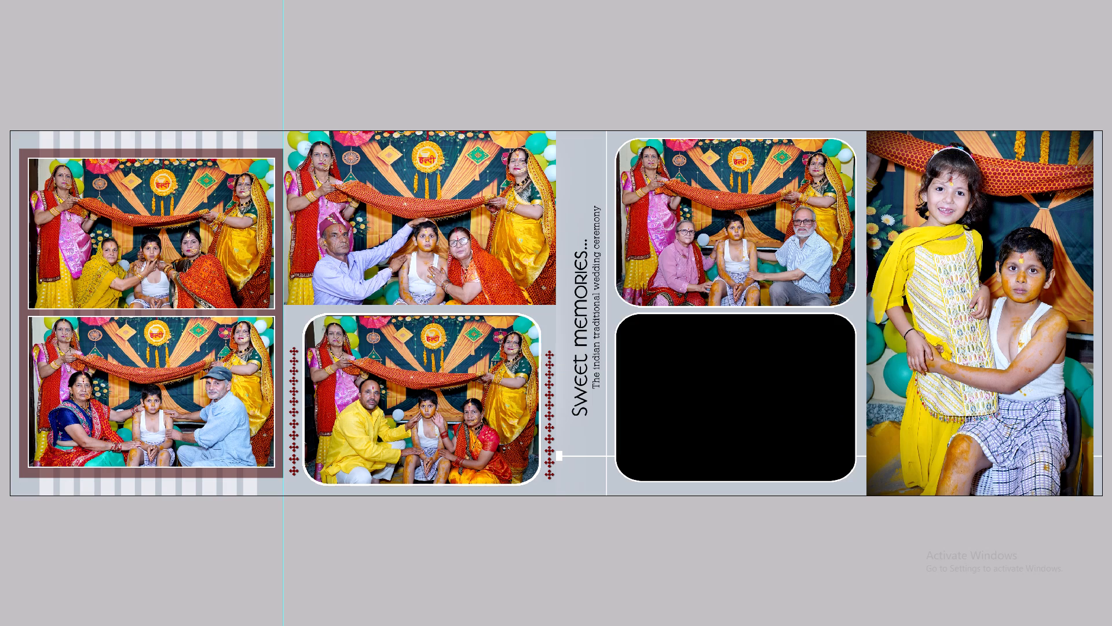
# Open photo DSC08411 from folder 01, run the saved enhancement action on it, and clear the selection.
pyautogui.hotkey('alt', 'Tab')
pyautogui.click(407, 285)
pyautogui.moveTo(392, 325); pyautogui.dragTo(390, 329)
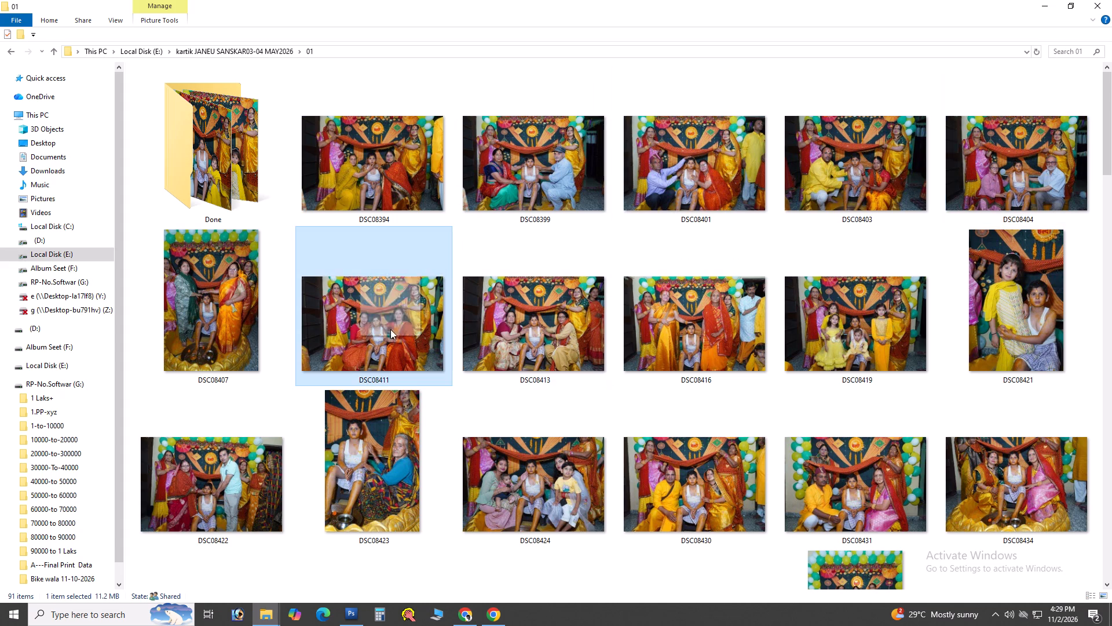
pyautogui.moveTo(390, 329); pyautogui.dragTo(660, 327)
pyautogui.hotkey('alt', 'Tab')
pyautogui.press('F6')
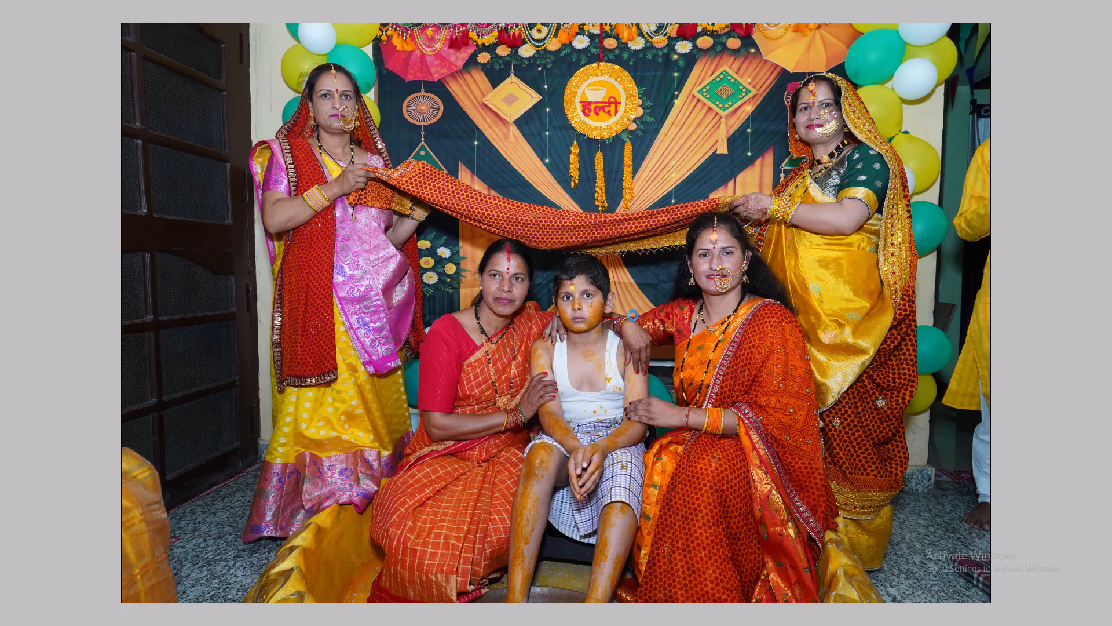
pyautogui.hotkey('ctrl', 'd')
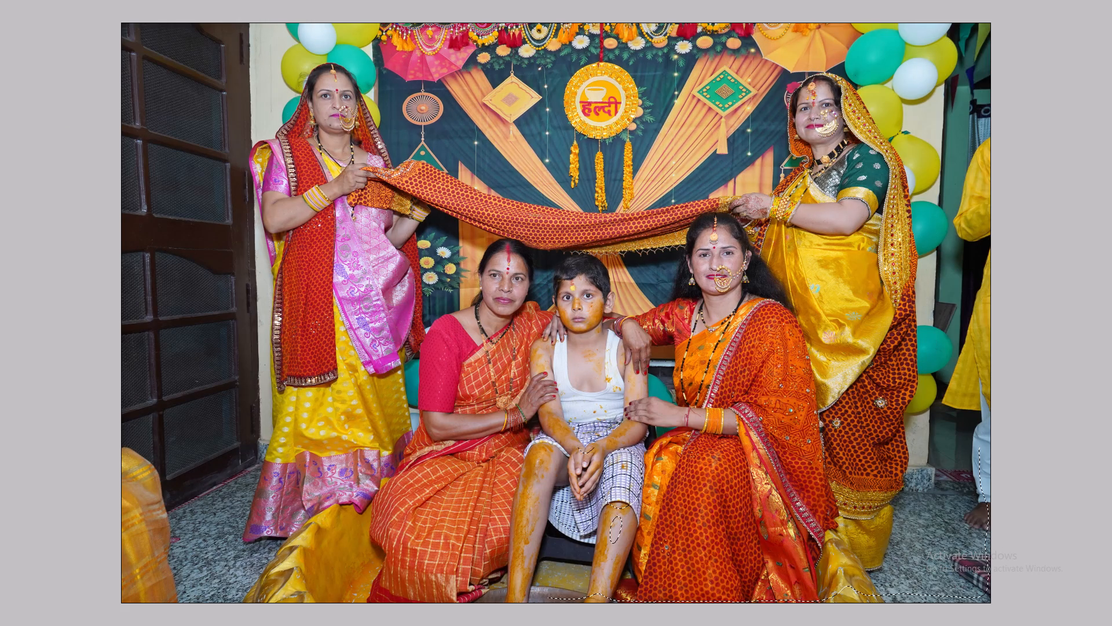
# Apply Levels and Channel Mixer adjustments to the photo of the boy with two seated women, fading the last adjustment to 40%.
pyautogui.hotkey('alt', 'i')
pyautogui.hotkey('alt', 'a')
pyautogui.hotkey('alt', 'l')
pyautogui.press('Return')
pyautogui.hotkey('alt', 'i')
pyautogui.hotkey('alt', 'a')
pyautogui.hotkey('alt', 'x')
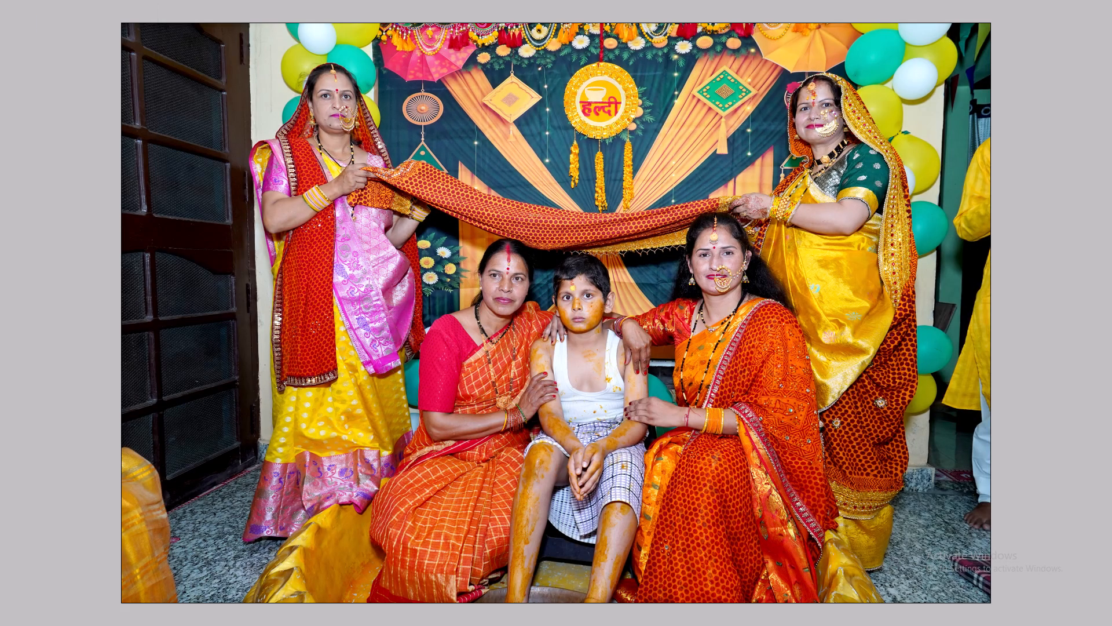
pyautogui.press('Return')
pyautogui.hotkey('ctrl', 'shift', 'f')
pyautogui.write('40')
pyautogui.press('Return')
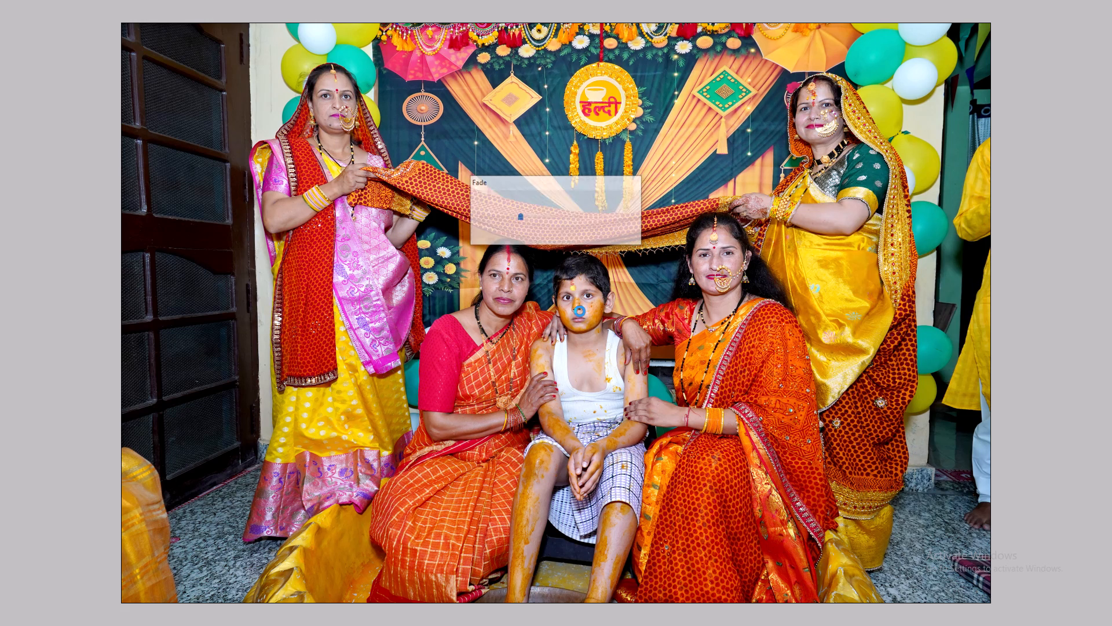
# Cut the whole enhanced photo of the boy with two seated women and close its file without saving.
pyautogui.hotkey('ctrl', '0')
pyautogui.hotkey('ctrl', 'a')
pyautogui.hotkey('ctrl', 'x')
pyautogui.hotkey('ctrl', 'w')
pyautogui.press('Tab')
pyautogui.press('Return')
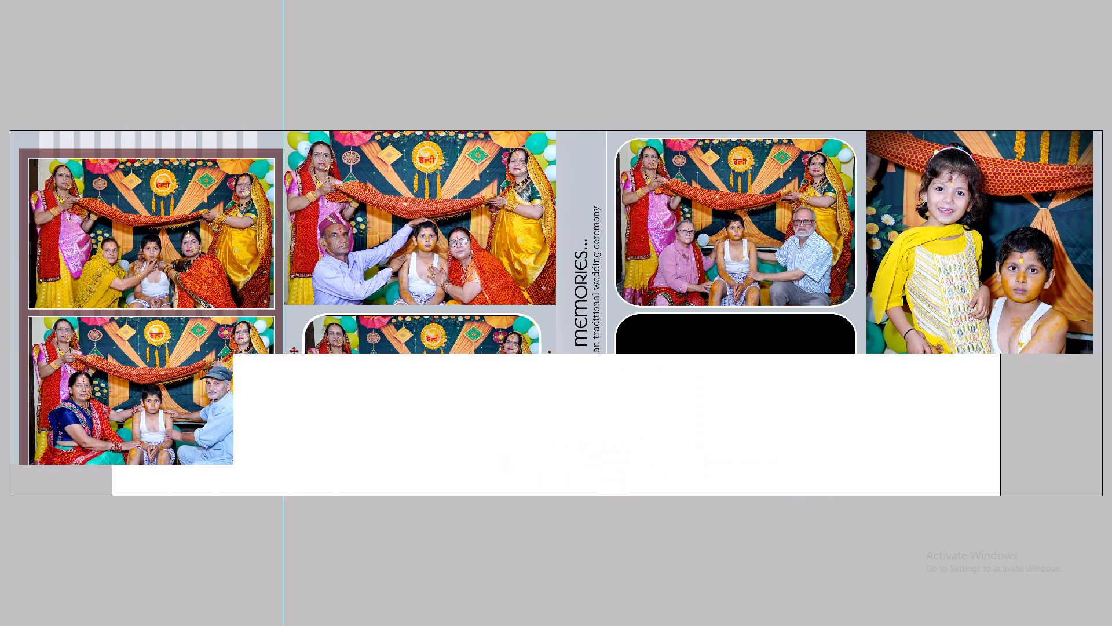
pyautogui.hotkey('alt', 'Tab')
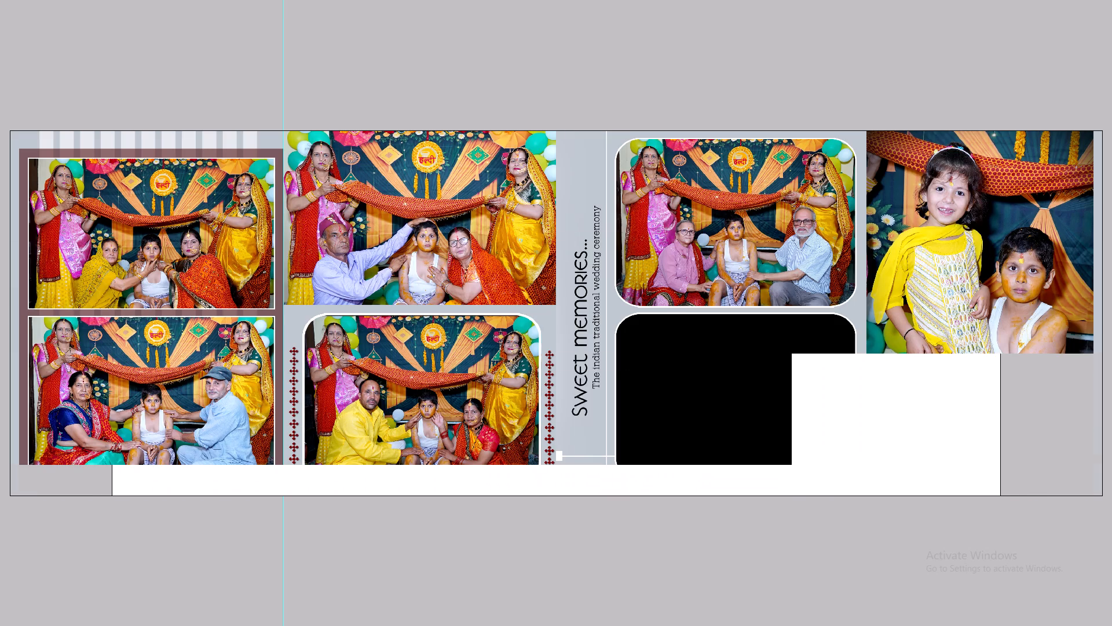
pyautogui.hotkey('alt', 'Tab')
# Paste the photo of the boy with two seated women and clip it to the empty lower rounded frame.
pyautogui.hotkey('ctrl', '-')
pyautogui.hotkey('ctrl', '-')
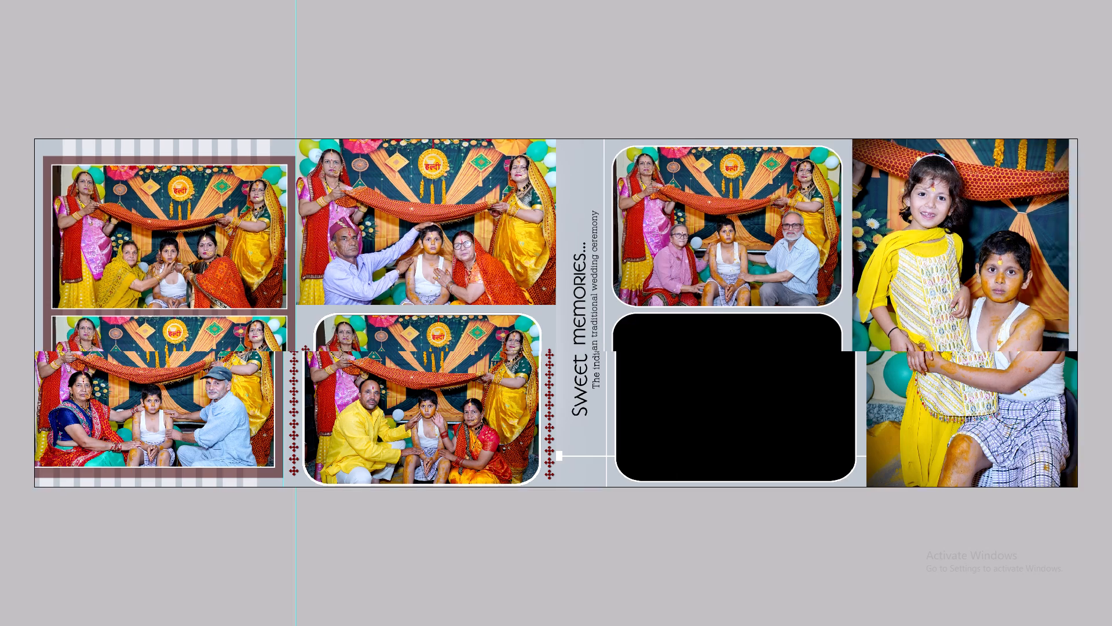
pyautogui.write('-v')
pyautogui.rightClick(634, 369)
pyautogui.click(682, 383)
pyautogui.press('space')
pyautogui.moveTo(672, 380); pyautogui.dragTo(524, 369)
pyautogui.hotkey('ctrl', 'v')
pyautogui.hotkey('ctrl', 't')
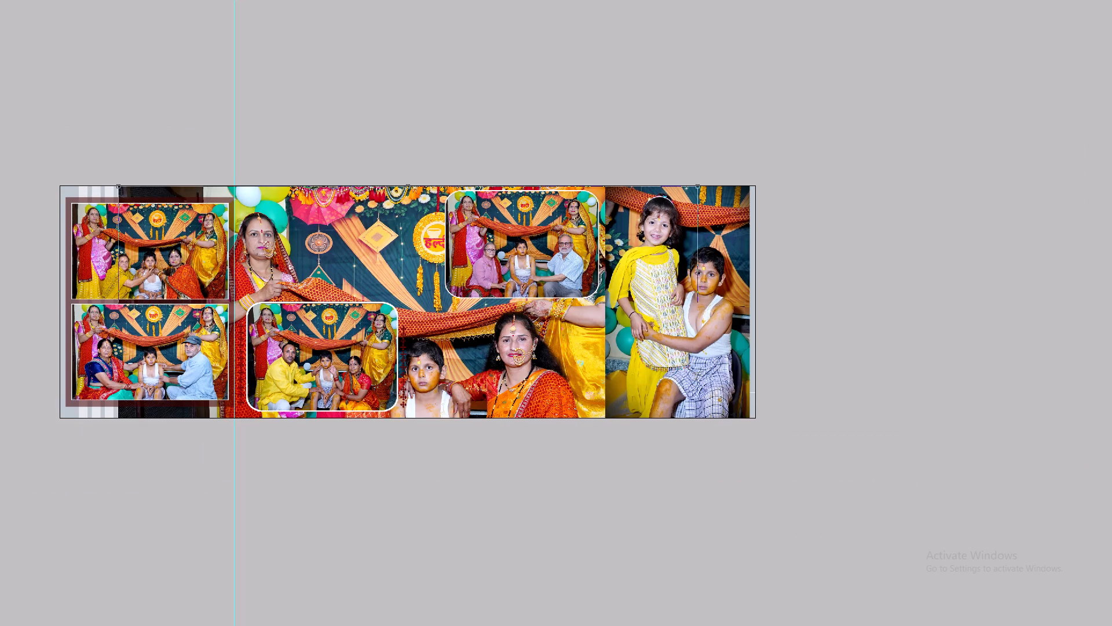
pyautogui.press('Escape')
pyautogui.hotkey('ctrl', 'g')
pyautogui.hotkey('ctrl', 't')
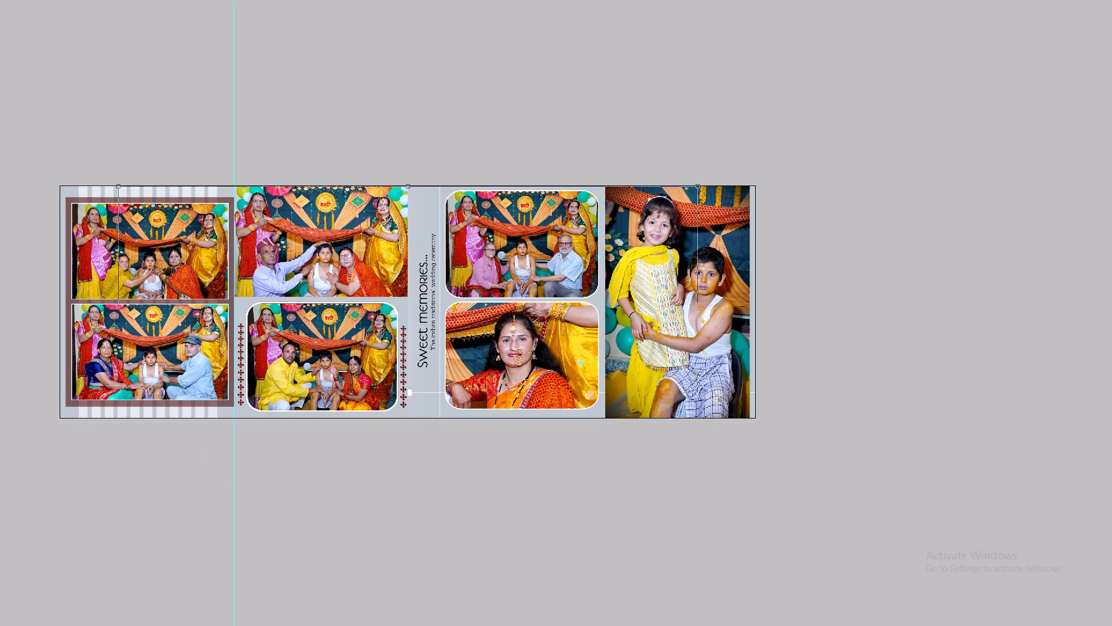
# Scale, slightly rotate and reposition the photo of the boy with two seated women so it fills the lower rounded frame.
pyautogui.keyDown('alt'); pyautogui.keyDown('shift'); pyautogui.moveTo(697, 182); pyautogui.dragTo(519, 355); pyautogui.keyUp('shift'); pyautogui.keyUp('alt')
pyautogui.moveTo(471, 363); pyautogui.dragTo(586, 351)
pyautogui.hotkey('ctrl', '+')
pyautogui.hotkey('ctrl', '+')
pyautogui.press('space')
pyautogui.press('space')
pyautogui.press('space')
pyautogui.press('space')
pyautogui.press('space')
pyautogui.press('space')
pyautogui.press('space')
pyautogui.press('space')
pyautogui.press('space')
pyautogui.press('space')
pyautogui.moveTo(708, 398); pyautogui.dragTo(661, 274)
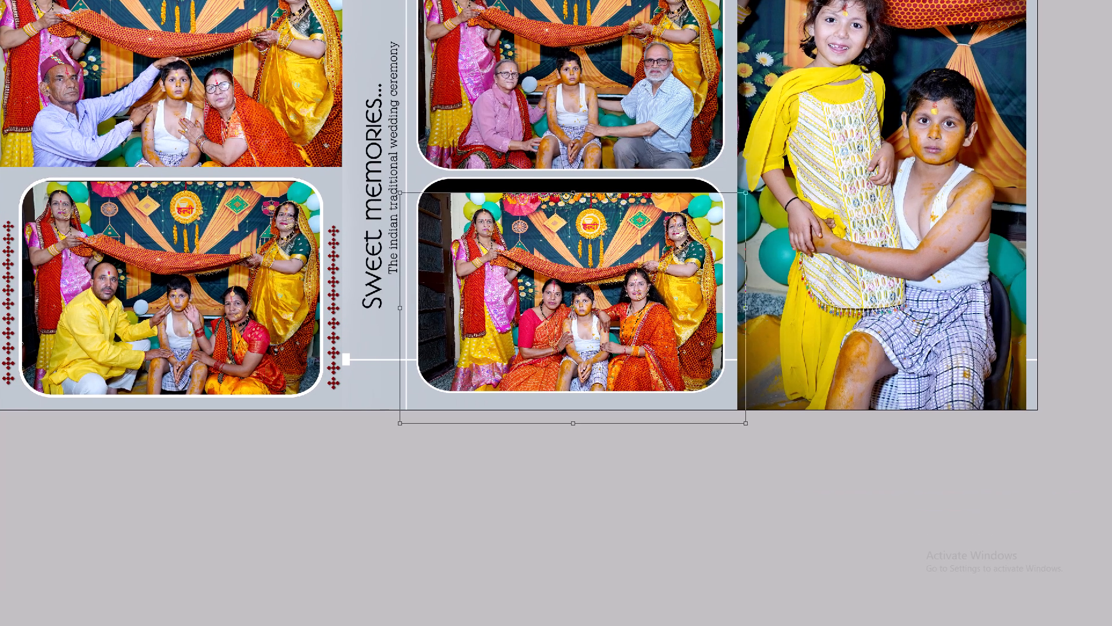
pyautogui.moveTo(841, 327); pyautogui.dragTo(842, 334)
pyautogui.press('space')
pyautogui.moveTo(620, 373); pyautogui.dragTo(608, 333)
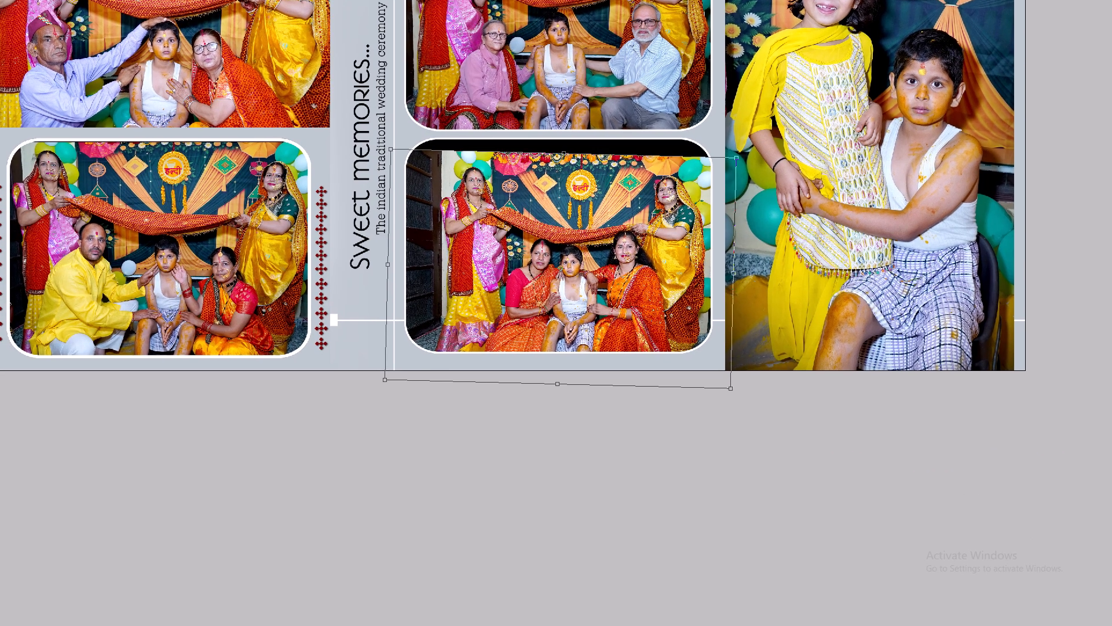
pyautogui.keyDown('shift'); pyautogui.moveTo(387, 382); pyautogui.dragTo(357, 412); pyautogui.keyUp('shift')
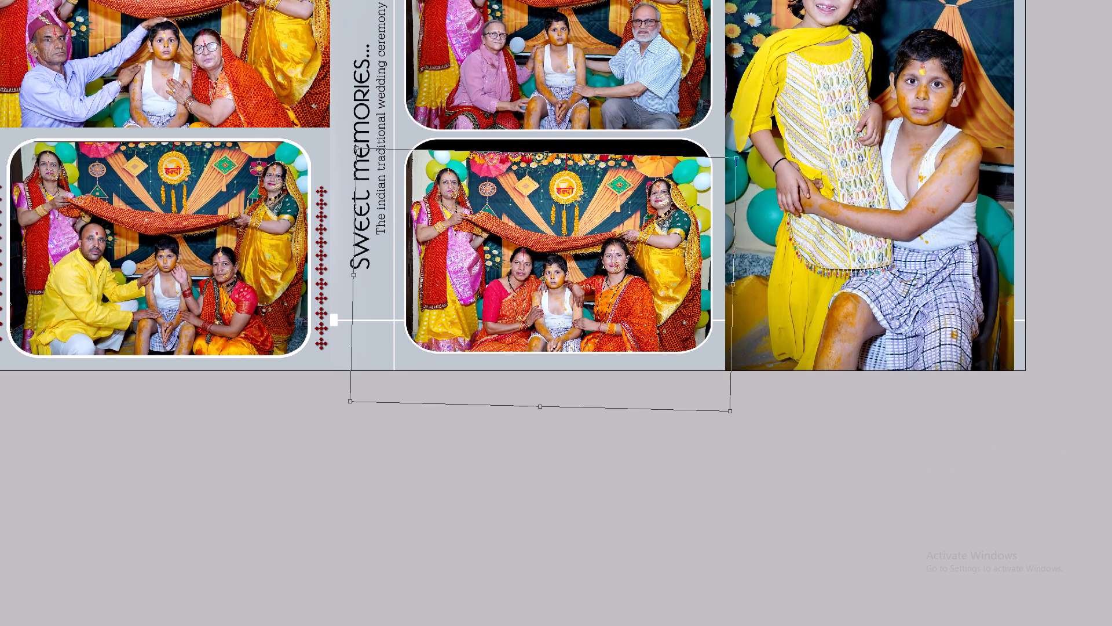
pyautogui.keyDown('alt'); pyautogui.keyDown('shift'); pyautogui.moveTo(730, 408); pyautogui.dragTo(736, 414); pyautogui.keyUp('shift'); pyautogui.keyUp('alt')
pyautogui.hotkey('shift', 'Right')
pyautogui.hotkey('shift', 'Up')
pyautogui.hotkey('shift', 'Up')
pyautogui.hotkey('shift', 'Up')
pyautogui.hotkey('shift', 'Up')
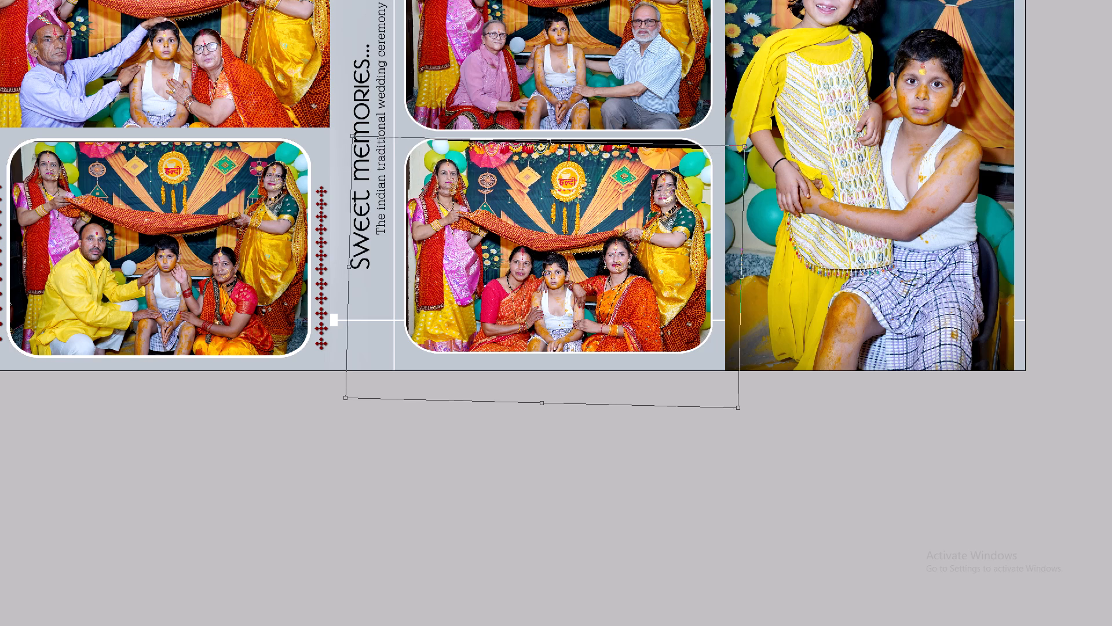
pyautogui.hotkey('shift', 'Up')
pyautogui.hotkey('shift', 'Up')
pyautogui.hotkey('shift', 'Up')
pyautogui.hotkey('shift', 'Up')
pyautogui.hotkey('shift', 'Up')
pyautogui.hotkey('shift', 'Up')
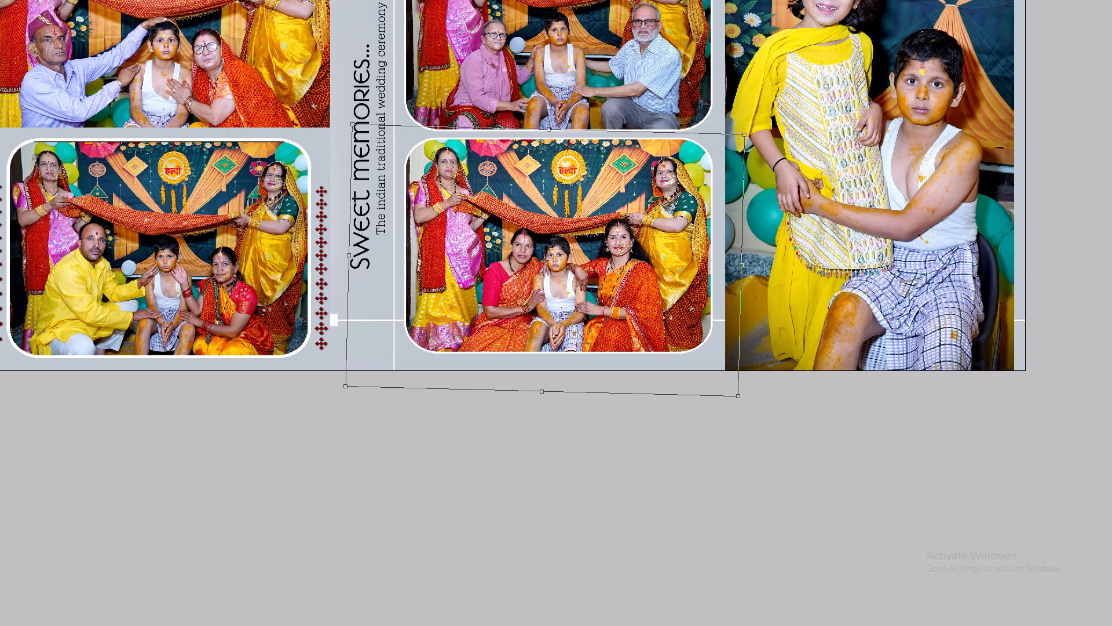
pyautogui.press('Return')
pyautogui.hotkey('ctrl', '0')
# Switch to folder 01 and move the used photos DSC08394, DSC08399, DSC08401, DSC08403, DSC08404, DSC08411 and DSC08421 into the Done folder.
pyautogui.hotkey('alt', 'Tab')
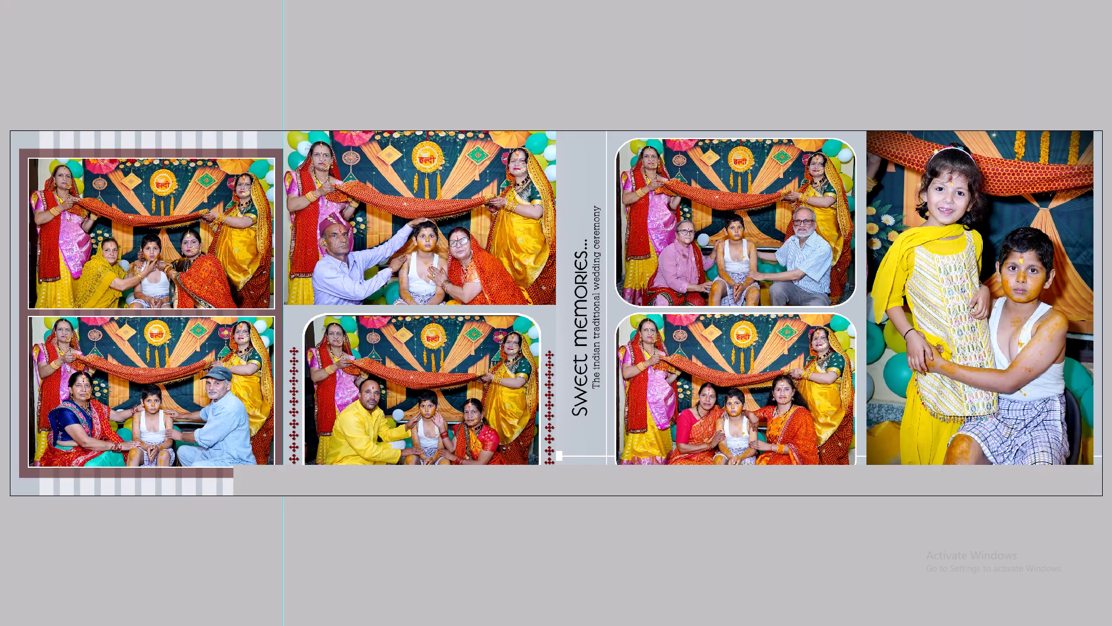
pyautogui.scroll(3, 719, 356)
pyautogui.keyDown('ctrl'); pyautogui.click(1008, 312); pyautogui.keyUp('ctrl')
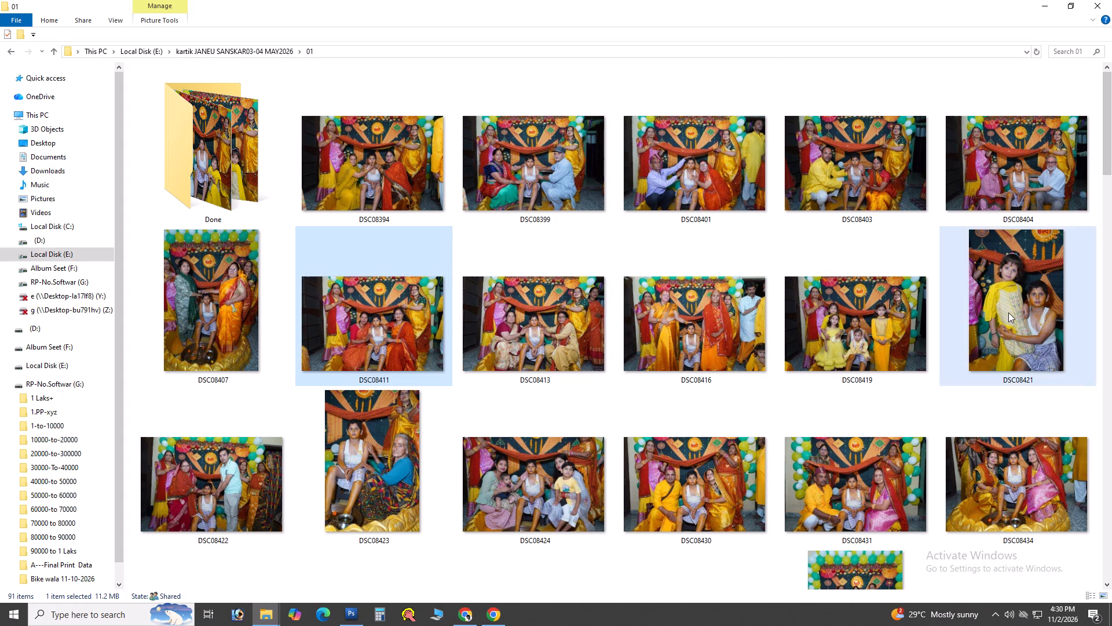
pyautogui.keyDown('ctrl'); pyautogui.click(1004, 203); pyautogui.keyUp('ctrl')
pyautogui.keyDown('ctrl'); pyautogui.click(885, 185); pyautogui.keyUp('ctrl')
pyautogui.keyDown('ctrl'); pyautogui.click(741, 172); pyautogui.keyUp('ctrl')
pyautogui.keyDown('ctrl'); pyautogui.click(564, 170); pyautogui.keyUp('ctrl')
pyautogui.keyDown('ctrl'); pyautogui.click(298, 169); pyautogui.keyUp('ctrl')
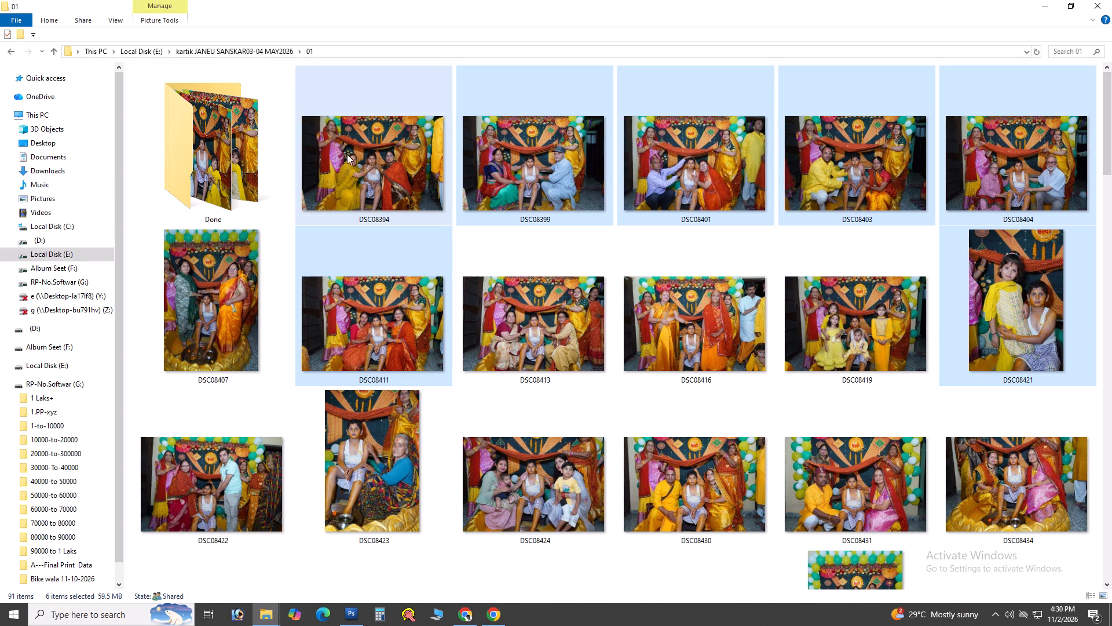
pyautogui.click(368, 171)
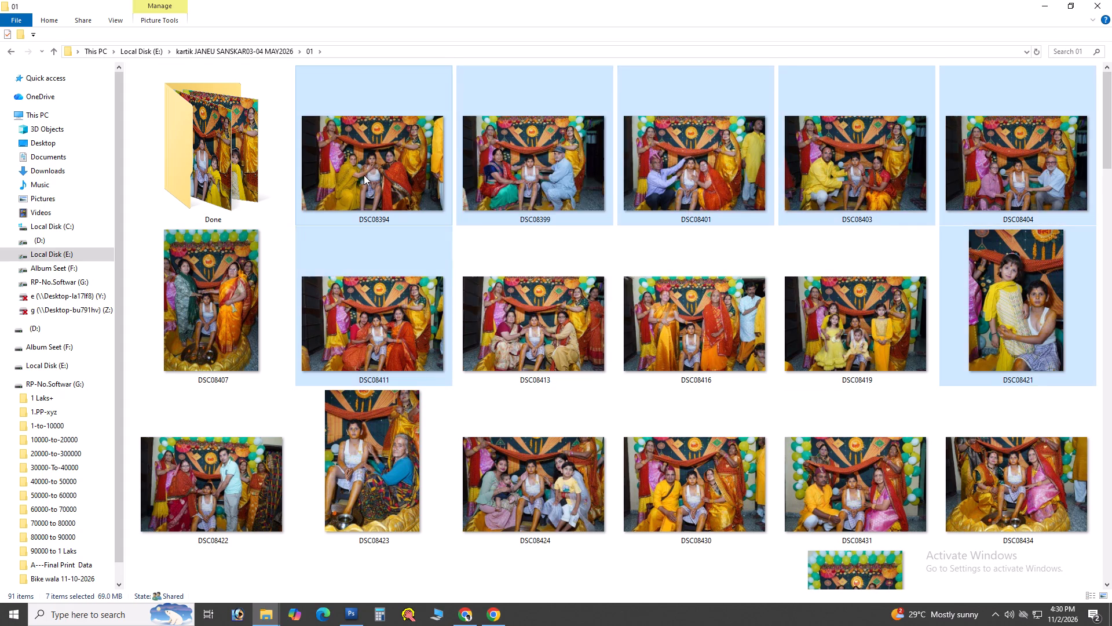
pyautogui.hotkey('ctrl', 'z')
pyautogui.click(453, 184)
pyautogui.click(427, 180)
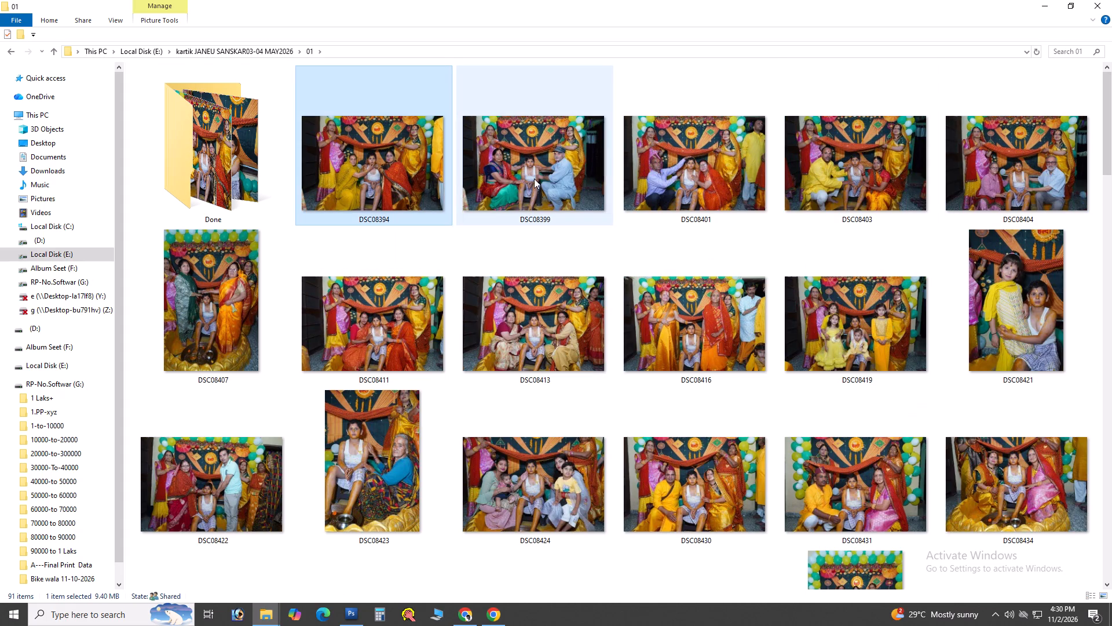
pyautogui.keyDown('ctrl'); pyautogui.click(534, 179); pyautogui.keyUp('ctrl')
pyautogui.keyDown('ctrl'); pyautogui.click(672, 175); pyautogui.keyUp('ctrl')
pyautogui.keyDown('ctrl'); pyautogui.click(806, 179); pyautogui.keyUp('ctrl')
pyautogui.keyDown('ctrl'); pyautogui.click(1042, 181); pyautogui.keyUp('ctrl')
pyautogui.keyDown('ctrl'); pyautogui.click(1008, 311); pyautogui.keyUp('ctrl')
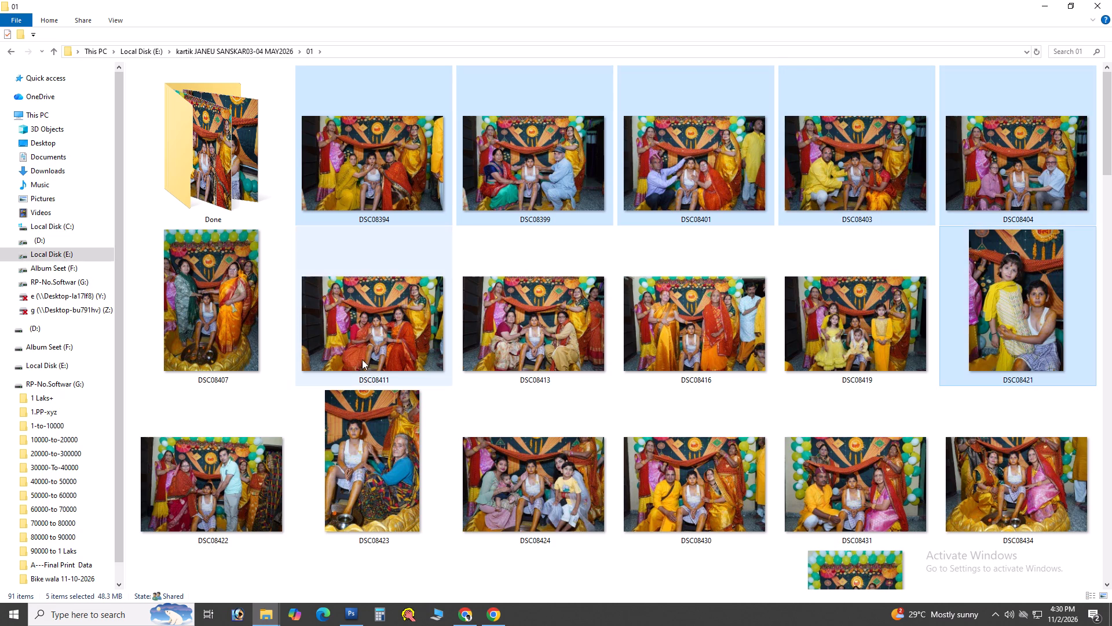
pyautogui.keyDown('ctrl'); pyautogui.click(365, 349); pyautogui.keyUp('ctrl')
pyautogui.moveTo(375, 330); pyautogui.dragTo(243, 196)
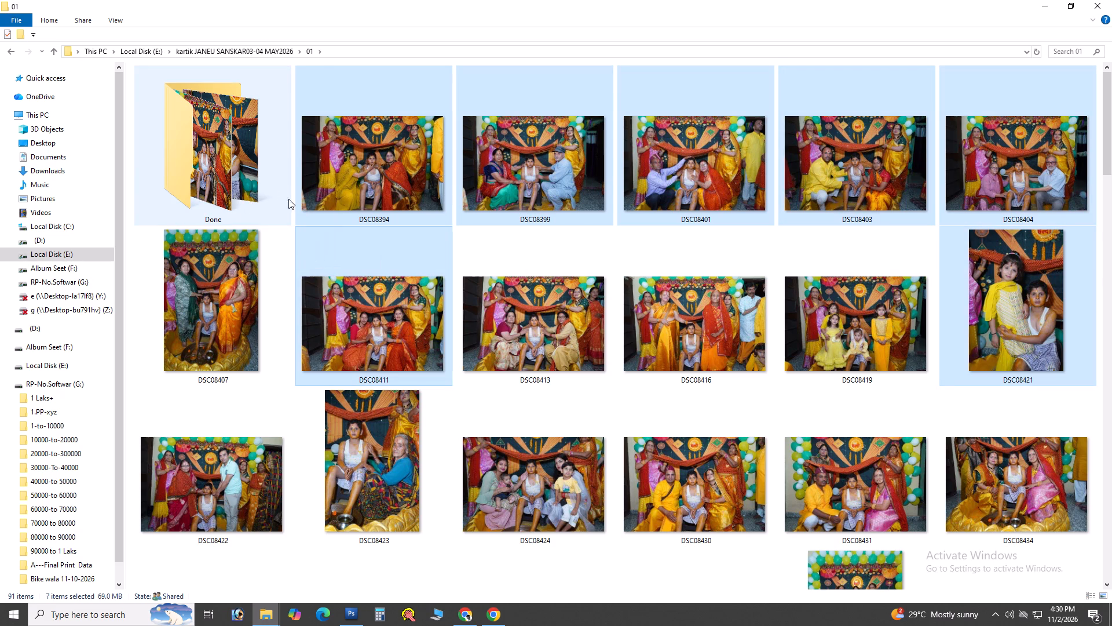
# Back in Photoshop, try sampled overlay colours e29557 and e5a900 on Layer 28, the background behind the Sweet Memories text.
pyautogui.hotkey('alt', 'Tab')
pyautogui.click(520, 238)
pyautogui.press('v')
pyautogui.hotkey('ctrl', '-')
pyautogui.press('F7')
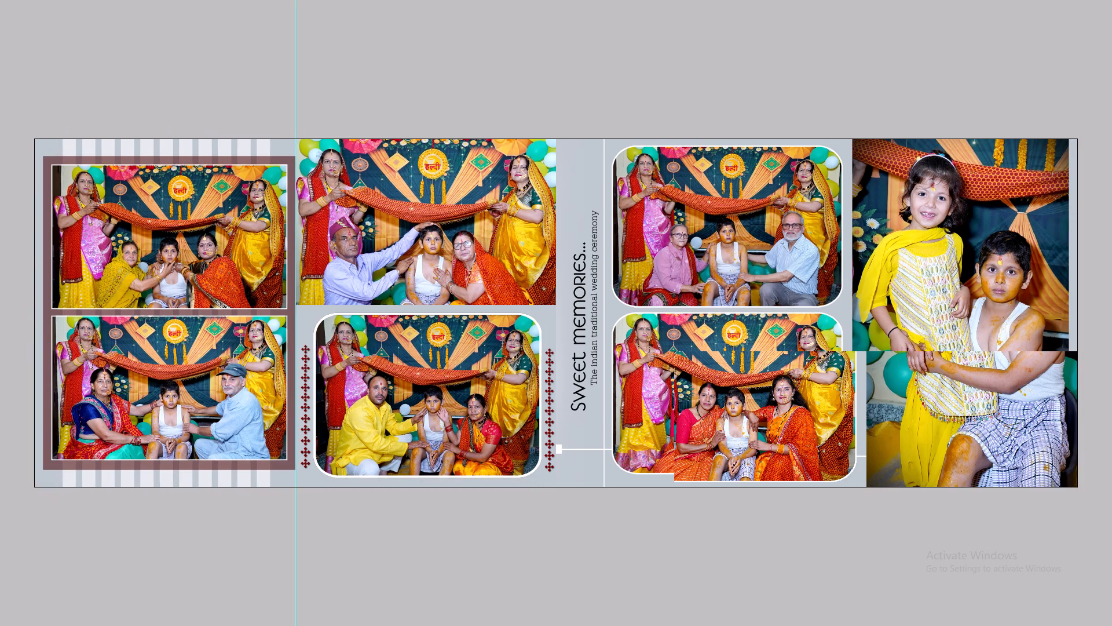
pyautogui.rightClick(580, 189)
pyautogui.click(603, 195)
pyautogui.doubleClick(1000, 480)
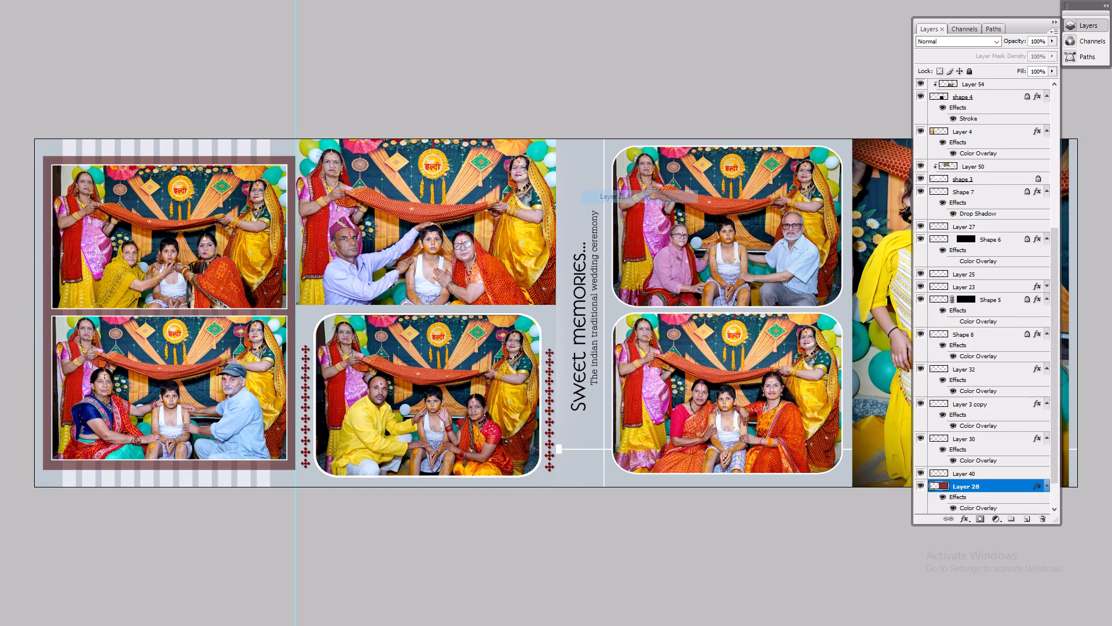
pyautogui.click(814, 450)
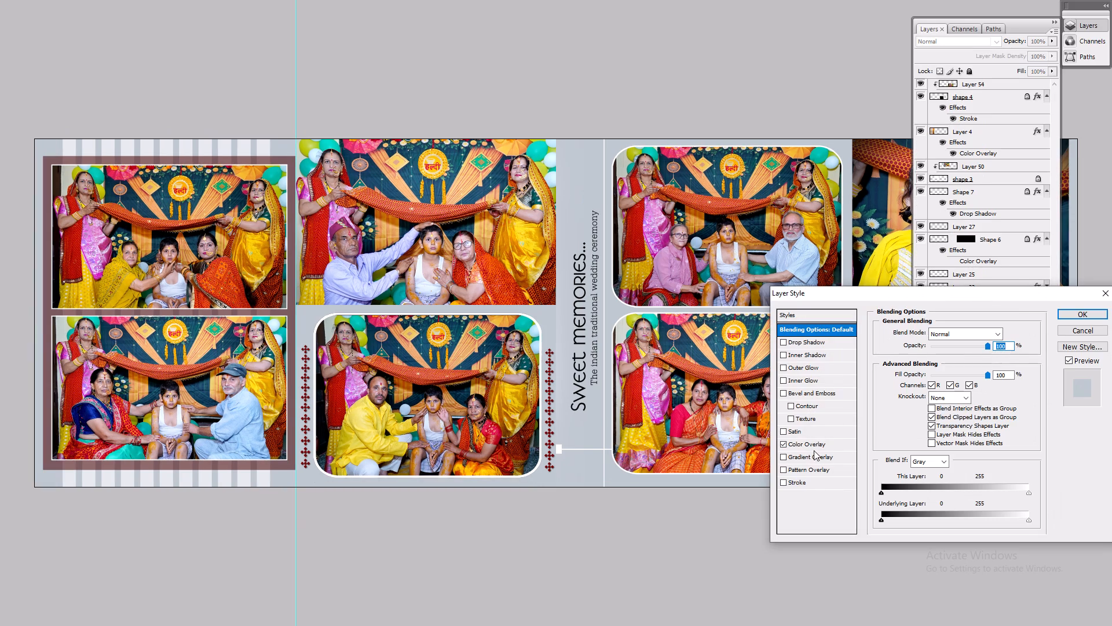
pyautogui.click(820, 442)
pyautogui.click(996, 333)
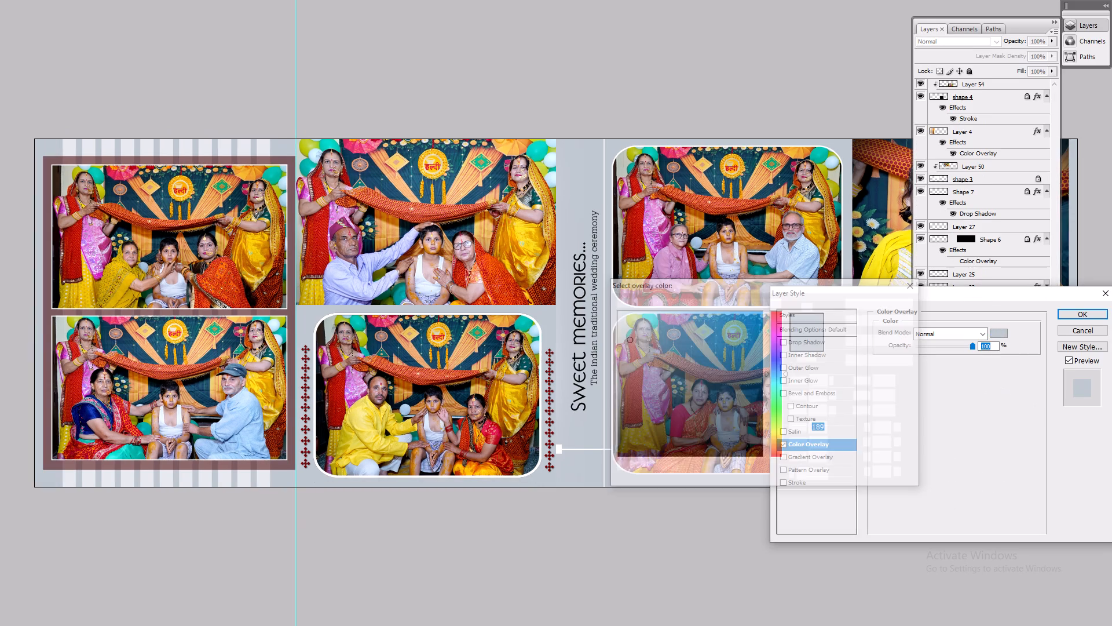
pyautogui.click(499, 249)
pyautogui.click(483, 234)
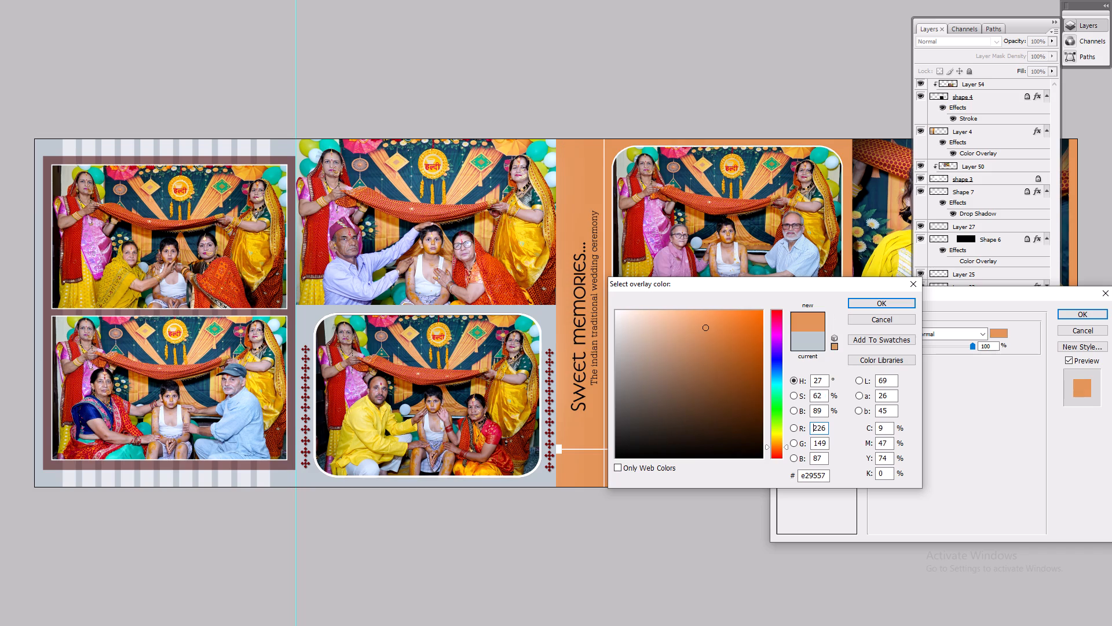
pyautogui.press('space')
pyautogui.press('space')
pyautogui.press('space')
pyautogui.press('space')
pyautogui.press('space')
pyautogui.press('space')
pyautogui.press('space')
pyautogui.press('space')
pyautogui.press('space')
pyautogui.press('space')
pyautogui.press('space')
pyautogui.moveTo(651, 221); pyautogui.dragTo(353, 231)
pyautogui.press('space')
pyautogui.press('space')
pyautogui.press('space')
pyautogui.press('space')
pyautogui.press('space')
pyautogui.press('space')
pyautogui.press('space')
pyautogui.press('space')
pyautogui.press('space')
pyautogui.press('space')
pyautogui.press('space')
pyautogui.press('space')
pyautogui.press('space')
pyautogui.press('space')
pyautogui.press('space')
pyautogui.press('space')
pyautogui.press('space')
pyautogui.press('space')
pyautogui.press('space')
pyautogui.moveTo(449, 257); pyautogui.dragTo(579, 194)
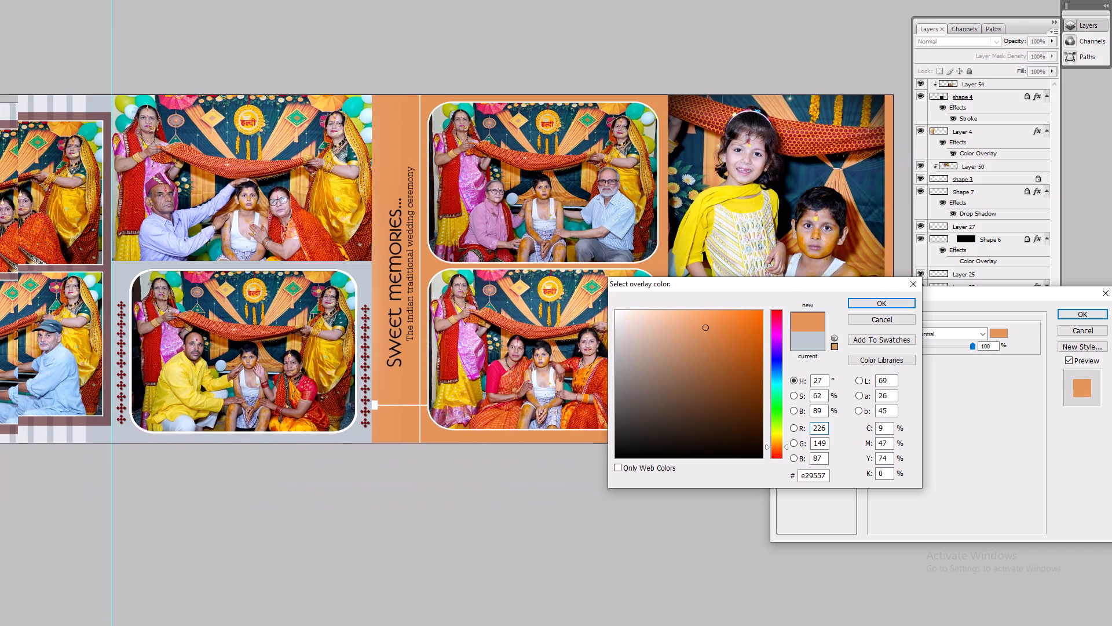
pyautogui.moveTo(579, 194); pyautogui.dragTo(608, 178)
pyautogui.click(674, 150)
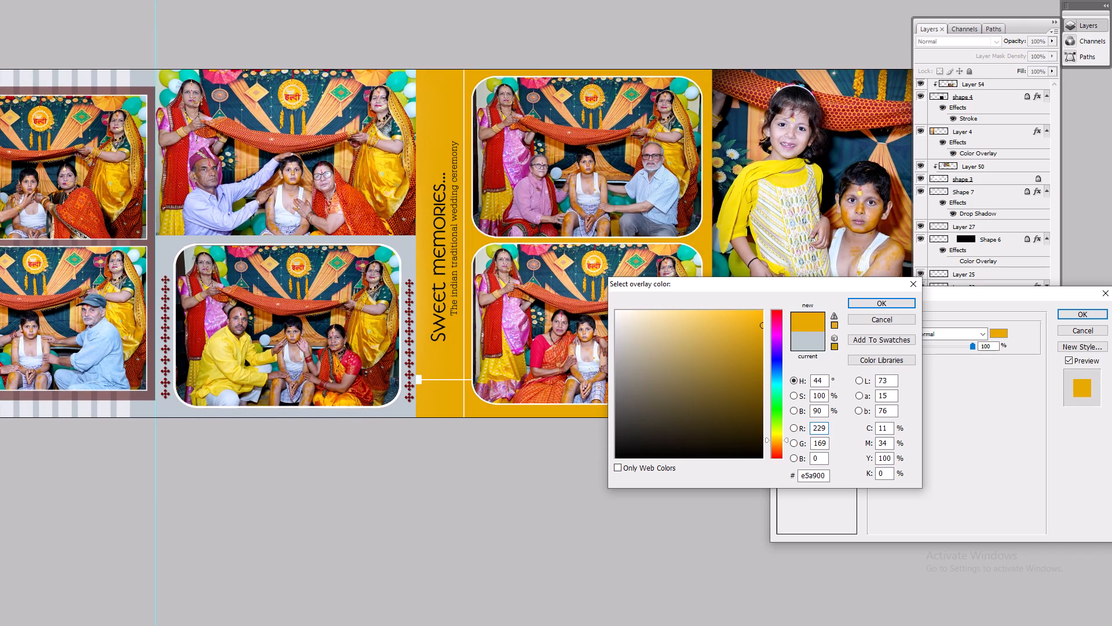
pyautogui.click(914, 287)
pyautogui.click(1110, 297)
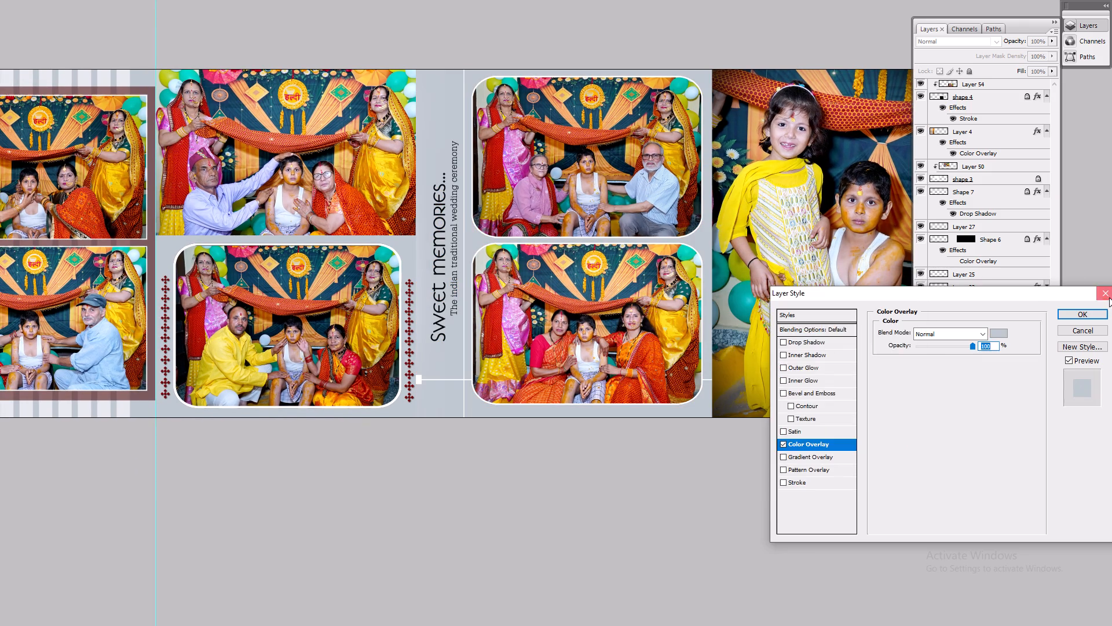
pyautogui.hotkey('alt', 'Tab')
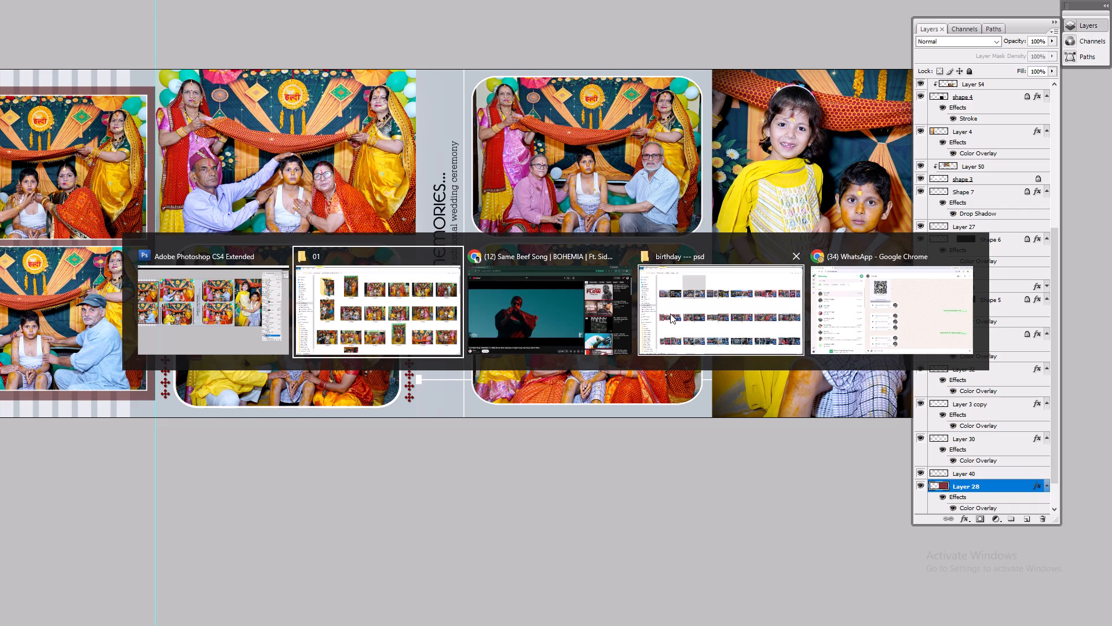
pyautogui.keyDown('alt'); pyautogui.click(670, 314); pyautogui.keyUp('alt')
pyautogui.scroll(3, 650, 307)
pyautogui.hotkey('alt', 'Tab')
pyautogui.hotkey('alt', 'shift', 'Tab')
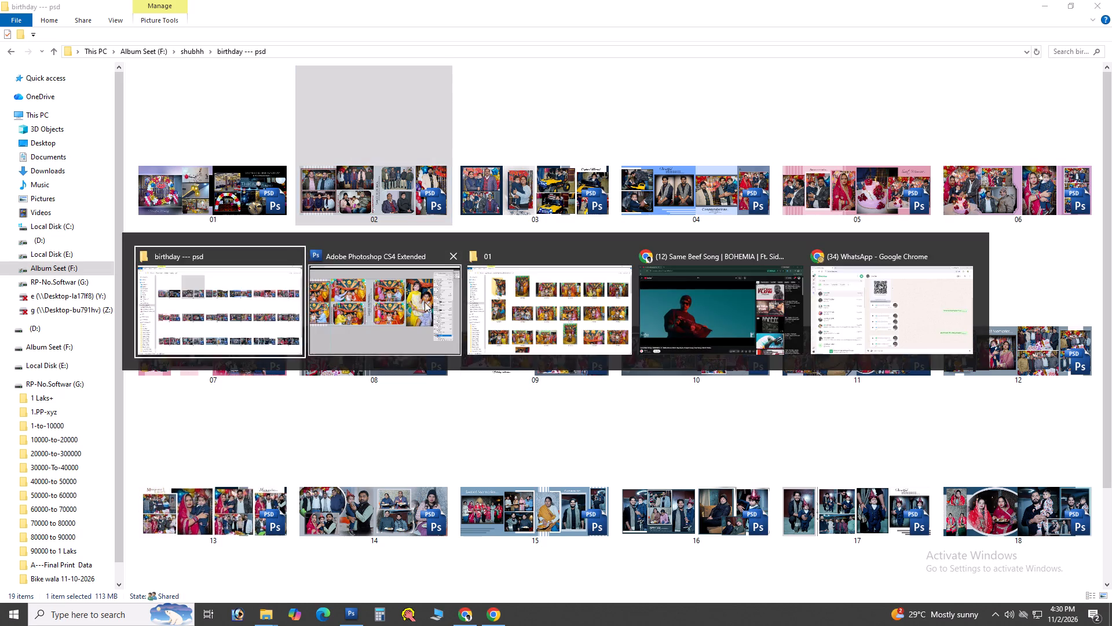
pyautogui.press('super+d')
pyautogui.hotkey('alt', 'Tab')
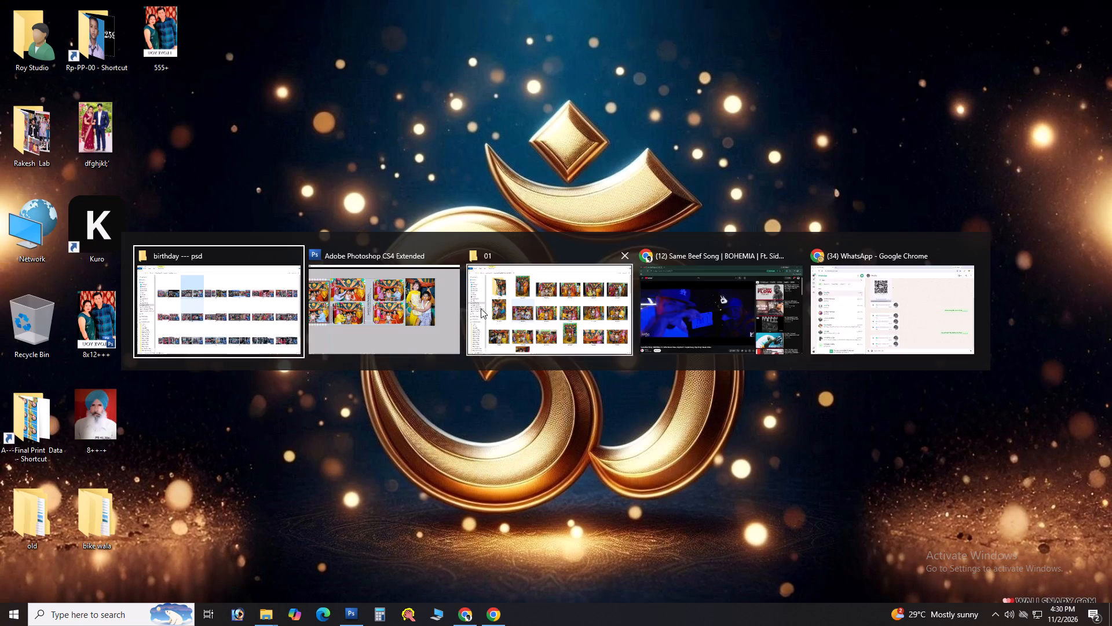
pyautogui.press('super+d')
# Open the saved 01.psd spread from the Psd Infinty folder on Album Seet (F:) in Photoshop.
pyautogui.click(441, 614)
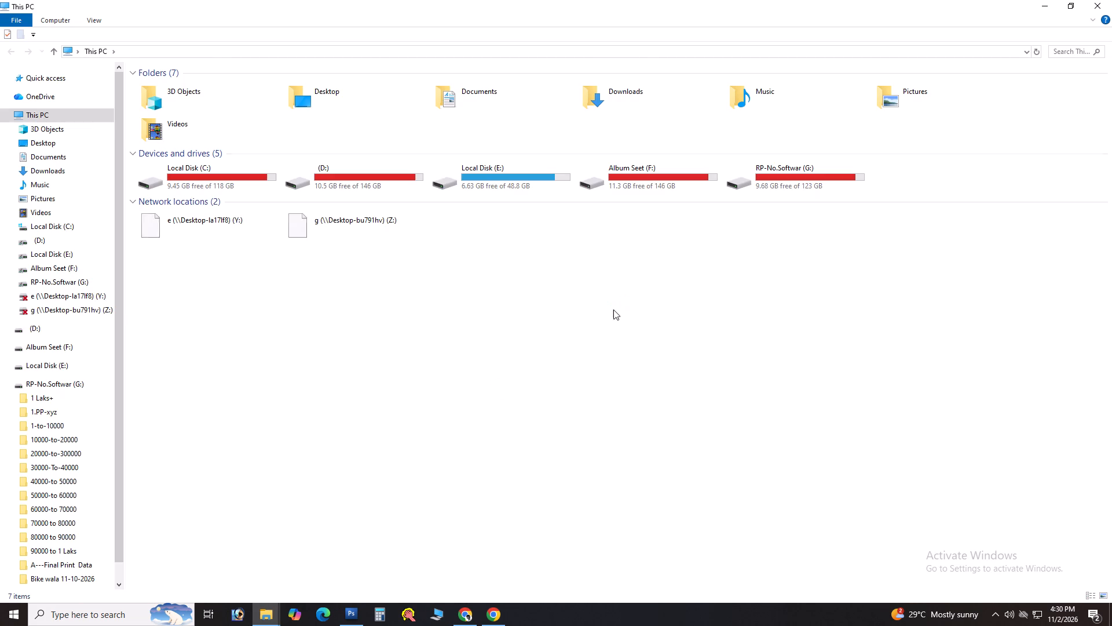
pyautogui.tripleClick(632, 183)
pyautogui.click(632, 183)
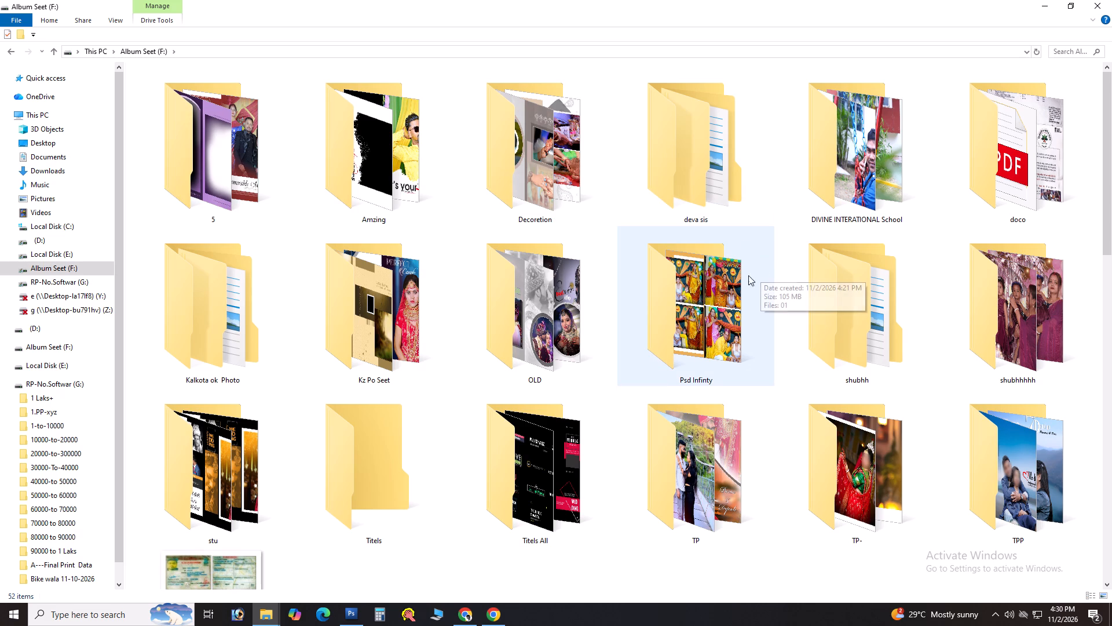
pyautogui.press('i')
pyautogui.click(776, 392)
pyautogui.press('i')
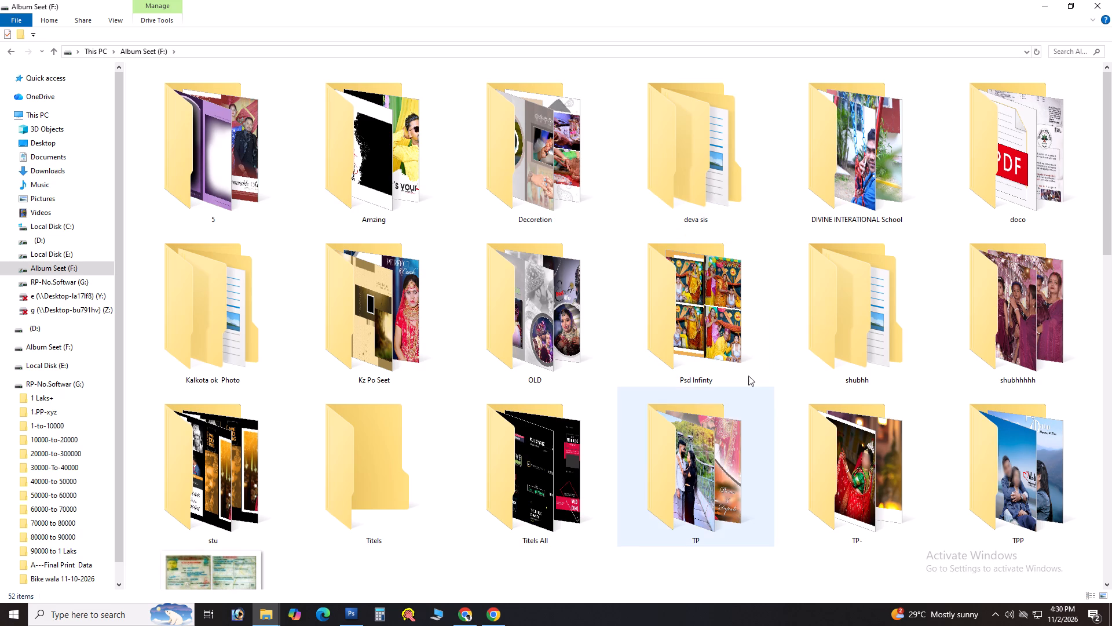
pyautogui.doubleClick(726, 346)
pyautogui.click(262, 213)
pyautogui.moveTo(250, 210); pyautogui.dragTo(498, 293)
pyautogui.hotkey('alt', 'Tab')
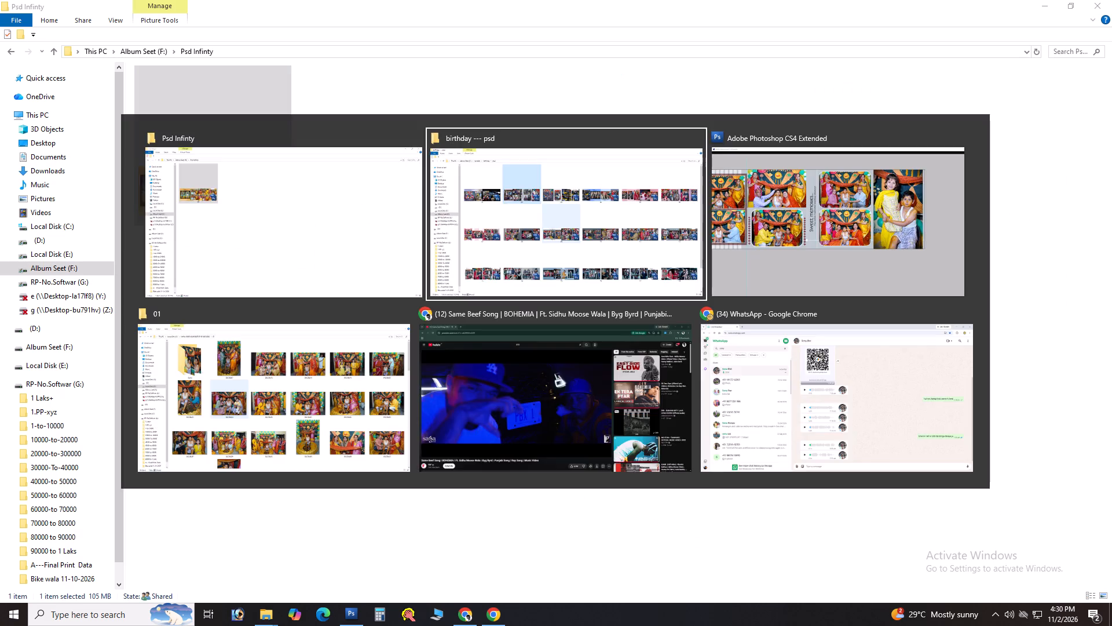
pyautogui.moveTo(498, 293); pyautogui.dragTo(517, 300)
pyautogui.hotkey('alt', 'Tab')
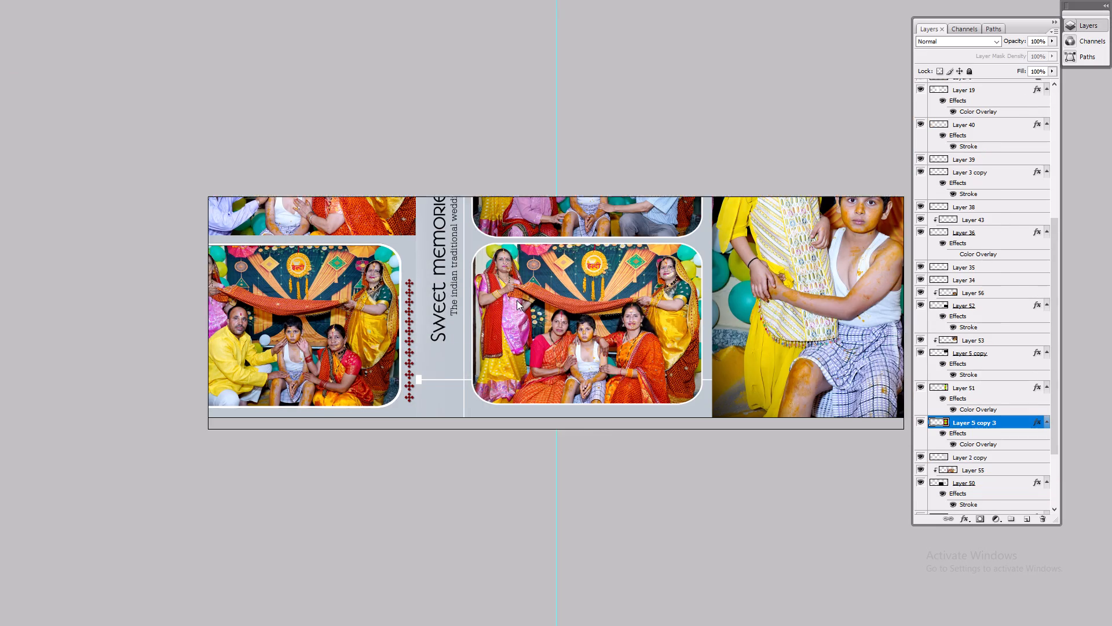
# Arrange the 01.psd and 02 copy 2 documents in separate windows so both spreads are visible together.
pyautogui.hotkey('ctrl', 'Tab')
pyautogui.hotkey('ctrl', '-')
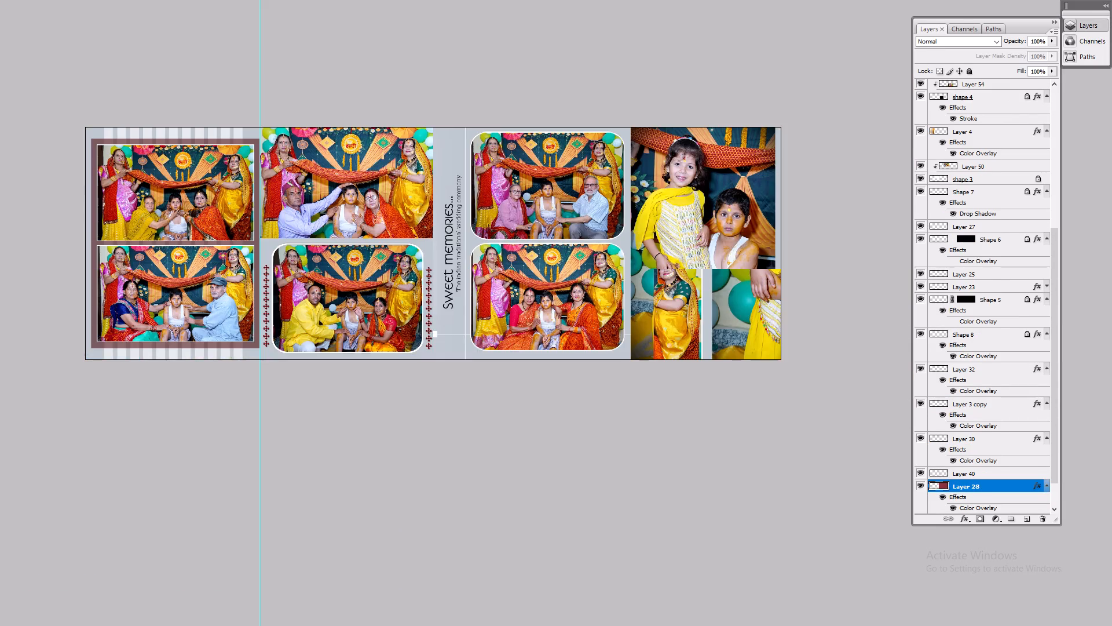
pyautogui.press('f')
pyautogui.moveTo(496, 38); pyautogui.dragTo(475, 191)
pyautogui.moveTo(463, 201); pyautogui.dragTo(467, 307)
# Set Layer 28's Color Overlay to eaae51, sampled from the orange background of 01.psd, and restore the full-screen view of the spread.
pyautogui.rightClick(558, 337)
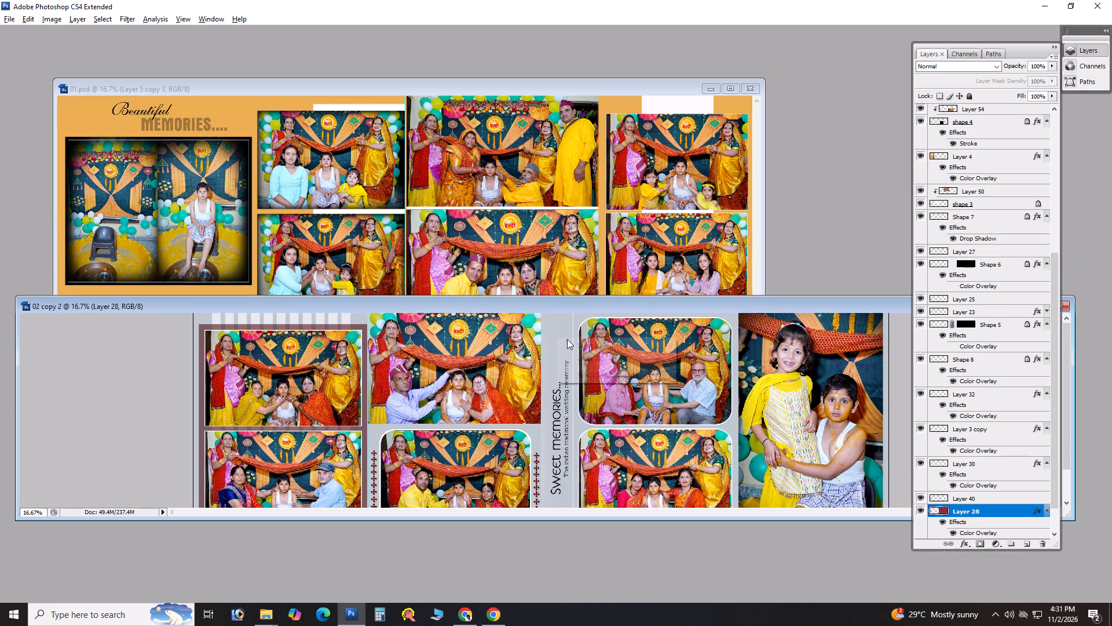
pyautogui.click(567, 339)
pyautogui.hotkey('alt', 'l')
pyautogui.hotkey('alt', 'y')
pyautogui.hotkey('alt', 'v')
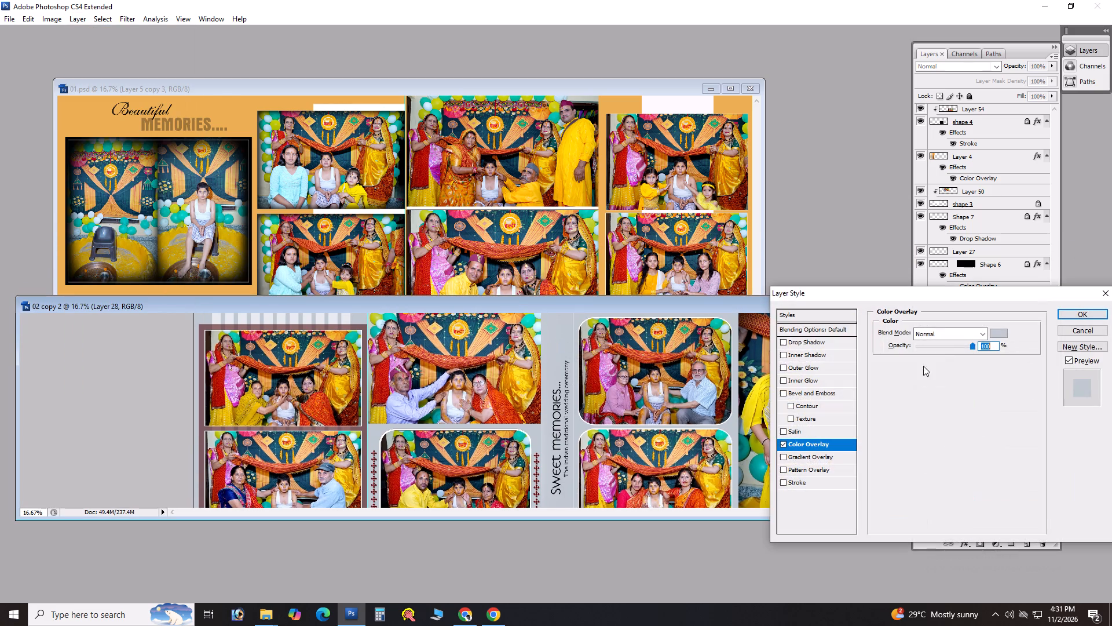
pyautogui.click(1001, 330)
pyautogui.click(221, 105)
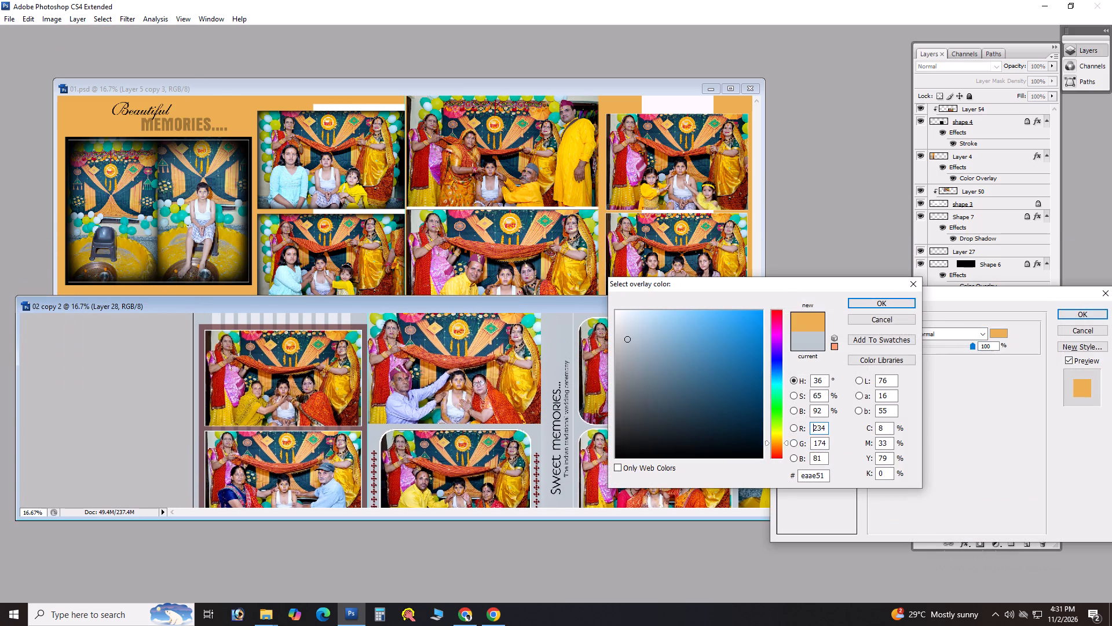
pyautogui.press('Return')
pyautogui.press('Return')
pyautogui.click(368, 383)
pyautogui.write('ff')
pyautogui.press('f')
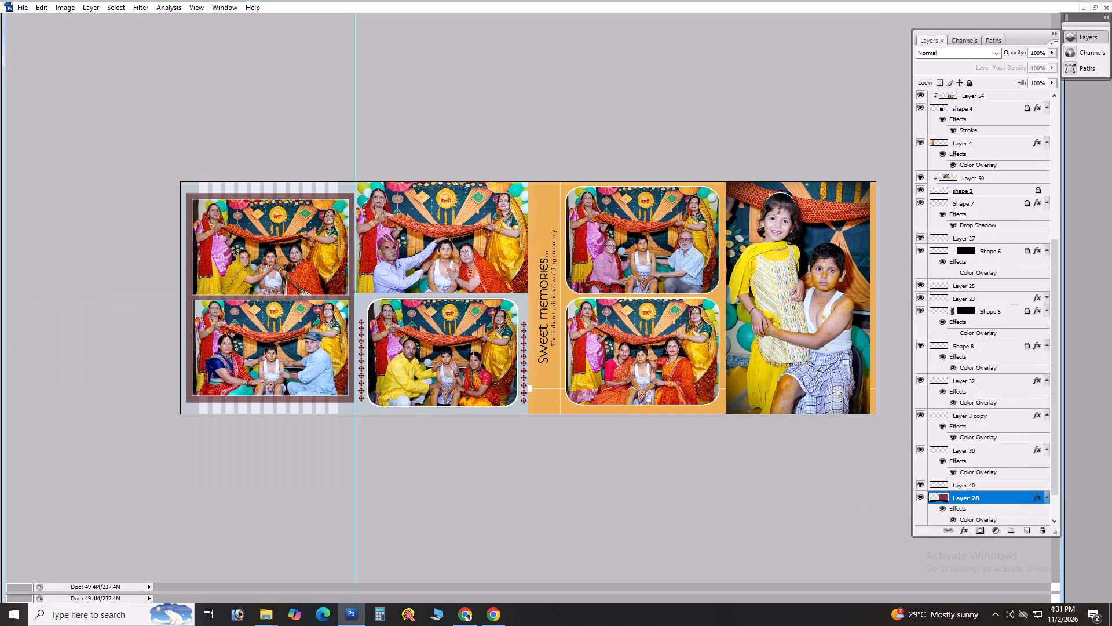
# Set Layer 0's Color Overlay to eaae51, sampled from the orange background behind the Sweet Memories text.
pyautogui.hotkey('ctrl', '+')
pyautogui.rightClick(281, 143)
pyautogui.click(299, 144)
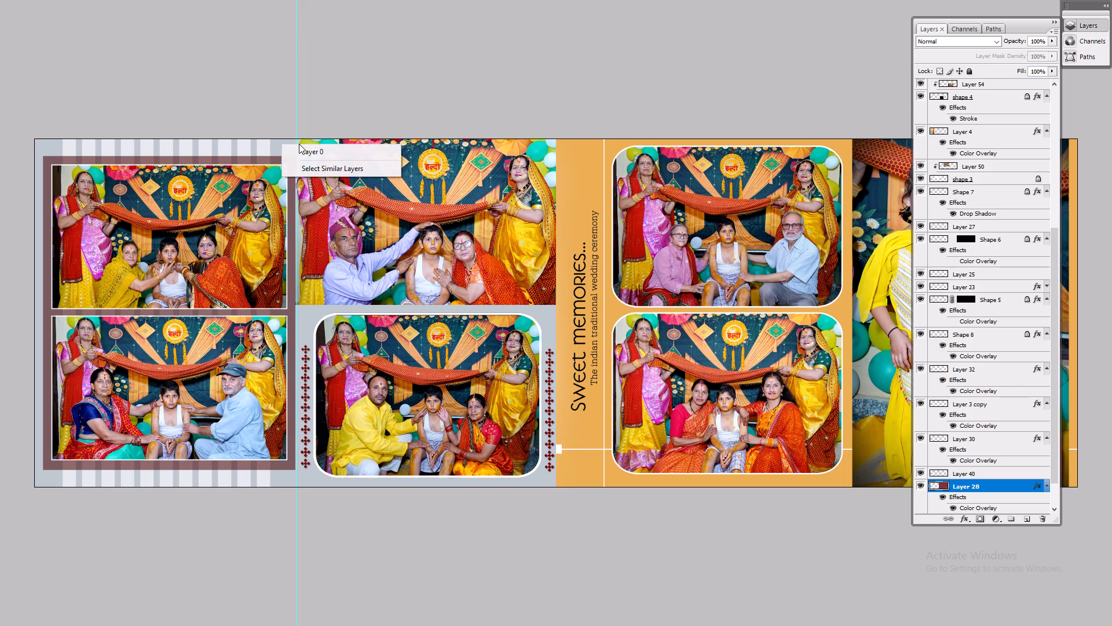
pyautogui.click(319, 147)
pyautogui.hotkey('alt', 'l')
pyautogui.hotkey('alt', 'y')
pyautogui.hotkey('alt', 'v')
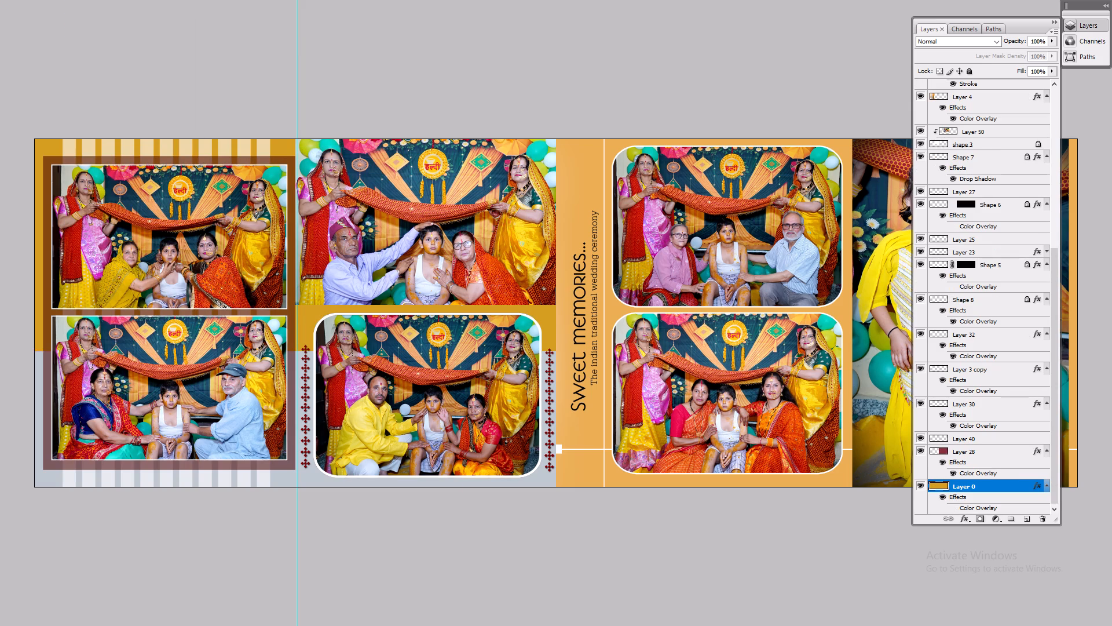
pyautogui.hotkey('alt', 'l')
pyautogui.hotkey('alt', 'y')
pyautogui.hotkey('alt', 'v')
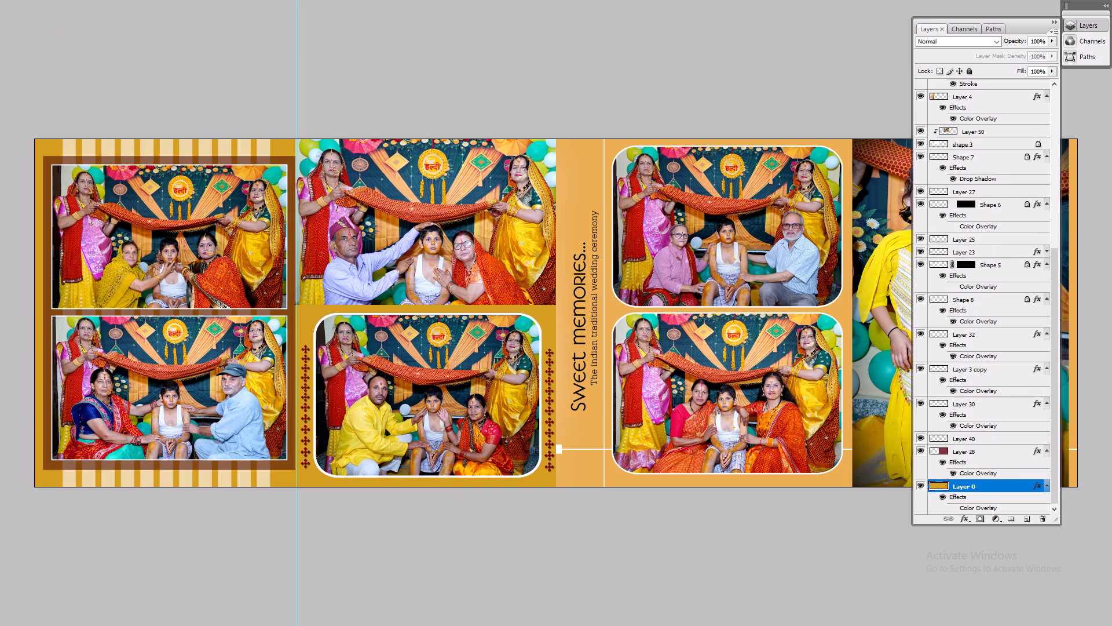
pyautogui.click(1000, 331)
pyautogui.click(591, 159)
pyautogui.press('Return')
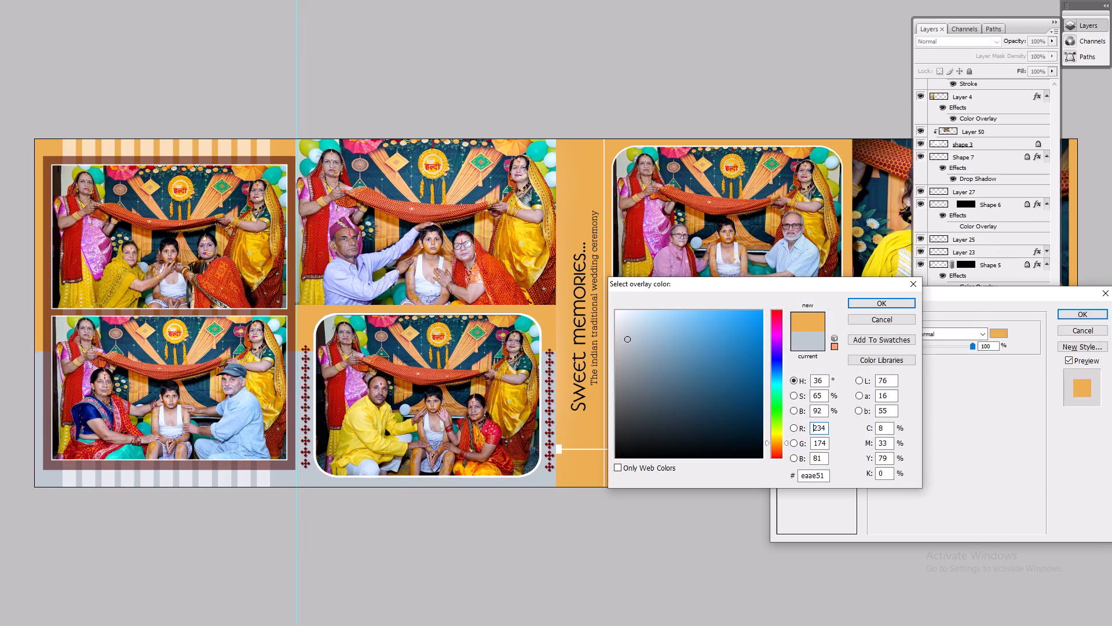
pyautogui.press('Return')
pyautogui.press('Tab')
pyautogui.press('Tab')
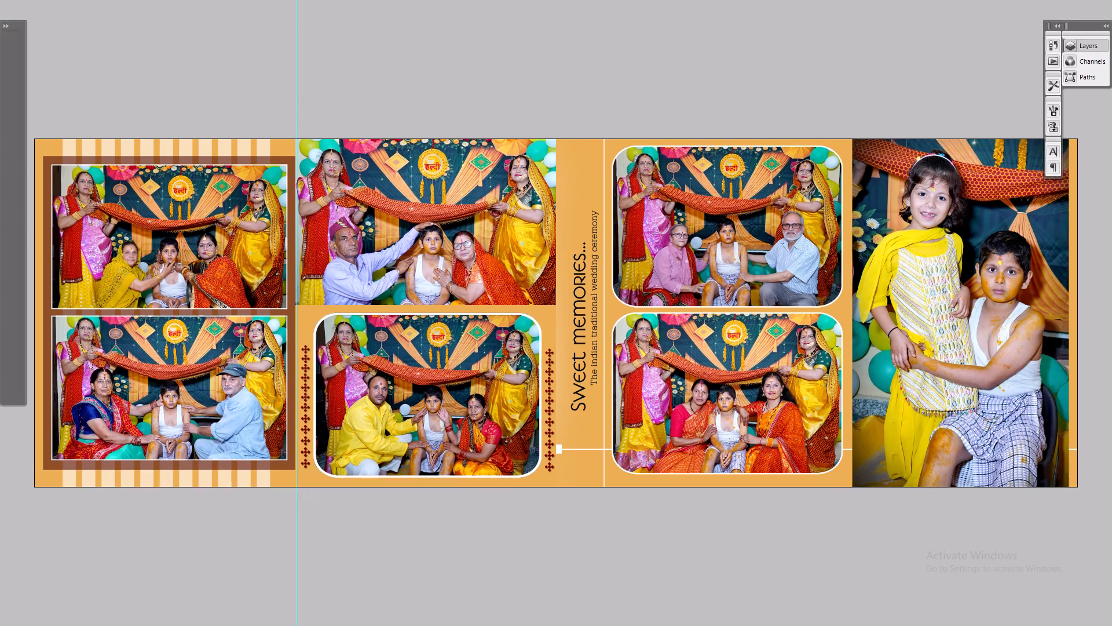
# Add a white Color Overlay to Layer 21, the dark red cross ornaments beside the lower rounded photo.
pyautogui.press('space')
pyautogui.keyDown('ctrl'); pyautogui.moveTo(541, 345); pyautogui.dragTo(561, 394); pyautogui.keyUp('ctrl')
pyautogui.rightClick(545, 368)
pyautogui.click(557, 373)
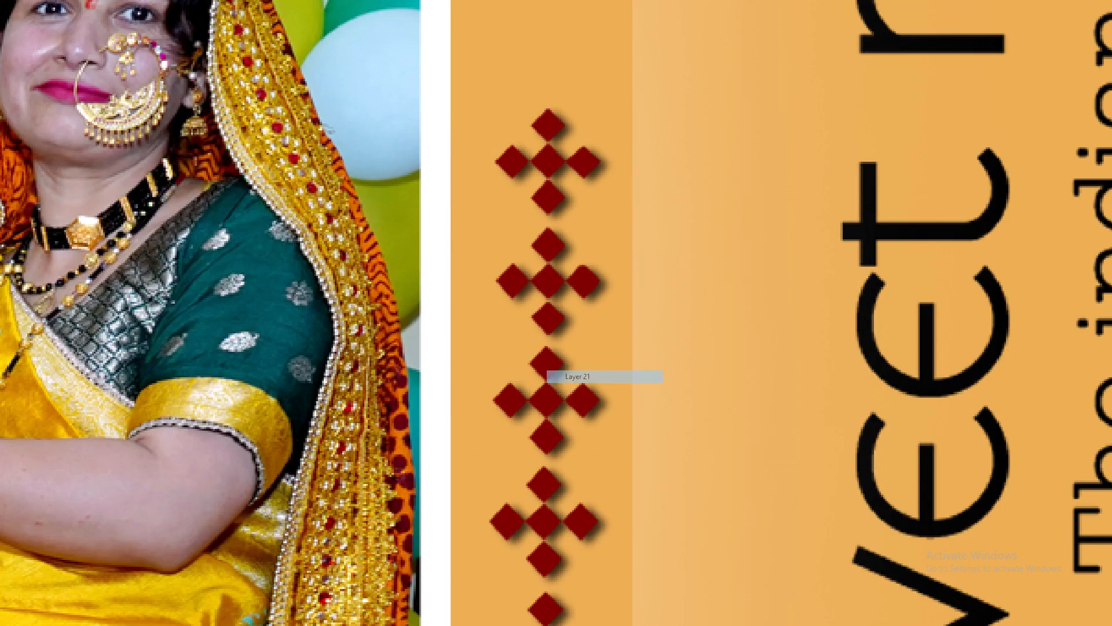
pyautogui.hotkey('ctrl', '0')
pyautogui.hotkey('alt', 'l')
pyautogui.hotkey('alt', 'y')
pyautogui.hotkey('alt', 'v')
pyautogui.click(998, 336)
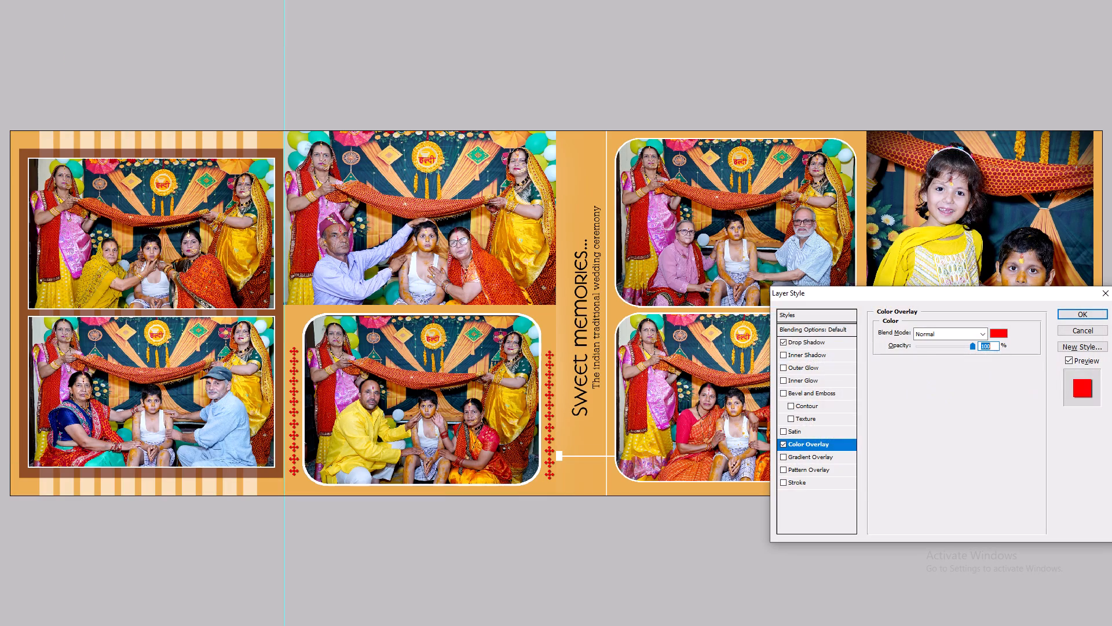
pyautogui.moveTo(705, 392); pyautogui.dragTo(552, 278)
pyautogui.press('Return')
pyautogui.press('Return')
# Save a layered PSD copy of the spread as 02 in the Psd Infinty folder.
pyautogui.hotkey('ctrl', 's')
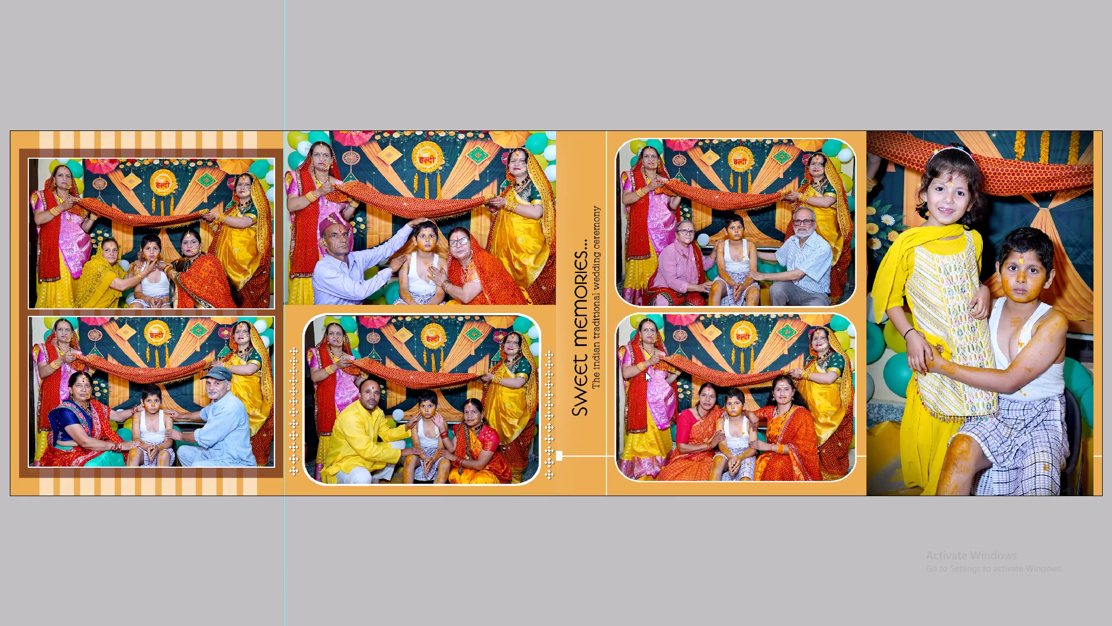
pyautogui.press('Escape')
pyautogui.hotkey('ctrl', 'alt', 's')
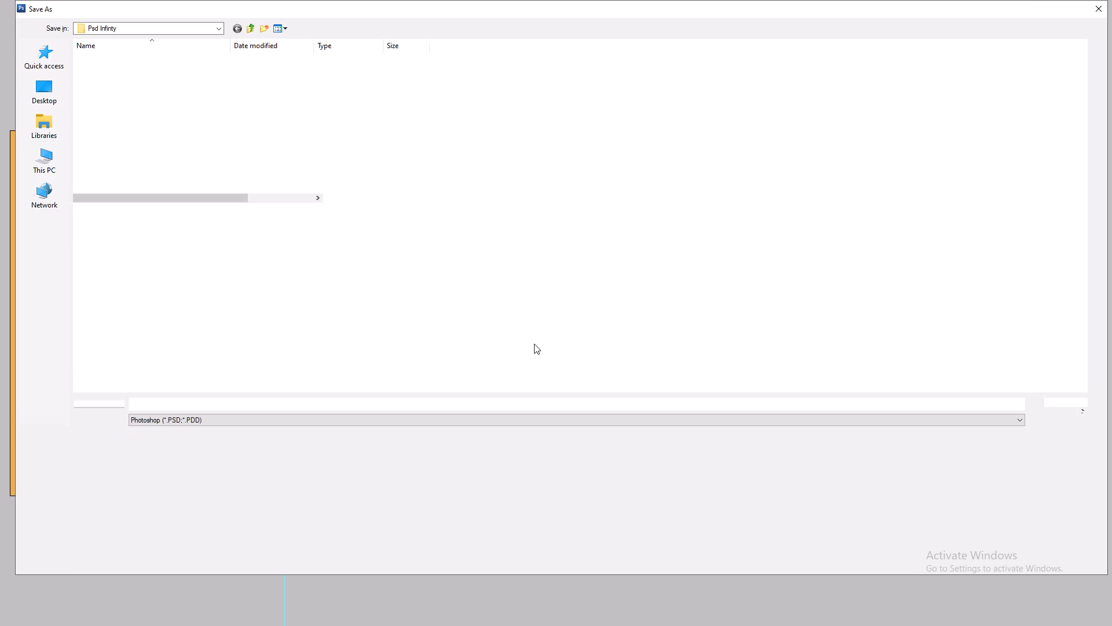
pyautogui.click(426, 278)
pyautogui.hotkey('ctrl', 'shift', '1')
pyautogui.click(426, 282)
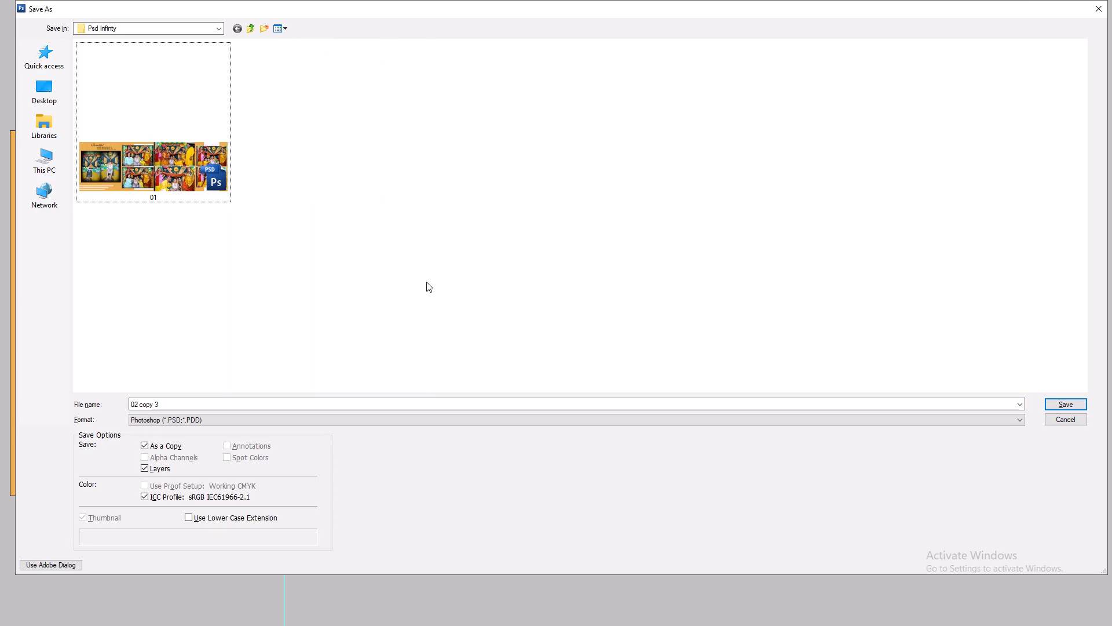
pyautogui.hotkey('alt', 'n')
pyautogui.write('02')
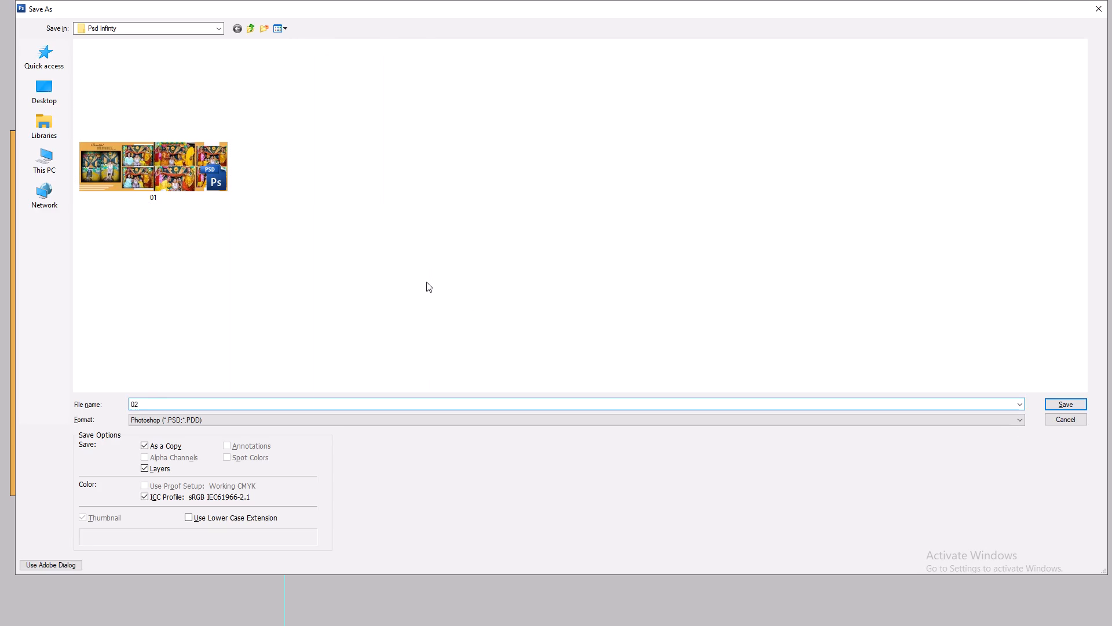
pyautogui.press('Return')
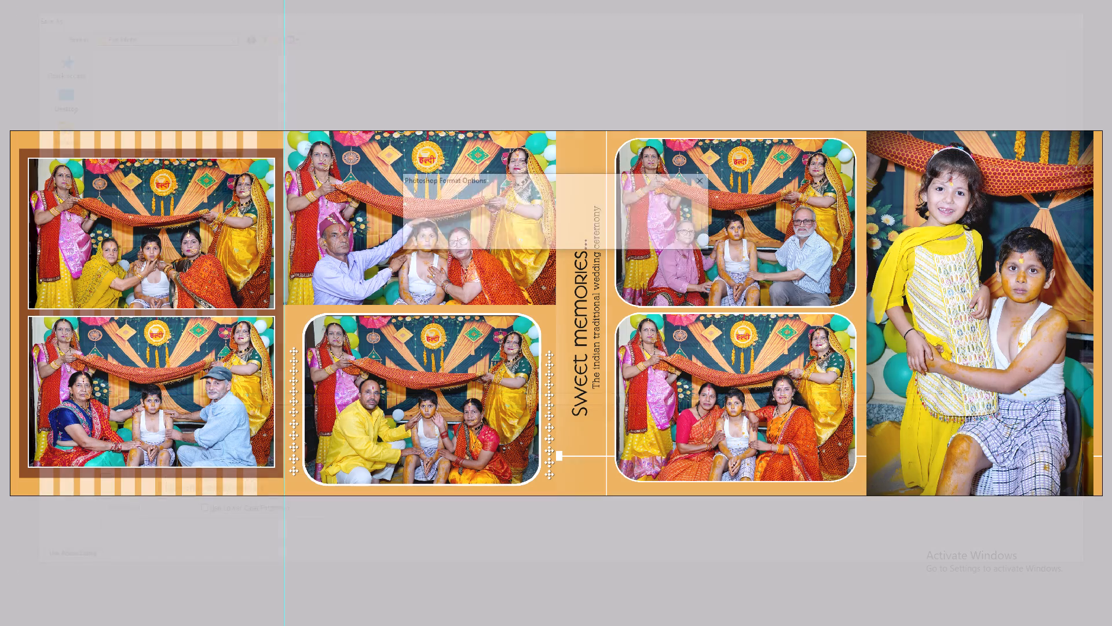
pyautogui.press('Return')
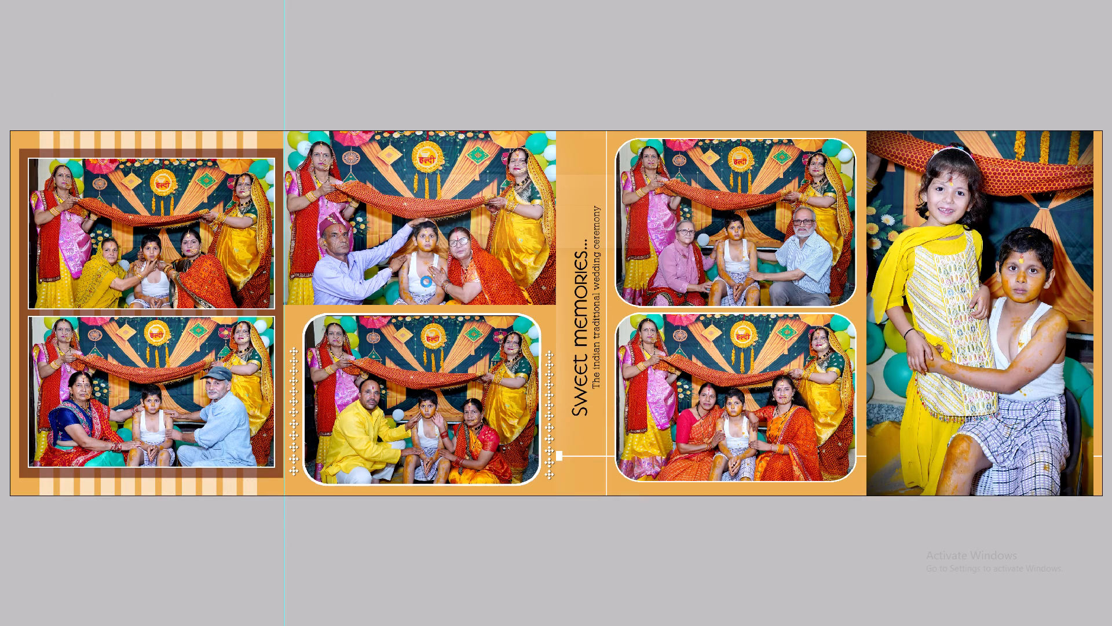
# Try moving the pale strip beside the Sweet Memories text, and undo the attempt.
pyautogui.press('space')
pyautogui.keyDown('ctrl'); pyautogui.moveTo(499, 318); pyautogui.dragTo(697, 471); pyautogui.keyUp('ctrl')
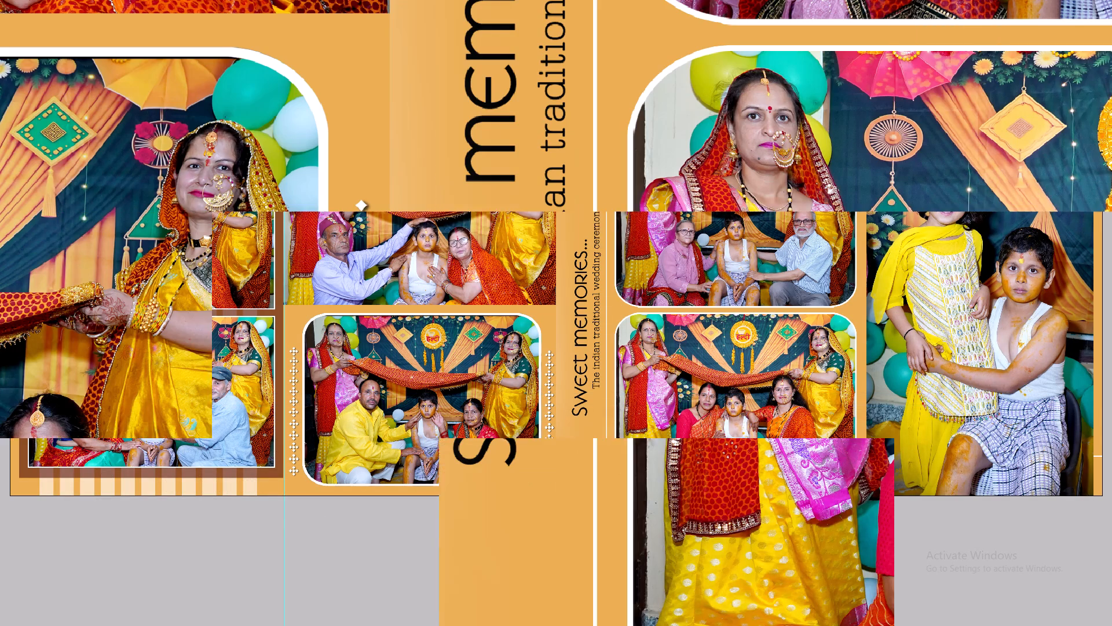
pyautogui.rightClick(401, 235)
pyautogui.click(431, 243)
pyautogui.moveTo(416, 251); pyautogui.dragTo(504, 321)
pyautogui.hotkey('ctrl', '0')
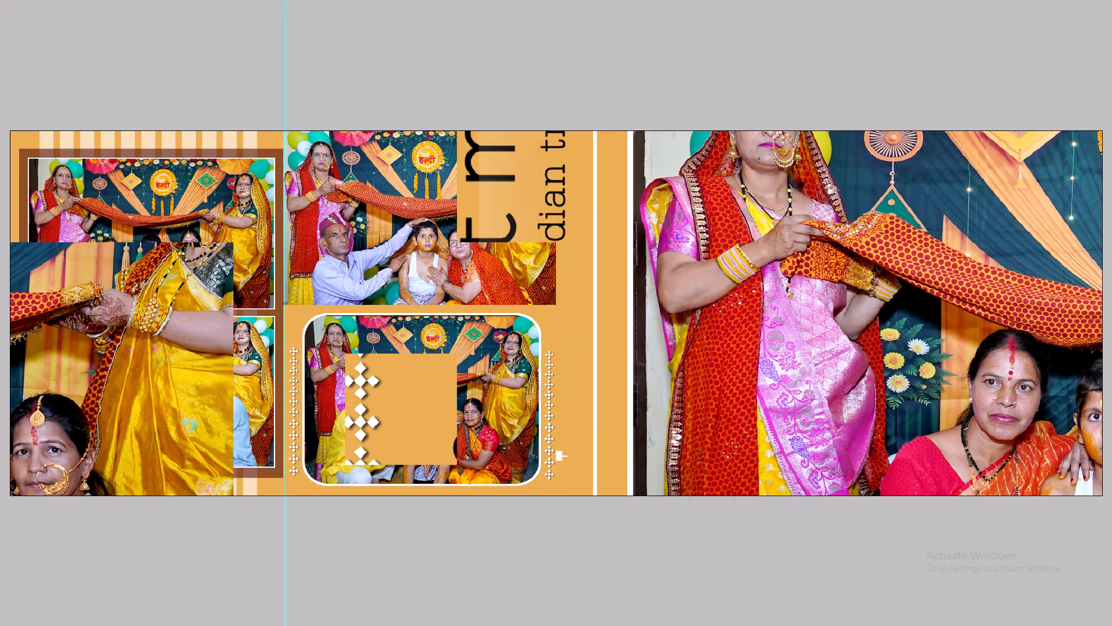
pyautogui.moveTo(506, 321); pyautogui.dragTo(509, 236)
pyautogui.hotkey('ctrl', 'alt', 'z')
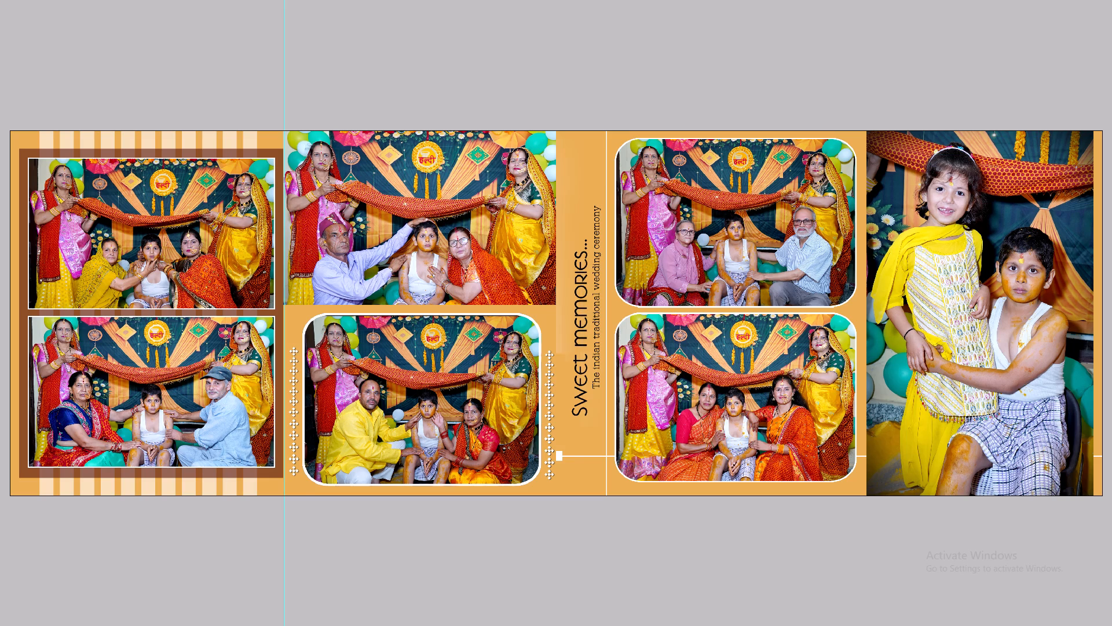
# Delete the pale gradient strip running beside the Sweet Memories text.
pyautogui.hotkey('ctrl', 'space')
pyautogui.keyDown('ctrl'); pyautogui.moveTo(543, 268); pyautogui.dragTo(600, 390); pyautogui.keyUp('ctrl')
pyautogui.moveTo(484, 263); pyautogui.dragTo(478, 268, button='right')
pyautogui.rightClick(495, 253)
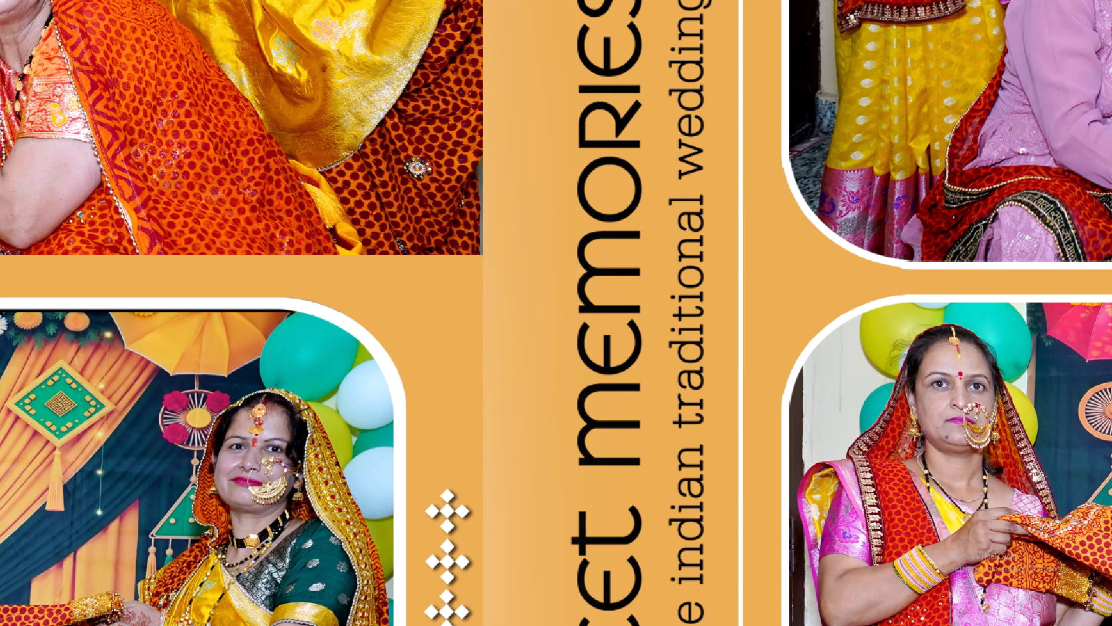
pyautogui.click(518, 257)
pyautogui.hotkey('ctrl', '0')
pyautogui.press('Delete')
pyautogui.hotkey('ctrl', '0')
pyautogui.hotkey('ctrl', '-')
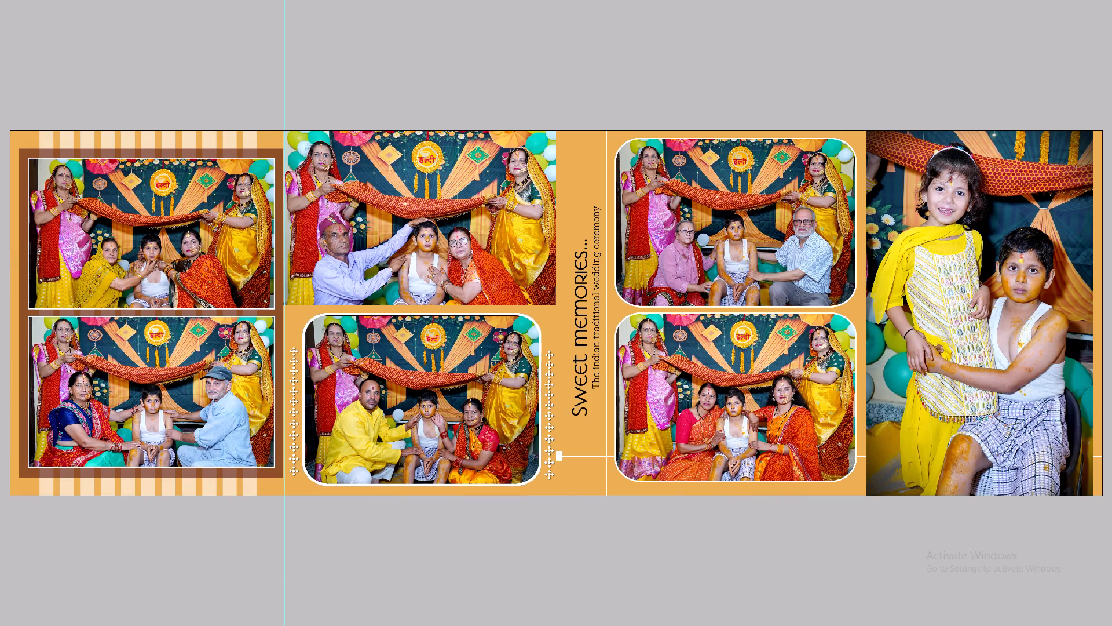
# Save the spread over the existing 02 PSD in the Psd Infinty folder, keeping maximum compatibility.
pyautogui.hotkey('ctrl', 's')
pyautogui.click(334, 174)
pyautogui.press('Return')
pyautogui.press('Tab')
pyautogui.press('Return')
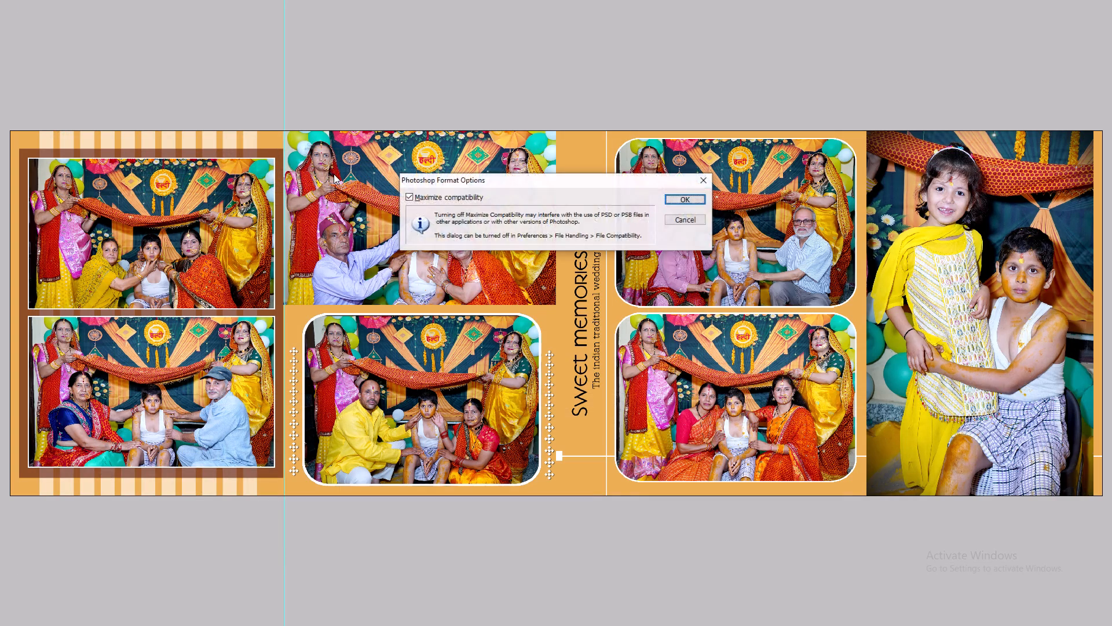
pyautogui.press('Return')
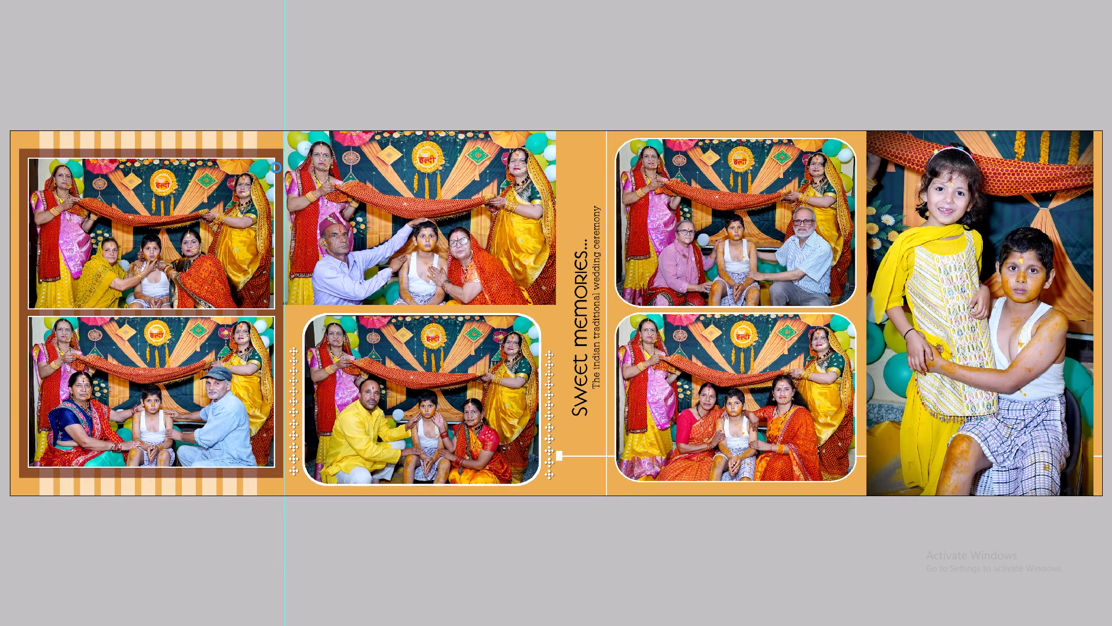
# Add a Color Overlay to Layer 10, the frame around the two stacked photos, in a dark teal sampled from the photo backdrop.
pyautogui.press('F7')
pyautogui.rightClick(277, 152)
pyautogui.click(302, 156)
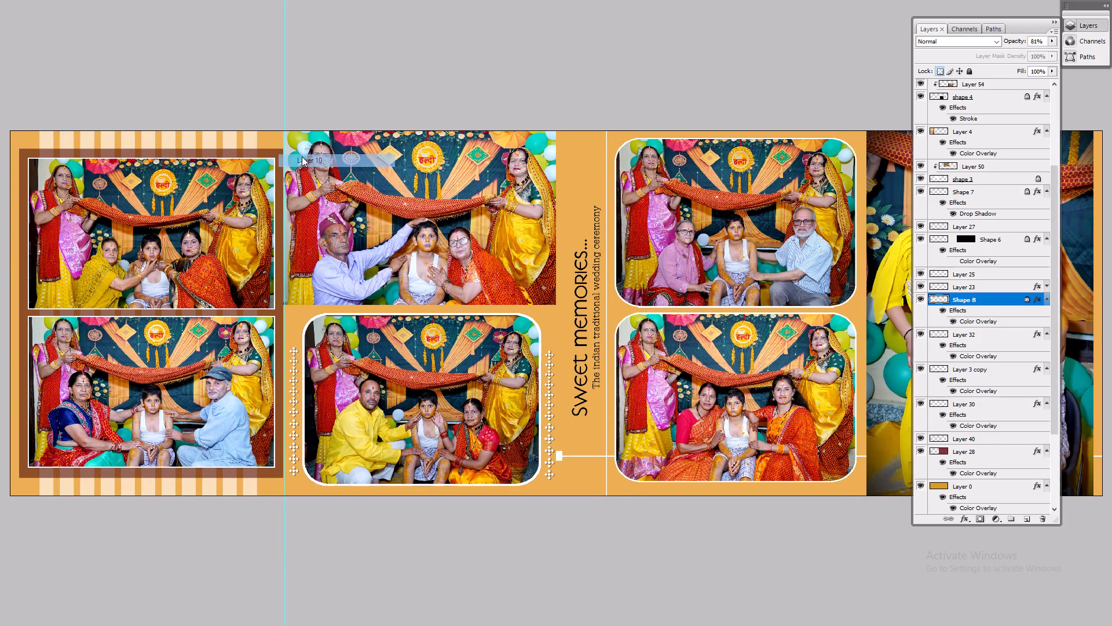
pyautogui.hotkey('alt', 'l')
pyautogui.hotkey('alt', 'y')
pyautogui.hotkey('alt', 'v')
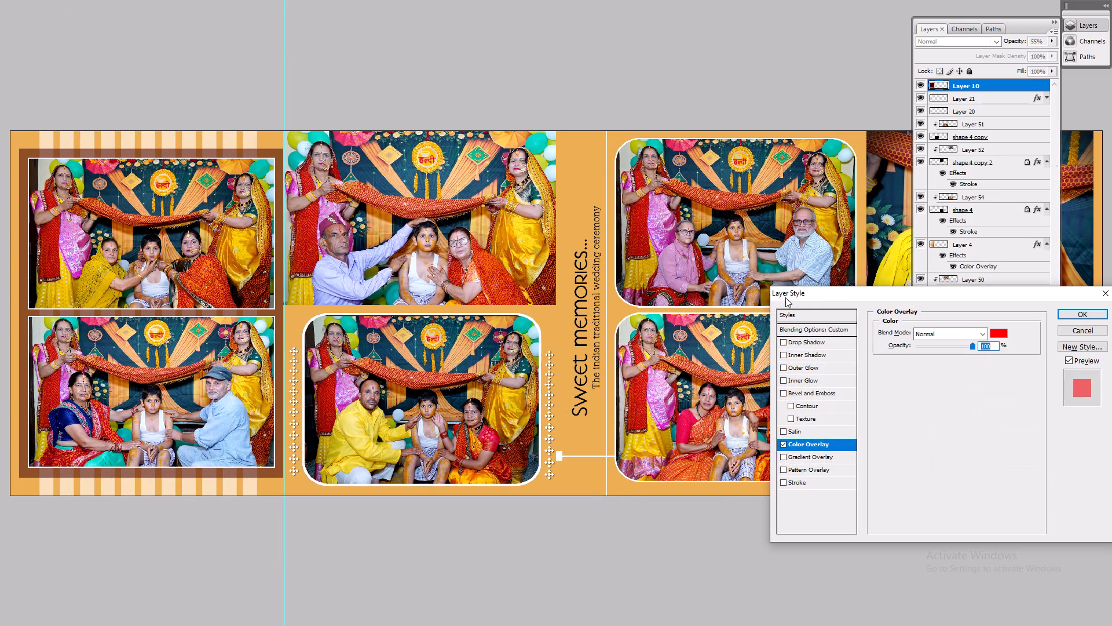
pyautogui.click(1001, 336)
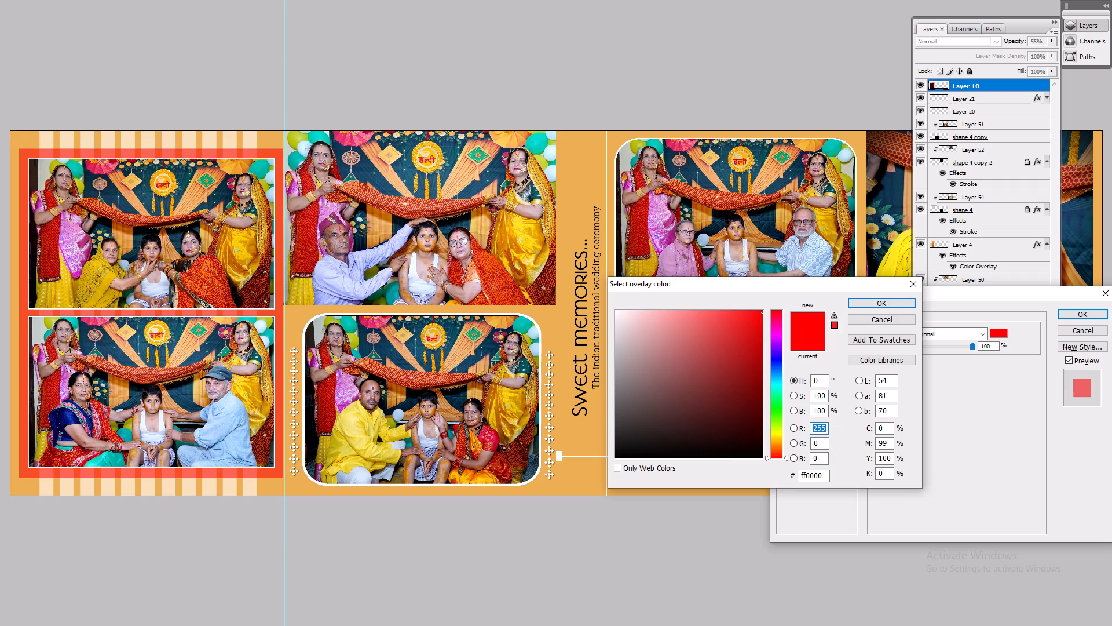
pyautogui.click(402, 170)
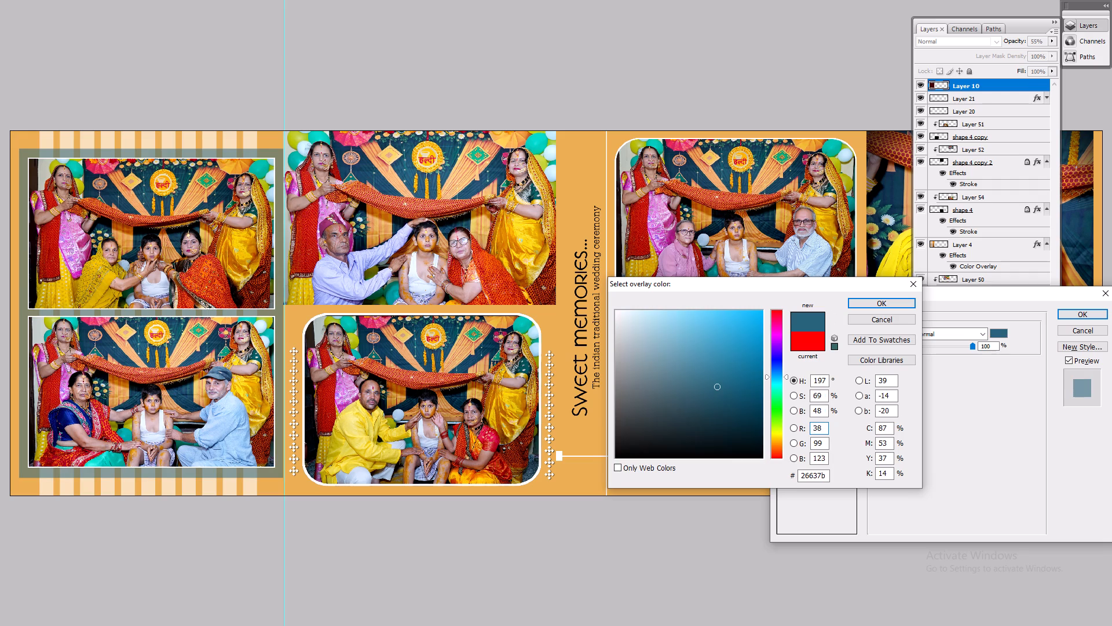
pyautogui.click(408, 176)
pyautogui.press('Return')
pyautogui.press('Return')
# Save a copy of the recoloured spread over the 02 PSD, keeping maximum compatibility.
pyautogui.hotkey('ctrl', 'alt', 's')
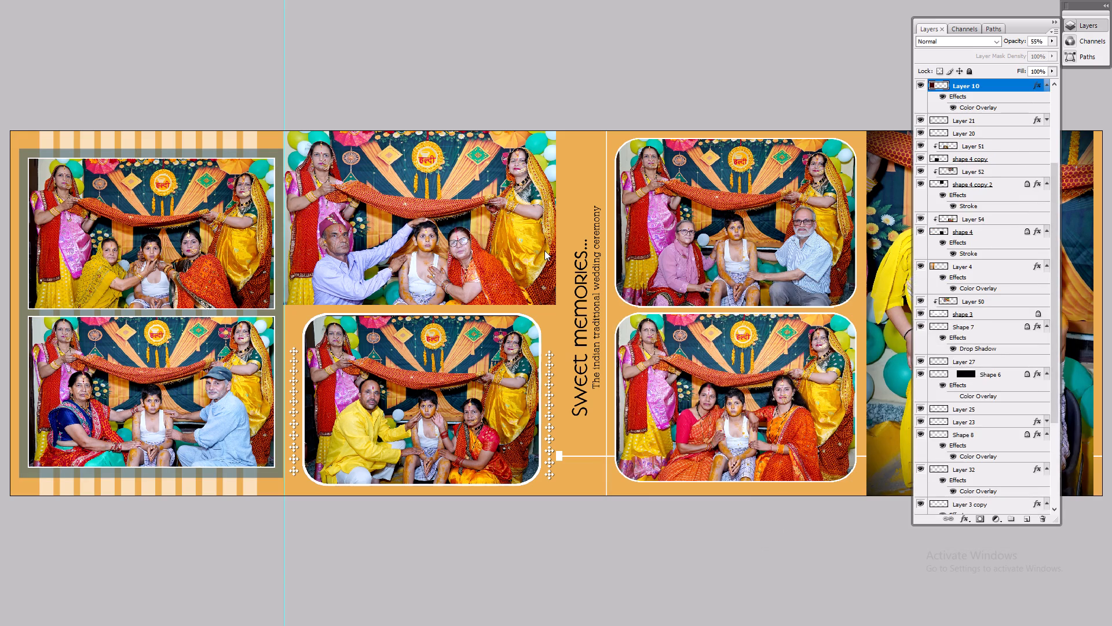
pyautogui.click(401, 184)
pyautogui.click(382, 178)
pyautogui.press('Return')
pyautogui.press('Tab')
pyautogui.press('Return')
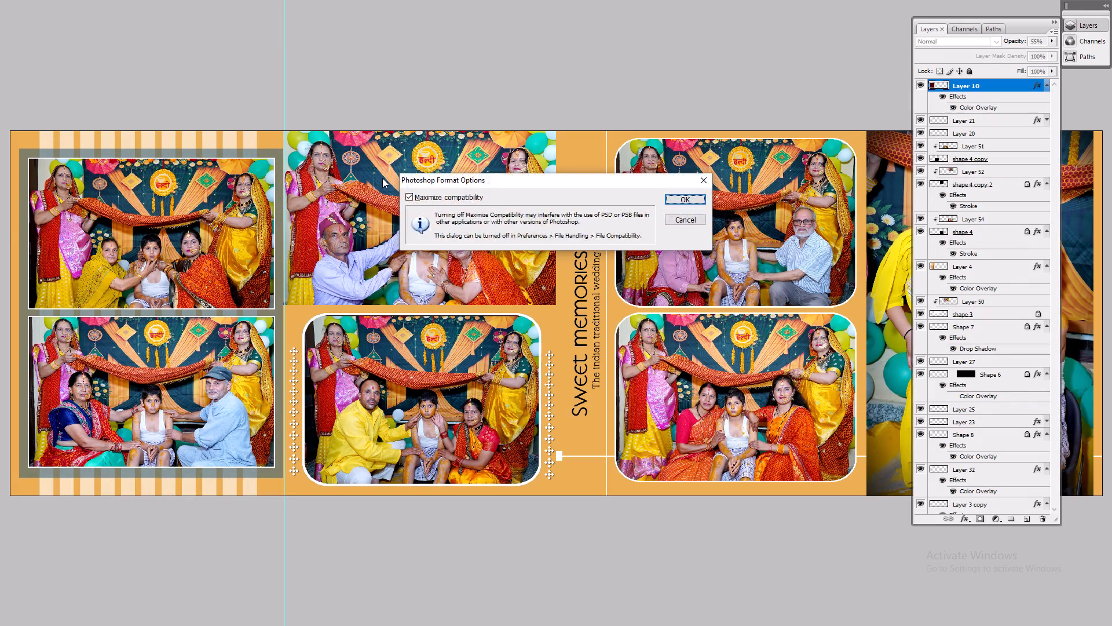
pyautogui.press('Return')
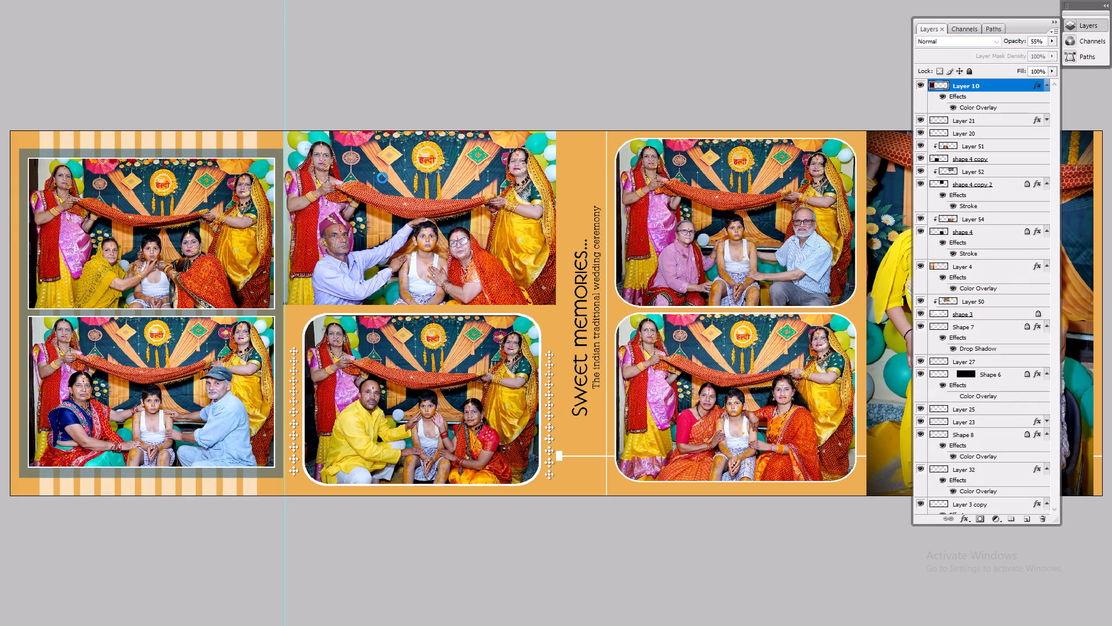
# Close the working spread without saving it again, and close the 01.psd reference spread.
pyautogui.hotkey('ctrl', 'w')
pyautogui.press('Tab')
pyautogui.press('Return')
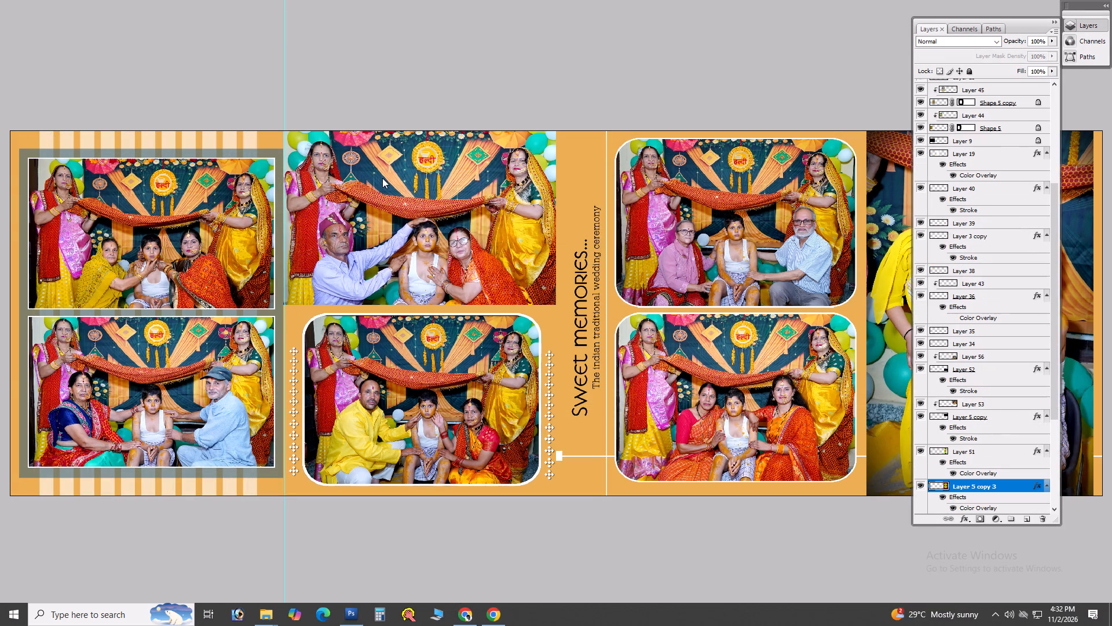
pyautogui.hotkey('ctrl', '0')
pyautogui.press('Tab')
pyautogui.press('Tab')
pyautogui.hotkey('ctrl', 'w')
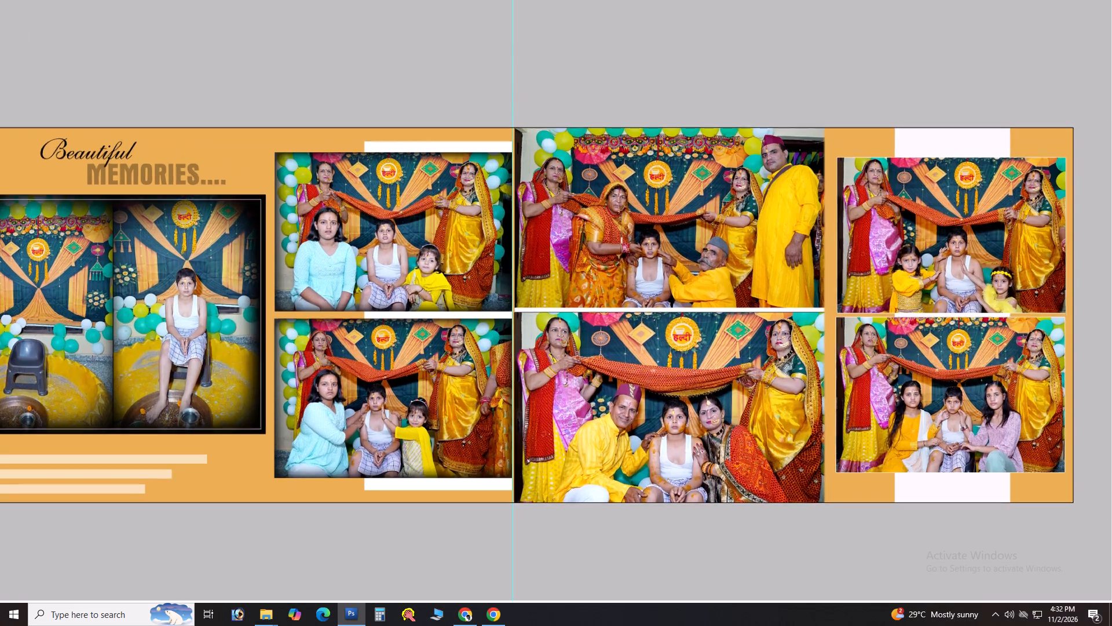
pyautogui.press('Tab')
pyautogui.press('Tab')
# In File Explorer, check the saved spreads in Psd Infinty and look through the birthday --- psd templates and the 01 photo folder.
pyautogui.hotkey('alt', 'Tab')
pyautogui.keyDown('alt'); pyautogui.click(522, 260); pyautogui.keyUp('alt')
pyautogui.hotkey('alt', 'Tab')
pyautogui.keyDown('alt'); pyautogui.click(776, 239); pyautogui.keyUp('alt')
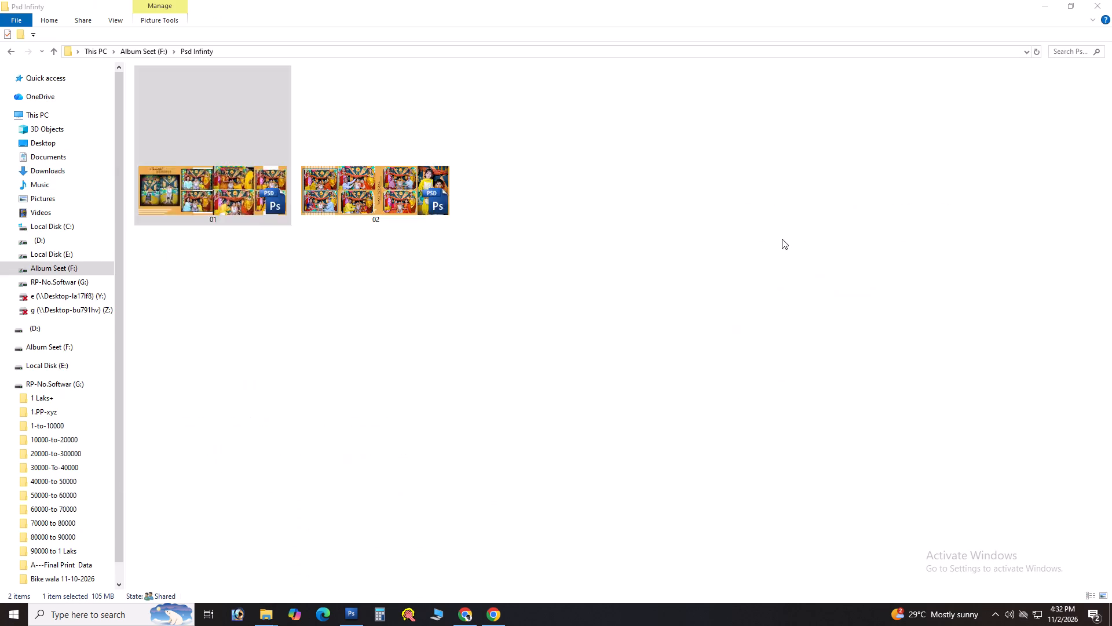
pyautogui.hotkey('alt', 'Tab')
pyautogui.hotkey('alt', 'Tab')
pyautogui.keyDown('alt'); pyautogui.click(290, 380); pyautogui.keyUp('alt')
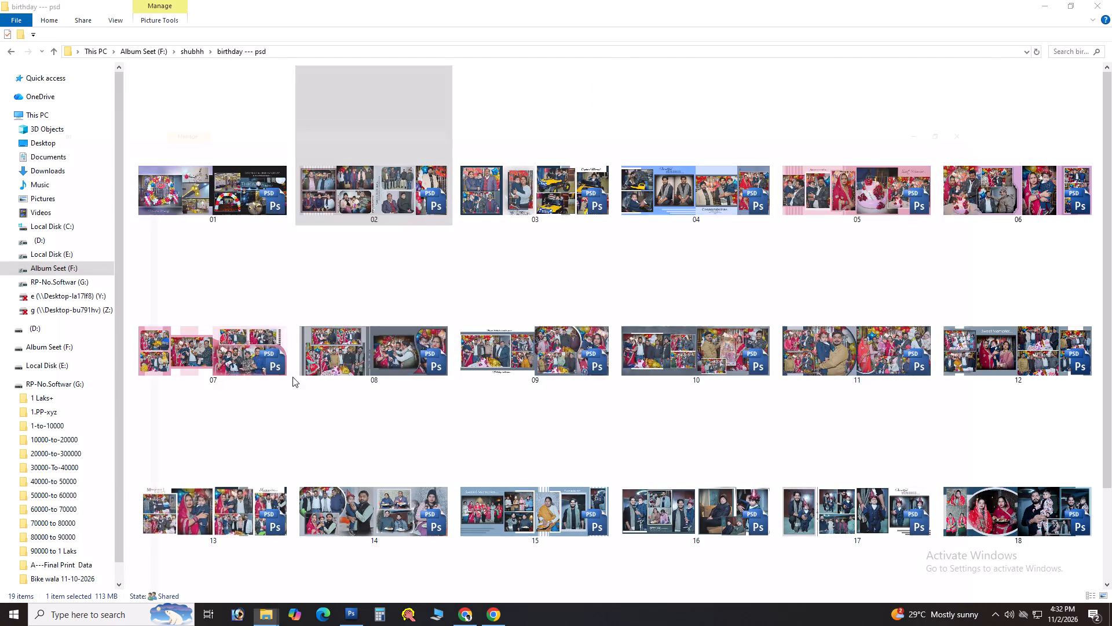
pyautogui.doubleClick(453, 190)
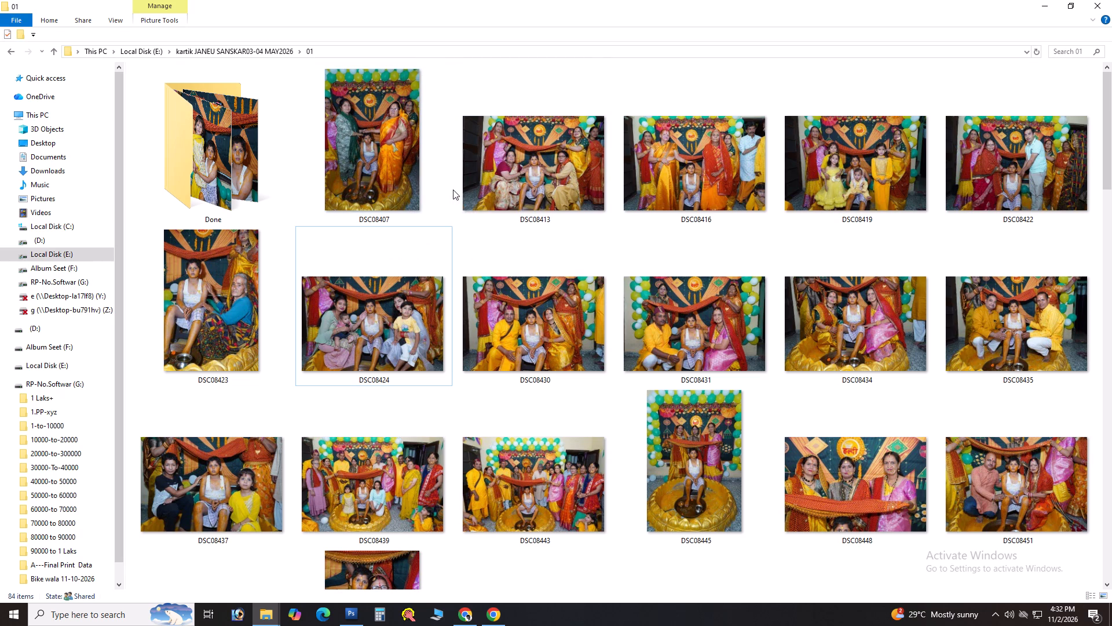
pyautogui.rightClick(453, 190)
pyautogui.click(470, 230)
pyautogui.click(474, 238)
# Open template 06 from the birthday --- psd folder in Photoshop and fit the spread to the screen.
pyautogui.hotkey('alt', 'Tab')
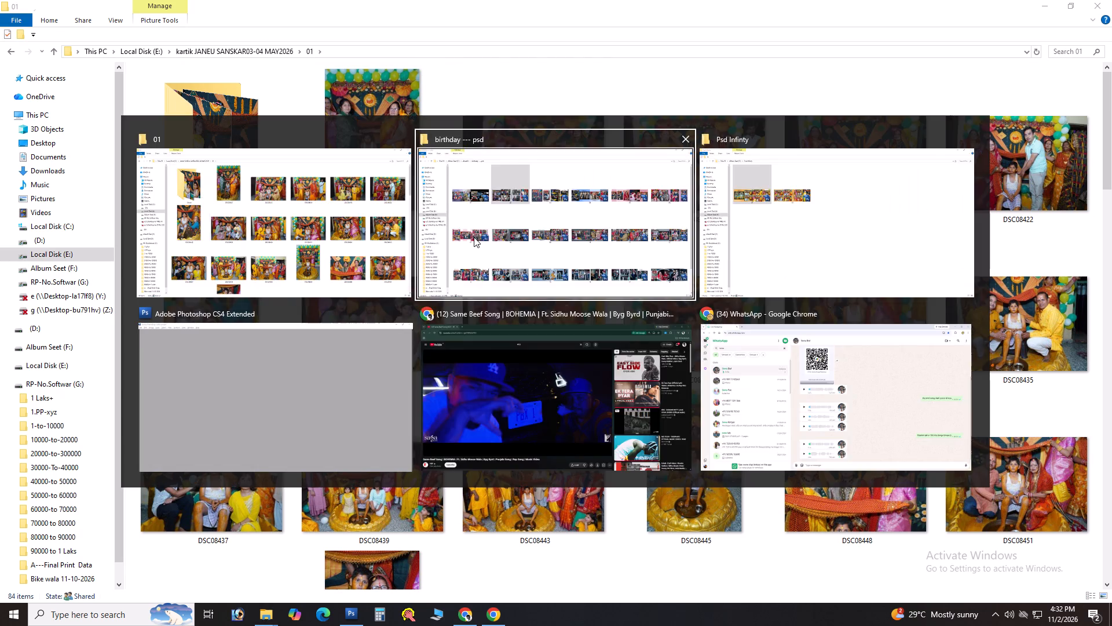
pyautogui.click(541, 217)
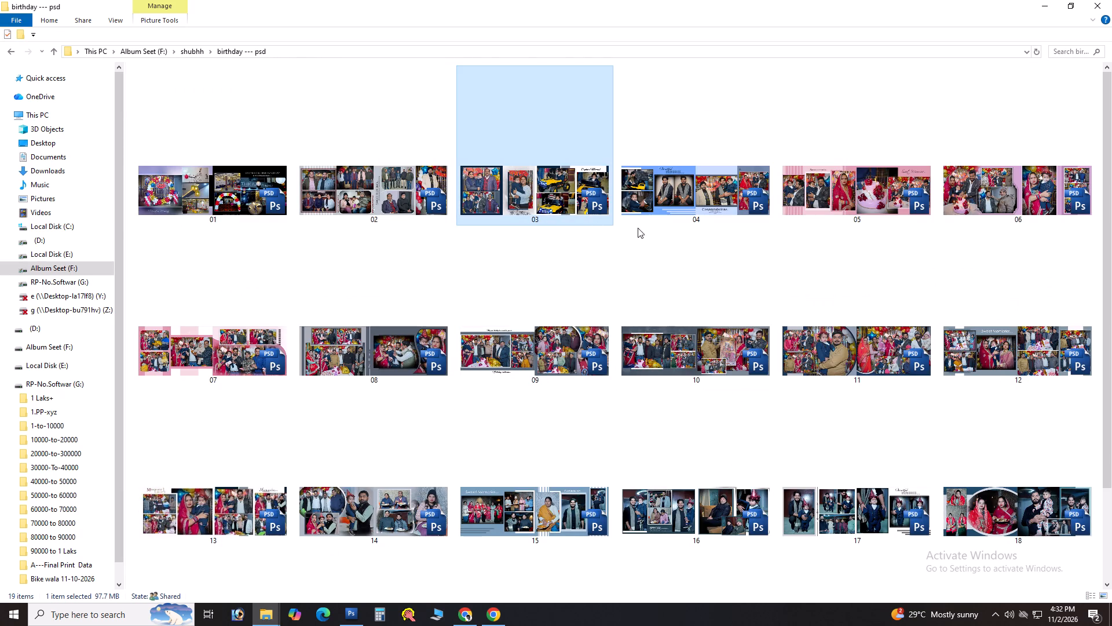
pyautogui.click(1000, 224)
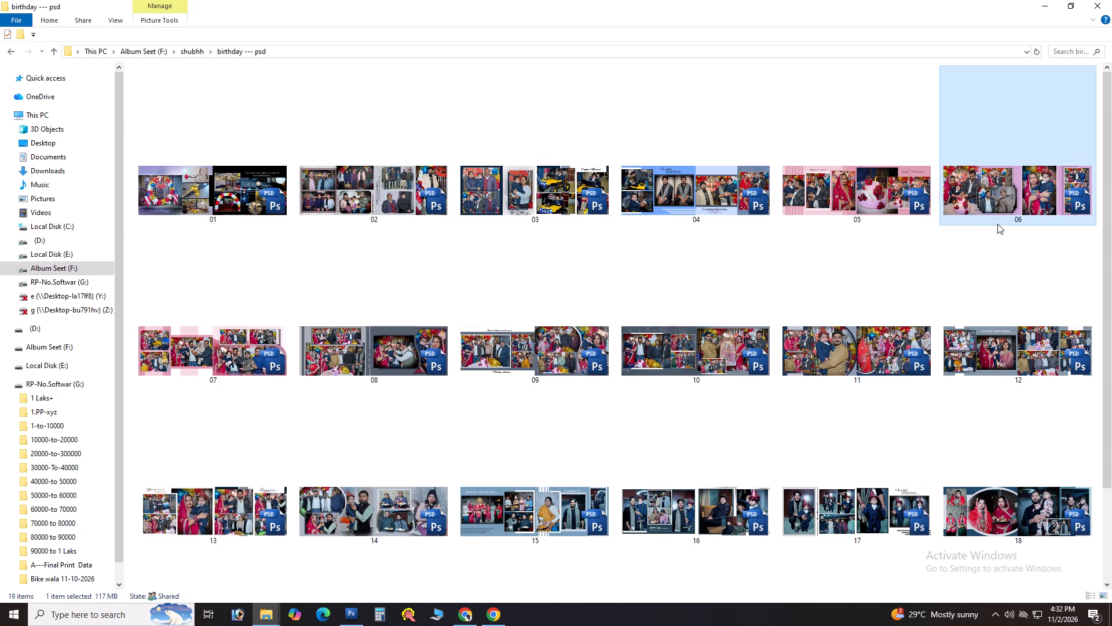
pyautogui.moveTo(985, 203); pyautogui.dragTo(636, 327)
pyautogui.hotkey('alt', 'Tab')
pyautogui.hotkey('alt', 'Tab')
pyautogui.hotkey('alt', 'Tab')
pyautogui.hotkey('ctrl', '0')
pyautogui.hotkey('ctrl', '0')
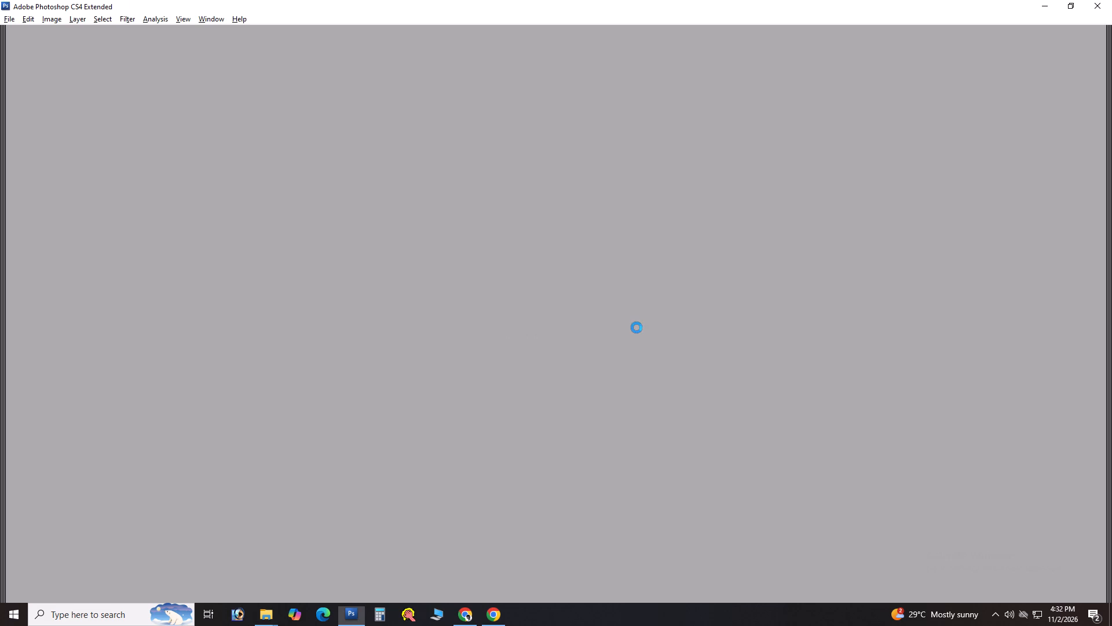
pyautogui.write('ff')
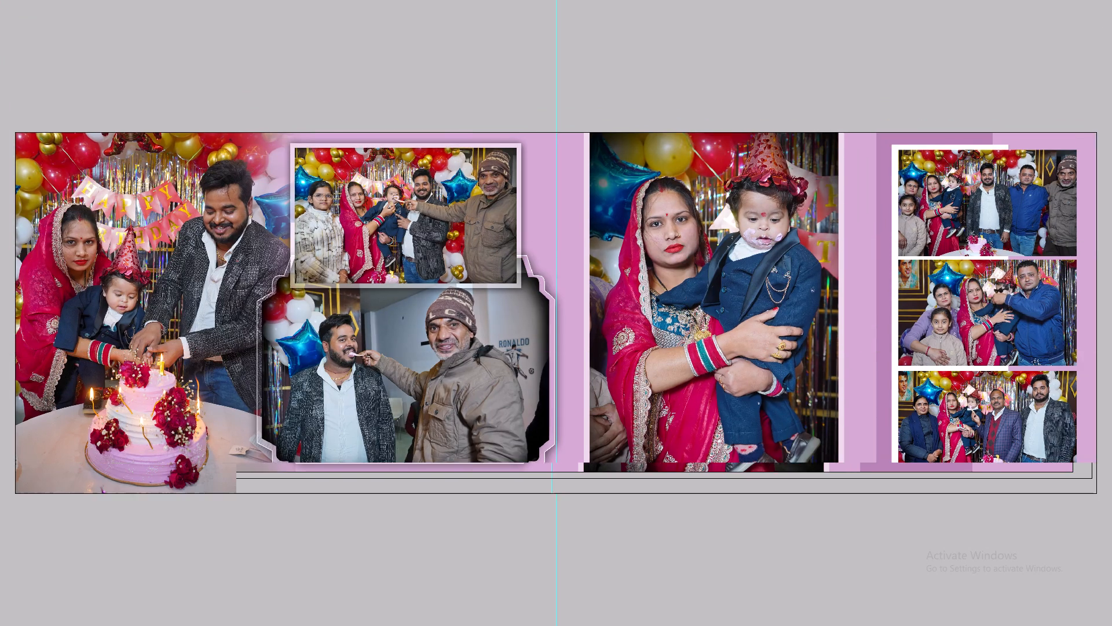
pyautogui.hotkey('ctrl', '0')
pyautogui.hotkey('ctrl', '0')
pyautogui.hotkey('ctrl', '0')
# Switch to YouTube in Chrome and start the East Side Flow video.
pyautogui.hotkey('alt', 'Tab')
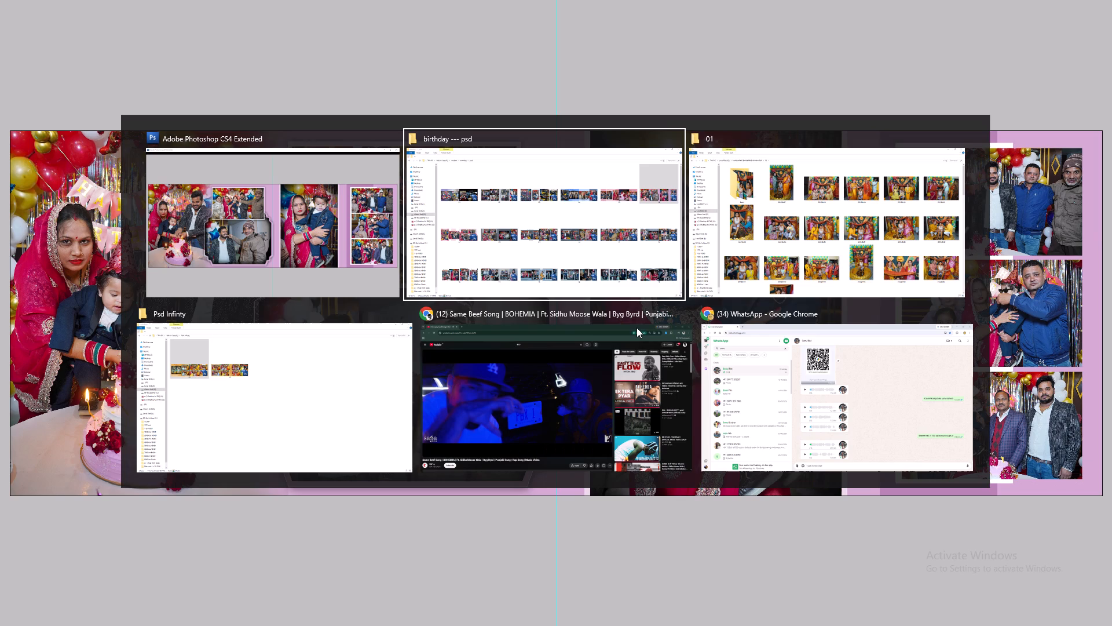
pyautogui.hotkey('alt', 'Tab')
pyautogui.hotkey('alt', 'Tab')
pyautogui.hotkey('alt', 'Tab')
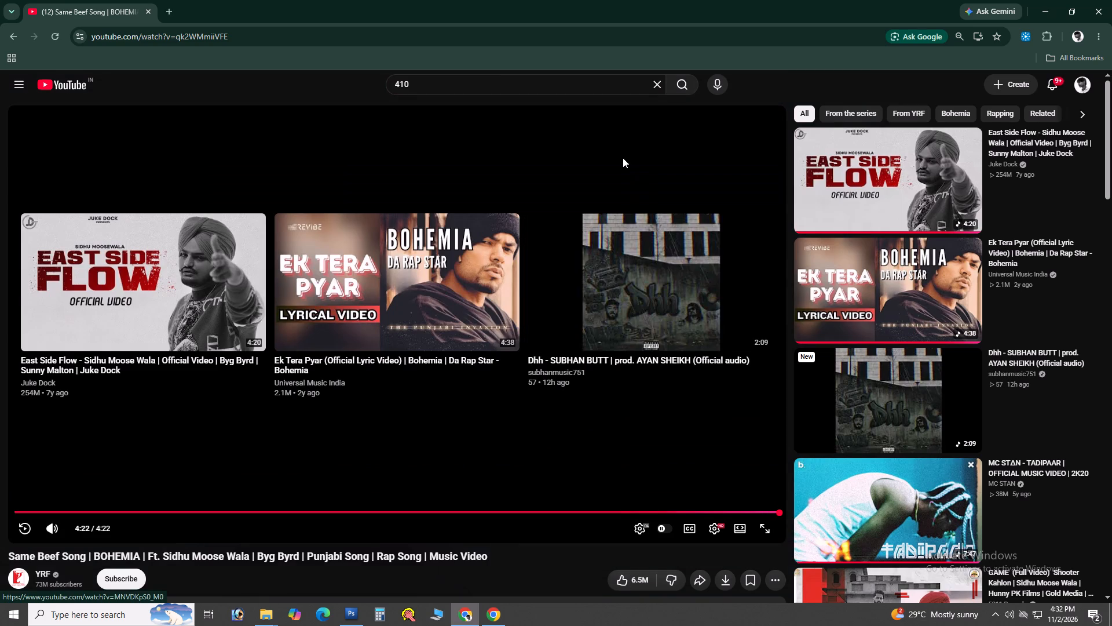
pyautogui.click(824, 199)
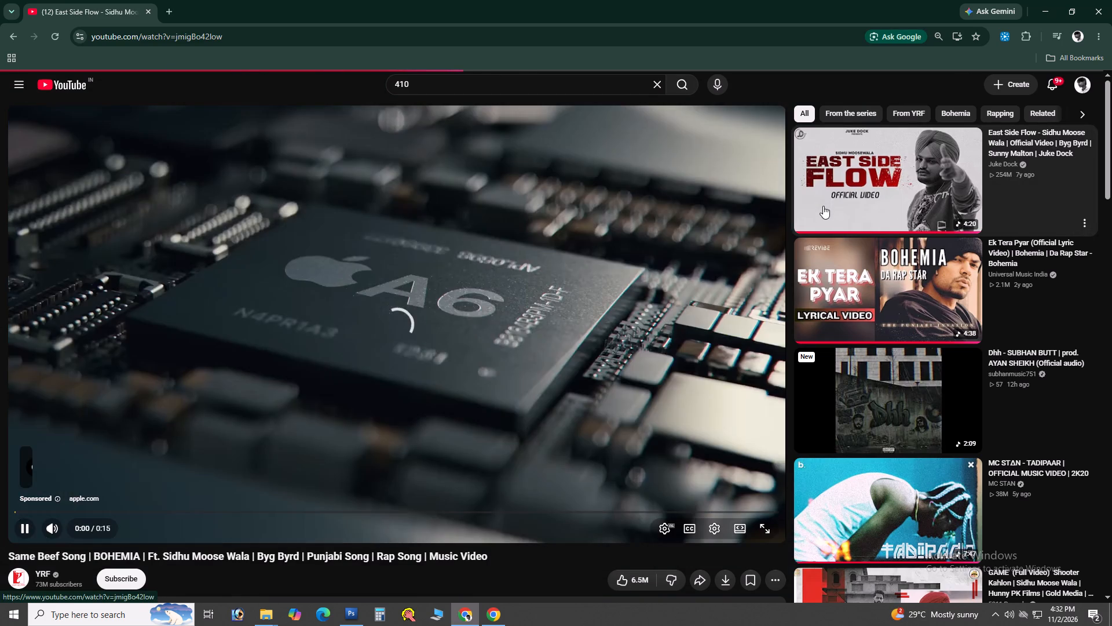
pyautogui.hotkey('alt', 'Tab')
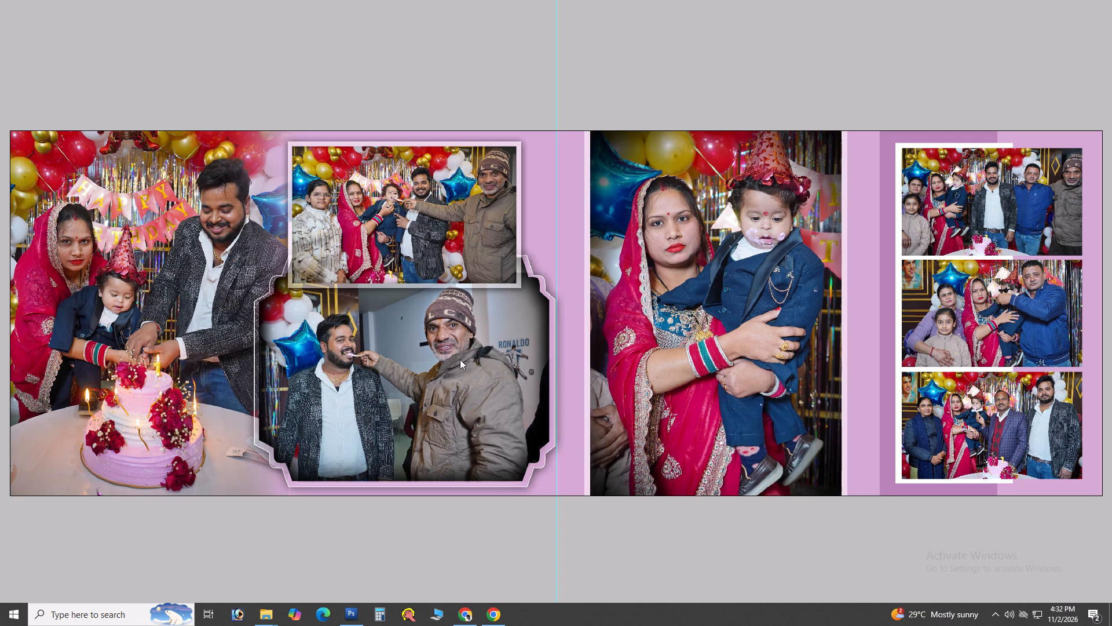
# Delete all the photo and frame layers on the spread's left page, keeping the background layer.
pyautogui.click(433, 352)
pyautogui.hotkey('ctrl', '-')
pyautogui.hotkey('ctrl', '-')
pyautogui.press('F7')
pyautogui.keyDown('ctrl'); pyautogui.keyDown('alt'); pyautogui.moveTo(478, 156); pyautogui.dragTo(466, 165); pyautogui.keyUp('alt'); pyautogui.keyUp('ctrl')
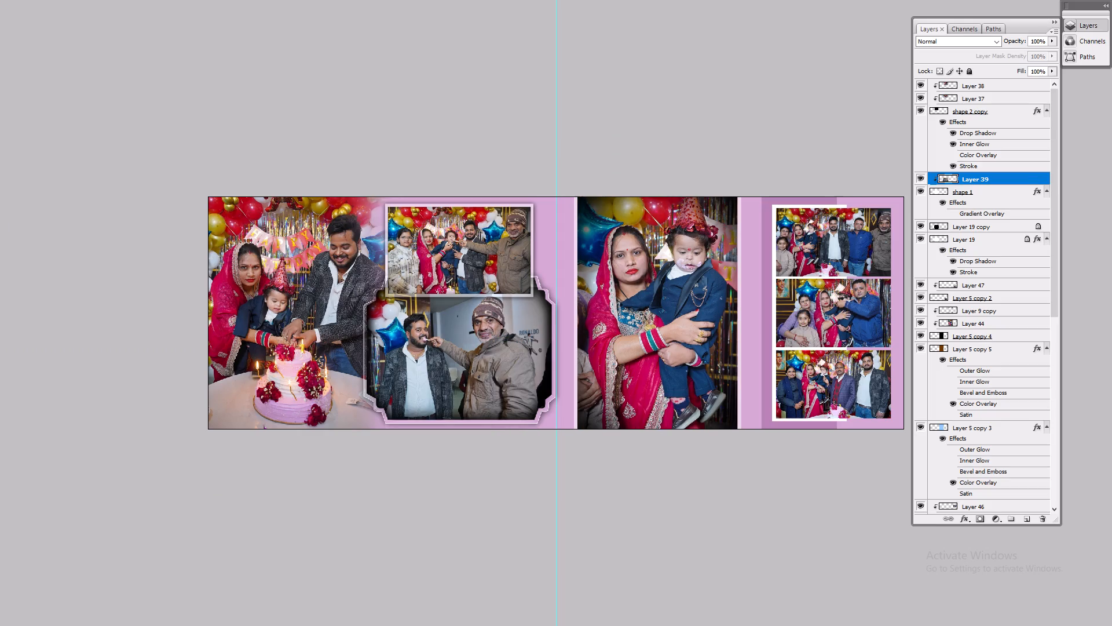
pyautogui.keyDown('ctrl'); pyautogui.keyDown('alt'); pyautogui.moveTo(466, 165); pyautogui.dragTo(333, 406); pyautogui.keyUp('alt'); pyautogui.keyUp('ctrl')
pyautogui.scroll(-18, 971, 424)
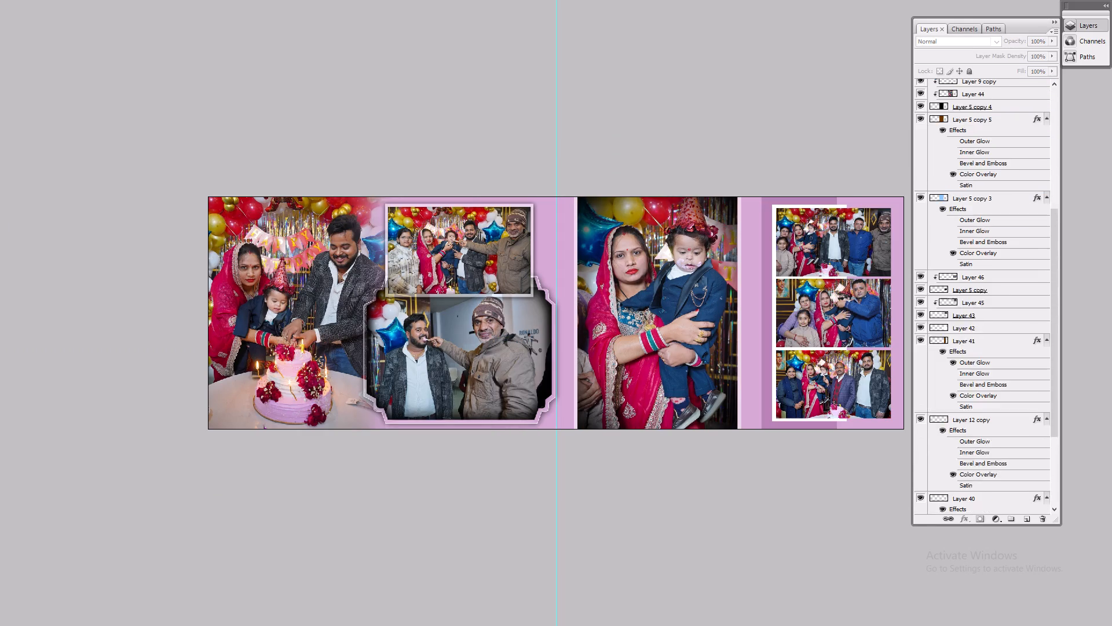
pyautogui.scroll(-15, 982, 482)
pyautogui.keyDown('ctrl'); pyautogui.click(997, 472); pyautogui.keyUp('ctrl')
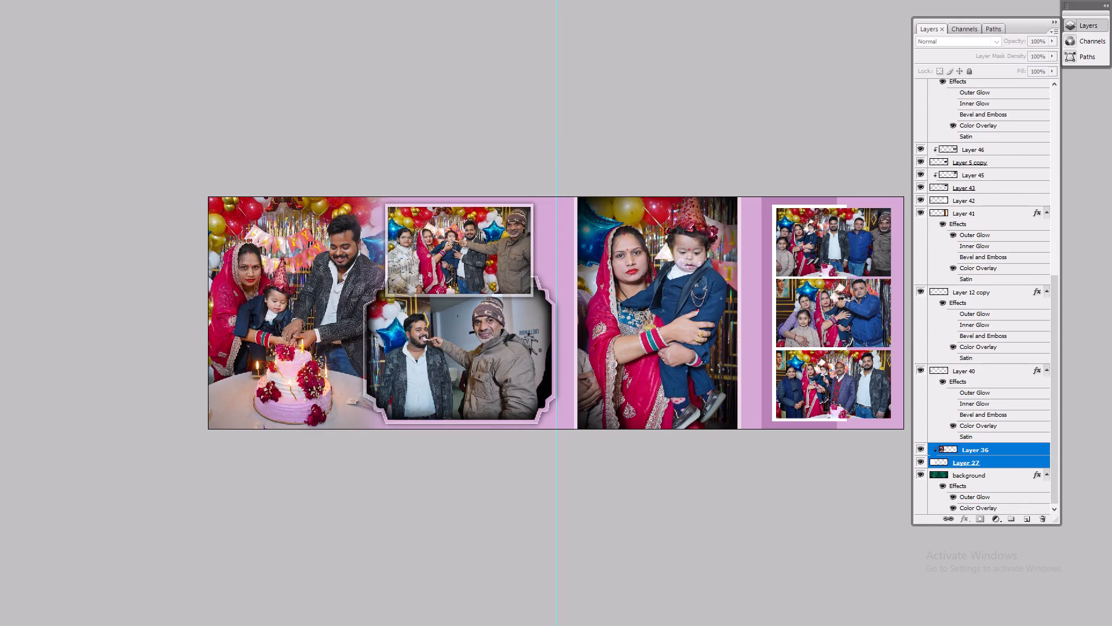
pyautogui.moveTo(376, 293); pyautogui.dragTo(350, 293)
pyautogui.press('Delete')
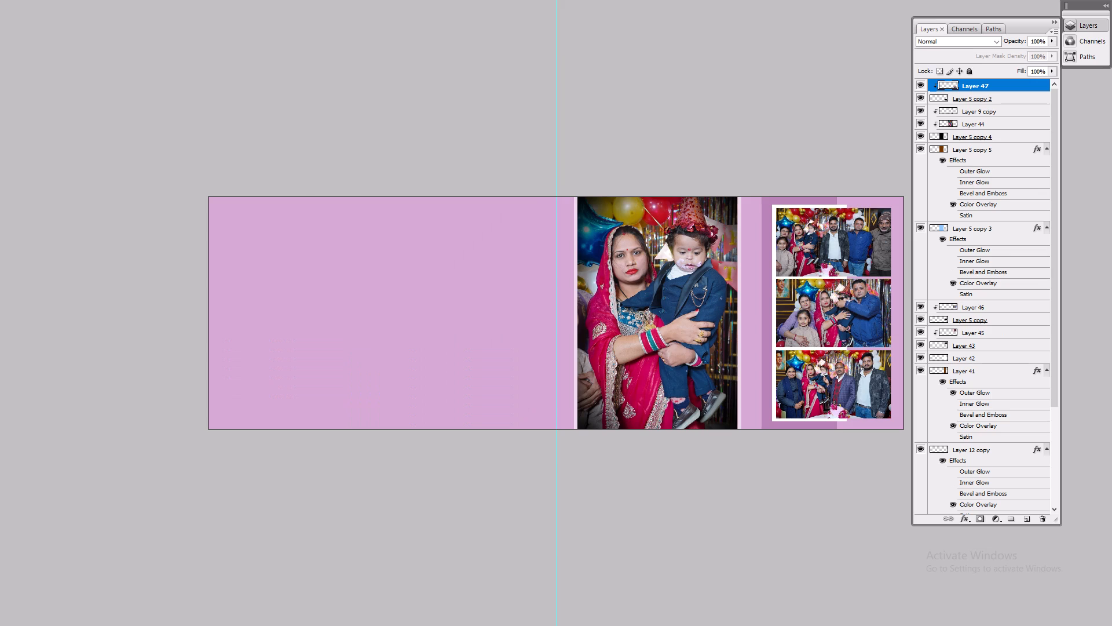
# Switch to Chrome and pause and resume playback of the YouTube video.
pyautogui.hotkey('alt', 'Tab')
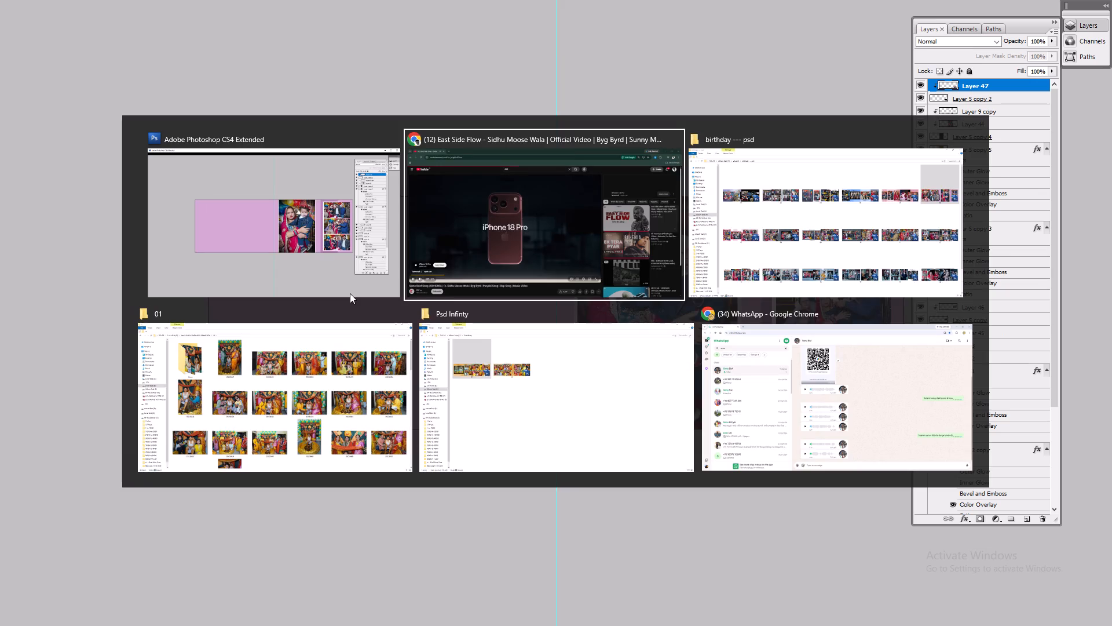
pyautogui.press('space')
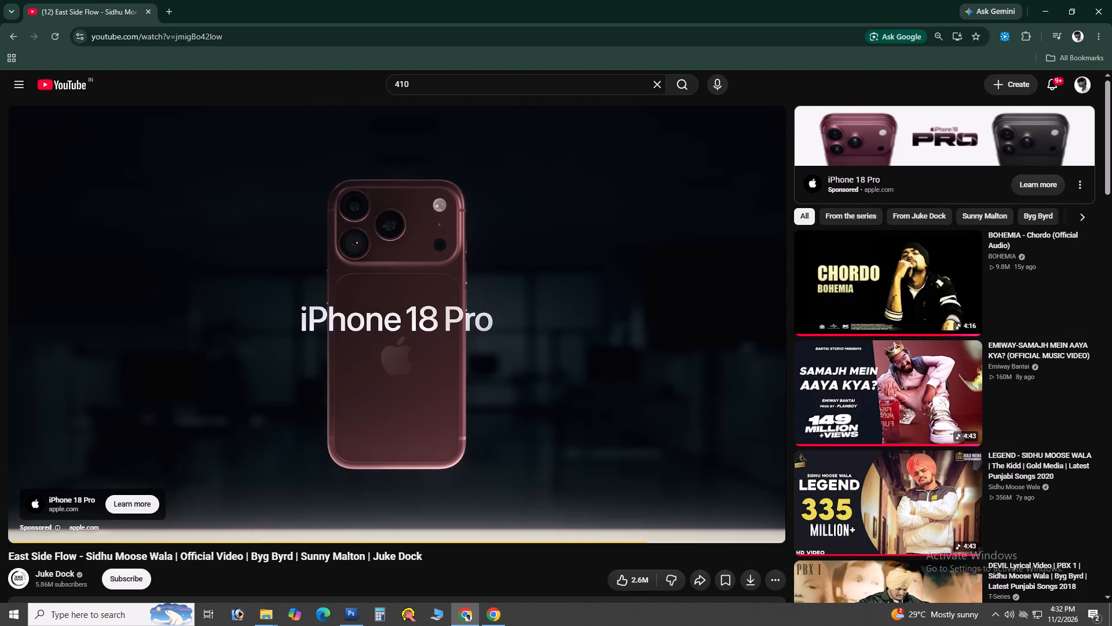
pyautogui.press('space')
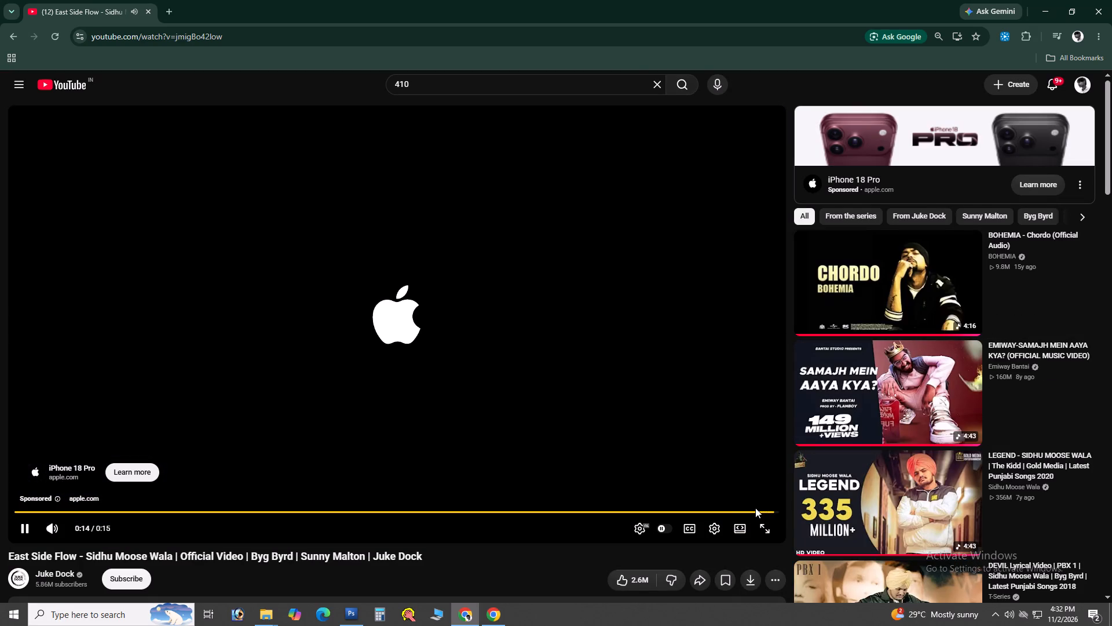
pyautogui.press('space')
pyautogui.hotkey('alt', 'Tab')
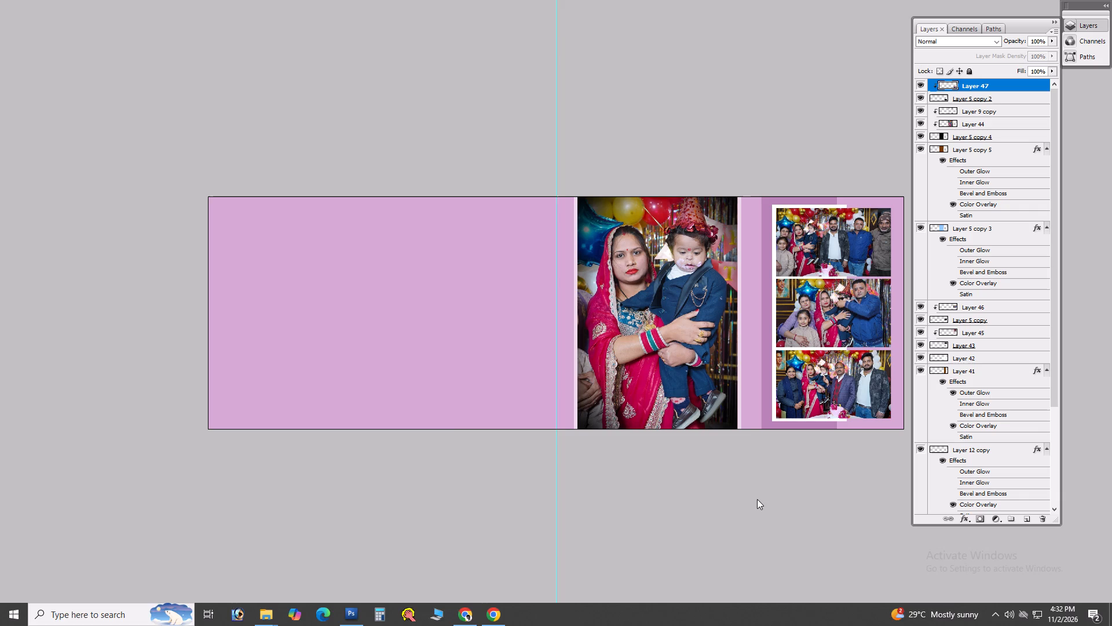
# Delete the mother-and-child photo, Layer 44, from the tall frame, leaving its frame shape in place.
pyautogui.click(620, 362)
pyautogui.hotkey('alt', 'i')
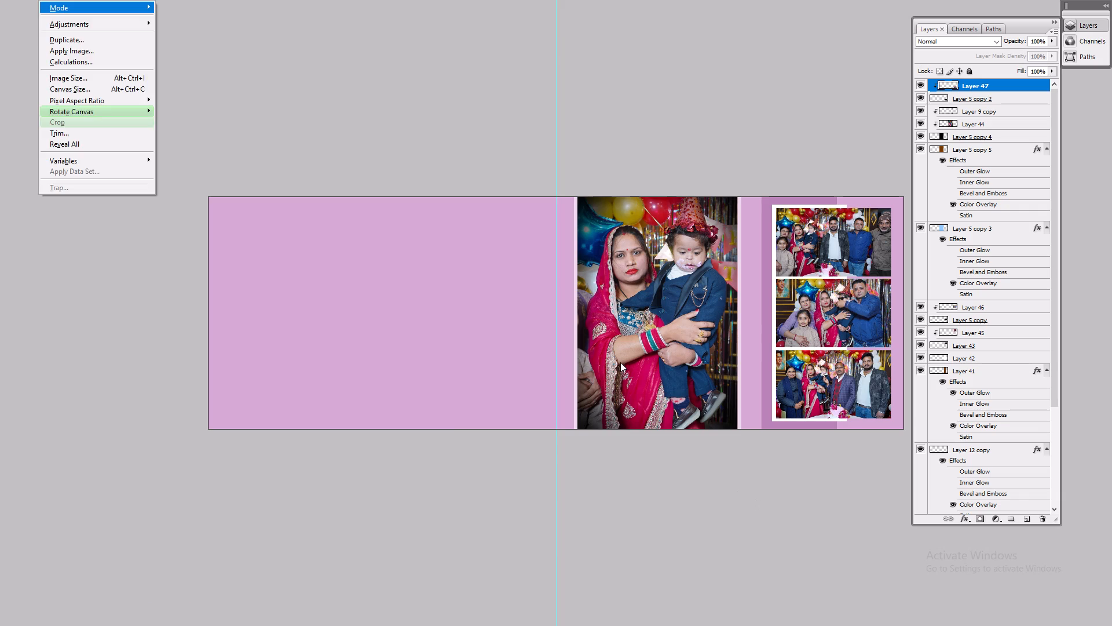
pyautogui.press('Escape')
pyautogui.press('Escape')
pyautogui.press('Escape')
pyautogui.rightClick(620, 362)
pyautogui.moveTo(641, 363); pyautogui.dragTo(648, 363)
pyautogui.click(657, 366)
pyautogui.press('Delete')
# Delete the photos, Layers 45, 46 and 47, from the three stacked frames, keeping the frame shapes.
pyautogui.rightClick(804, 266)
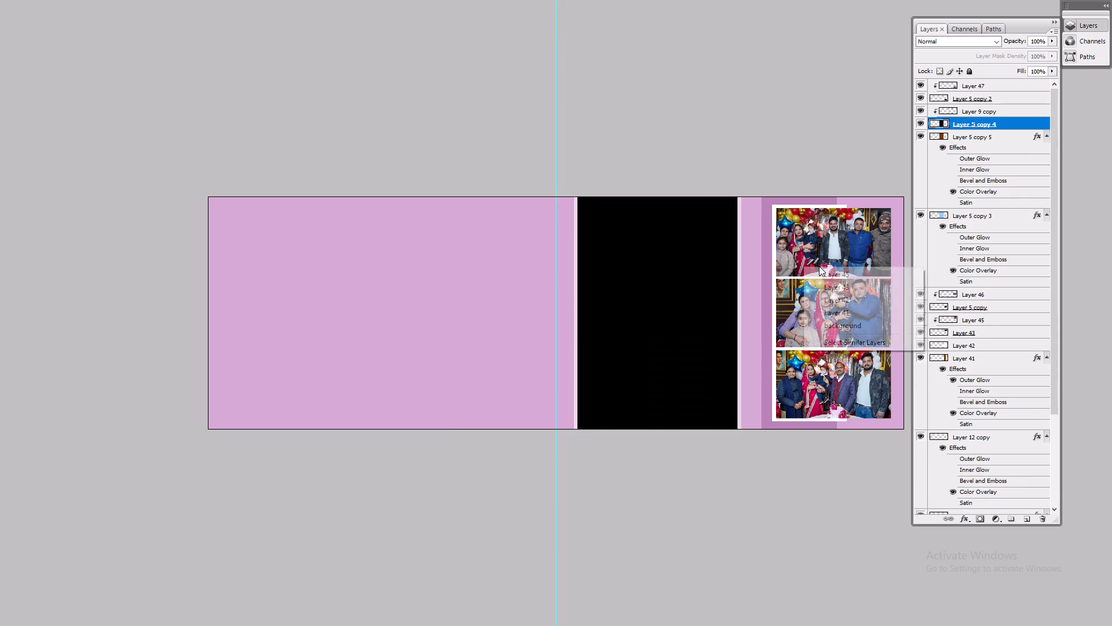
pyautogui.click(820, 266)
pyautogui.rightClick(808, 267)
pyautogui.click(822, 274)
pyautogui.press('Delete')
pyautogui.rightClick(821, 308)
pyautogui.click(829, 313)
pyautogui.press('Delete')
pyautogui.rightClick(802, 387)
pyautogui.click(822, 394)
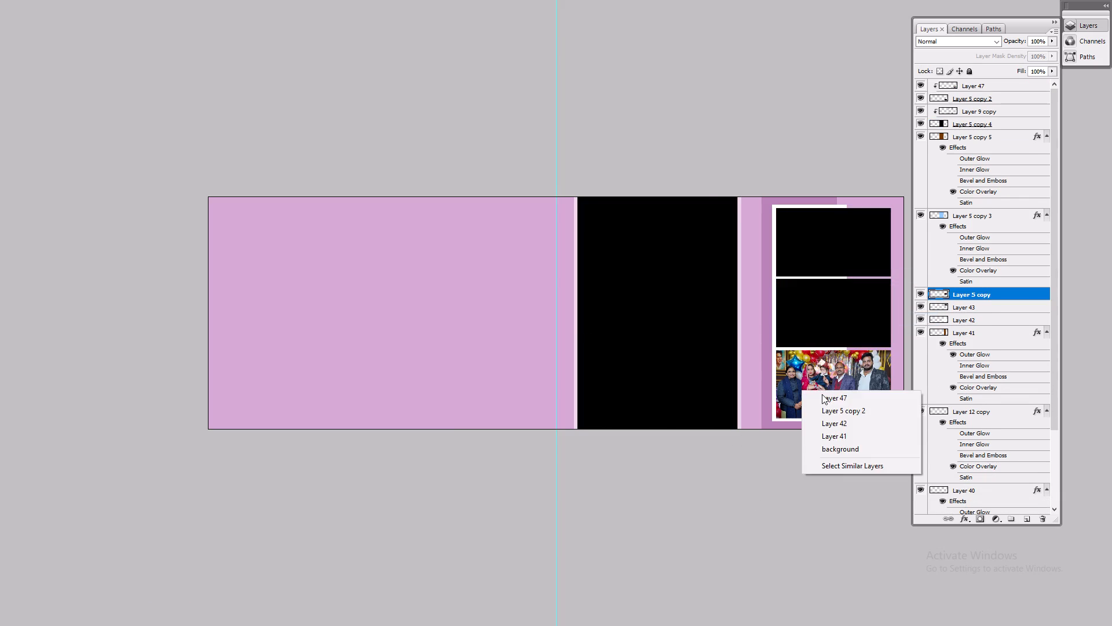
pyautogui.press('Delete')
# Move all the frame and stripe layers, except the background, from the right page onto the left page.
pyautogui.press('space')
pyautogui.moveTo(681, 222); pyautogui.dragTo(609, 232)
pyautogui.keyDown('ctrl'); pyautogui.keyDown('alt'); pyautogui.moveTo(587, 178); pyautogui.dragTo(798, 486); pyautogui.keyUp('alt'); pyautogui.keyUp('ctrl')
pyautogui.scroll(-3, 1017, 448)
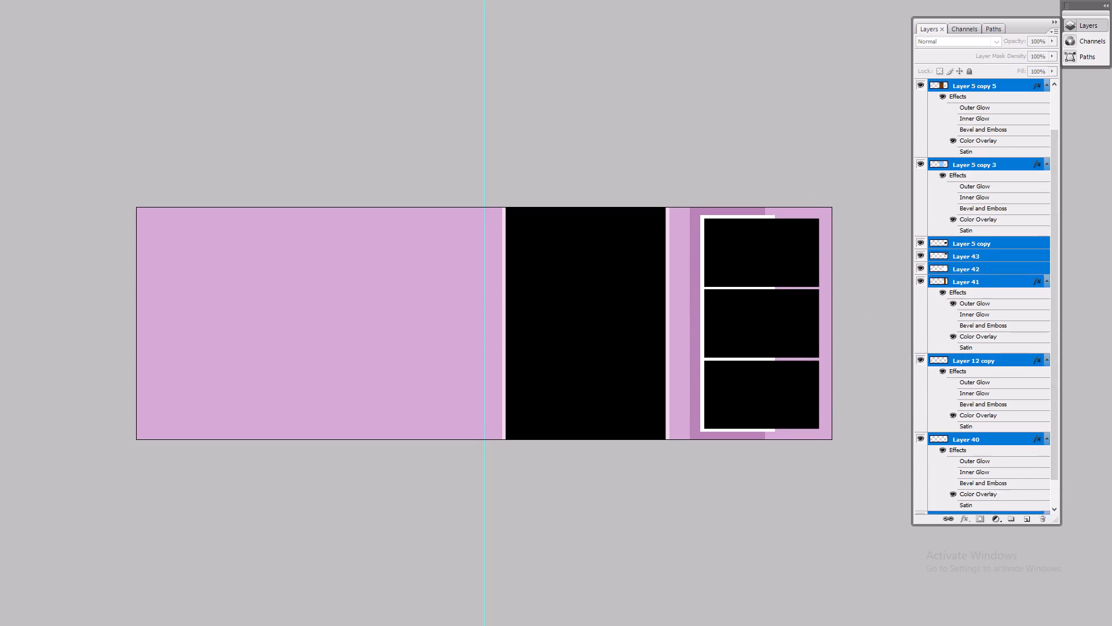
pyautogui.scroll(-8, 987, 473)
pyautogui.keyDown('ctrl'); pyautogui.click(996, 476); pyautogui.keyUp('ctrl')
pyautogui.press('space')
pyautogui.moveTo(654, 373); pyautogui.dragTo(765, 384)
pyautogui.keyDown('shift'); pyautogui.moveTo(769, 378); pyautogui.dragTo(479, 363); pyautogui.keyUp('shift')
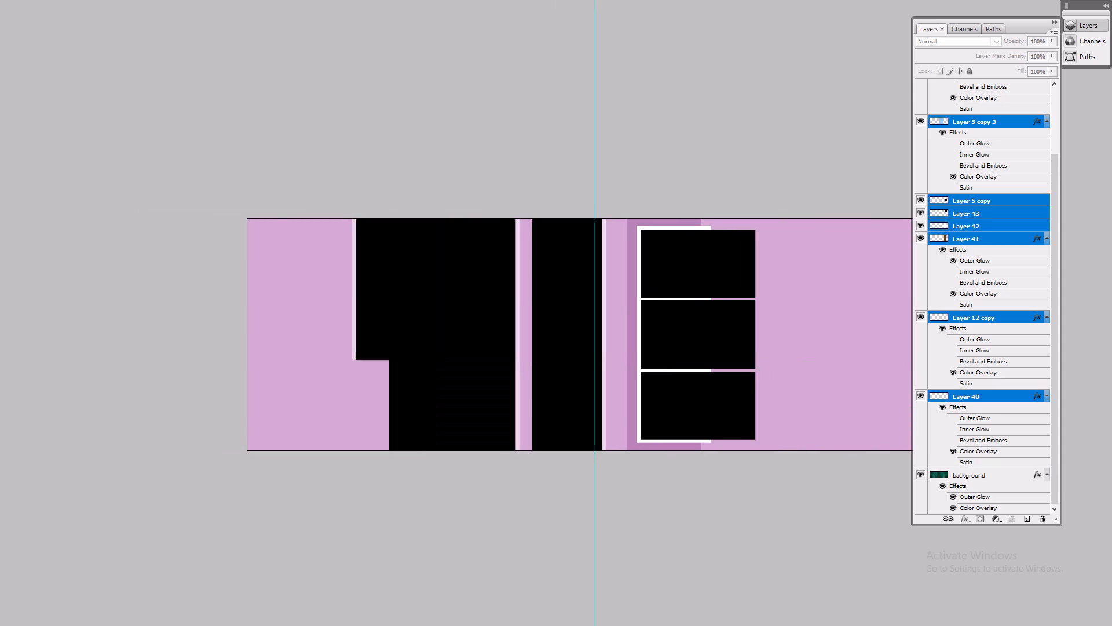
pyautogui.keyDown('shift'); pyautogui.moveTo(479, 363); pyautogui.dragTo(422, 370); pyautogui.keyUp('shift')
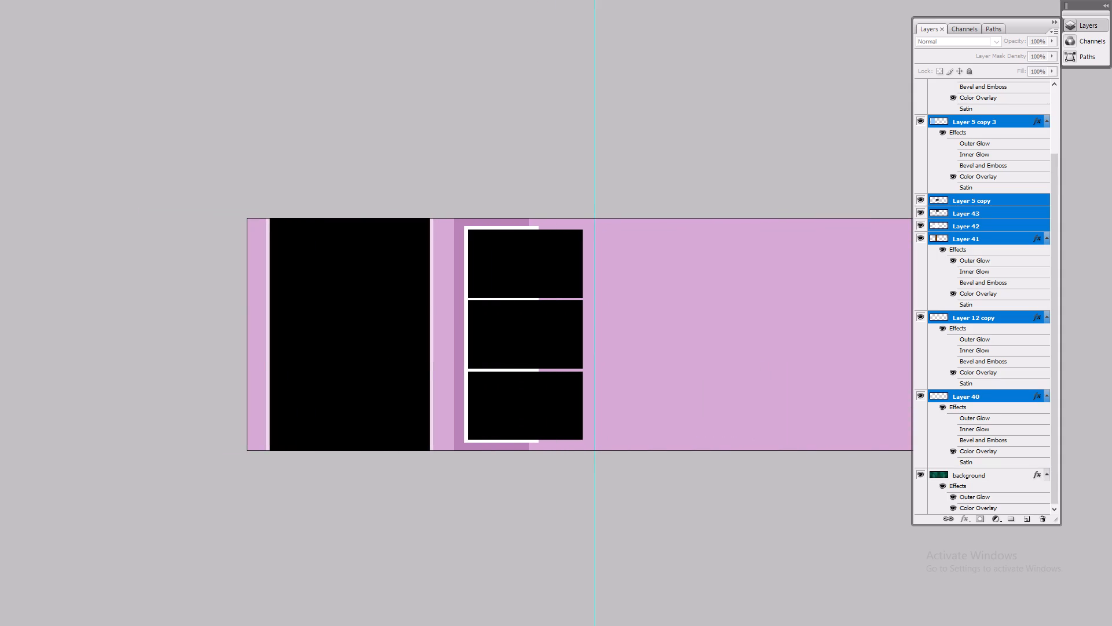
# Nudge the moved frame layers further left to fine-tune their position on the left page.
pyautogui.hotkey('shift', 'Left')
pyautogui.hotkey('shift', 'Left')
pyautogui.hotkey('shift', 'Left')
pyautogui.hotkey('shift', 'Left')
pyautogui.hotkey('shift', 'Left')
pyautogui.hotkey('ctrl', '0')
pyautogui.press('Tab')
pyautogui.press('Tab')
pyautogui.hotkey('ctrl', '0')
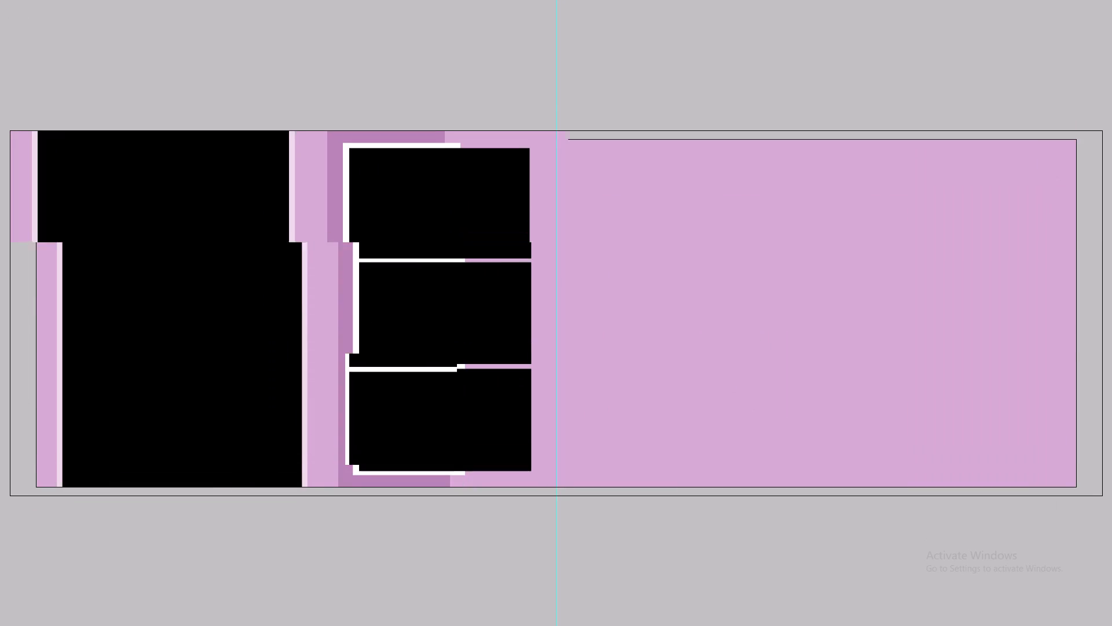
pyautogui.press('0')
pyautogui.hotkey('shift', 'Right')
pyautogui.hotkey('ctrl', '0')
pyautogui.press('v')
pyautogui.hotkey('ctrl', '-')
pyautogui.hotkey('ctrl', '0')
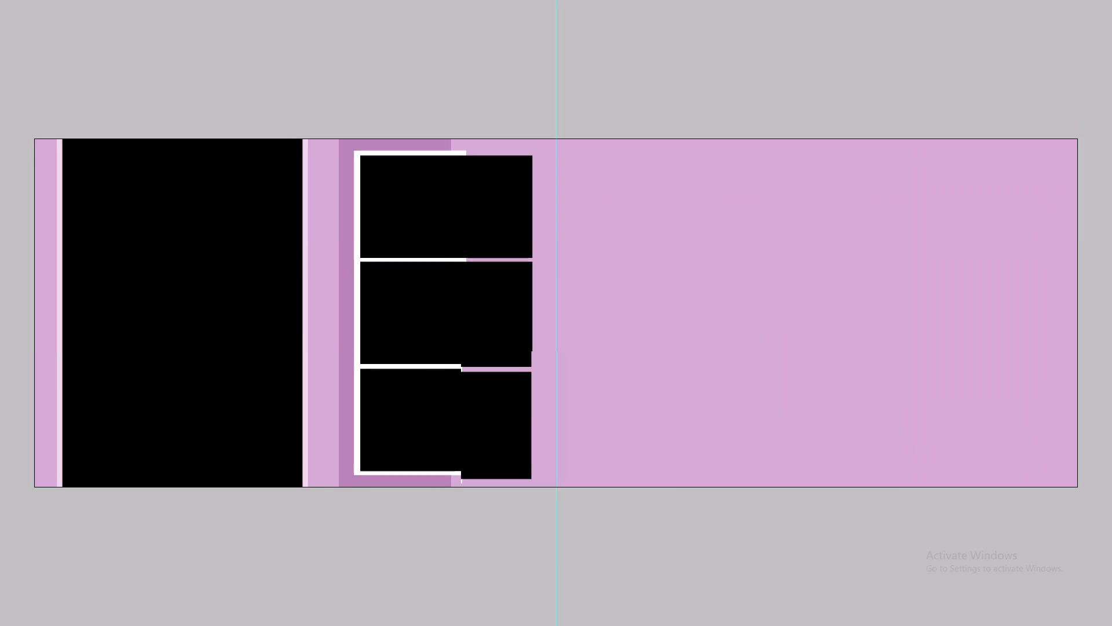
# Open photo DSC08407 from the 01 photo folder in Photoshop.
pyautogui.hotkey('alt', 'Tab')
pyautogui.keyDown('alt'); pyautogui.click(342, 385); pyautogui.keyUp('alt')
pyautogui.click(392, 168)
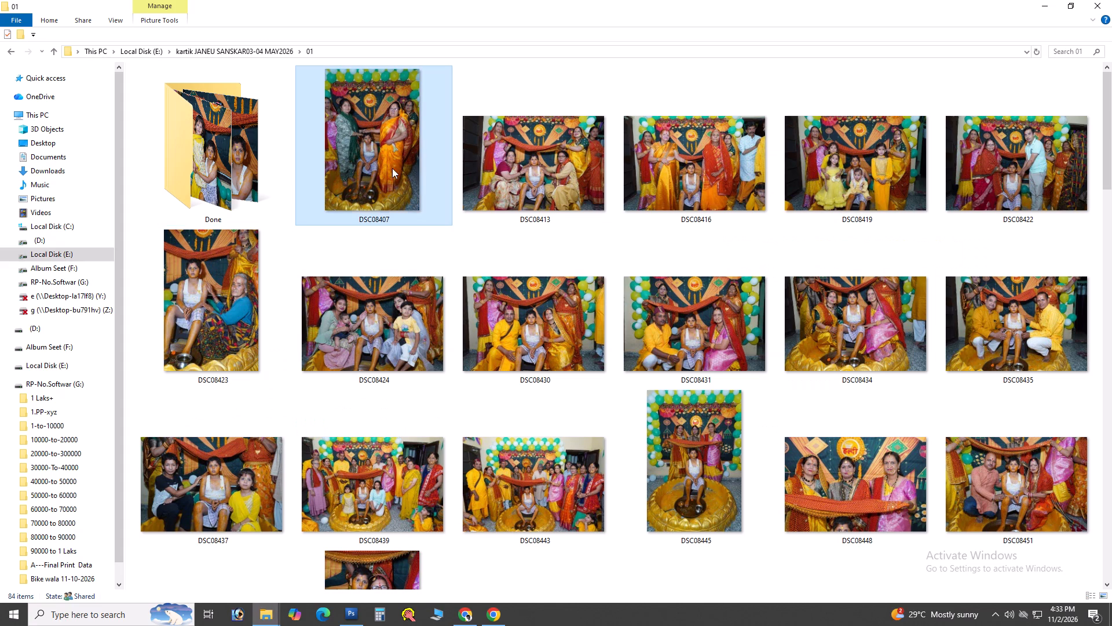
pyautogui.moveTo(370, 172); pyautogui.dragTo(540, 426)
pyautogui.hotkey('alt', 'Tab')
pyautogui.hotkey('ctrl', '0')
pyautogui.hotkey('ctrl', '0')
pyautogui.write('00')
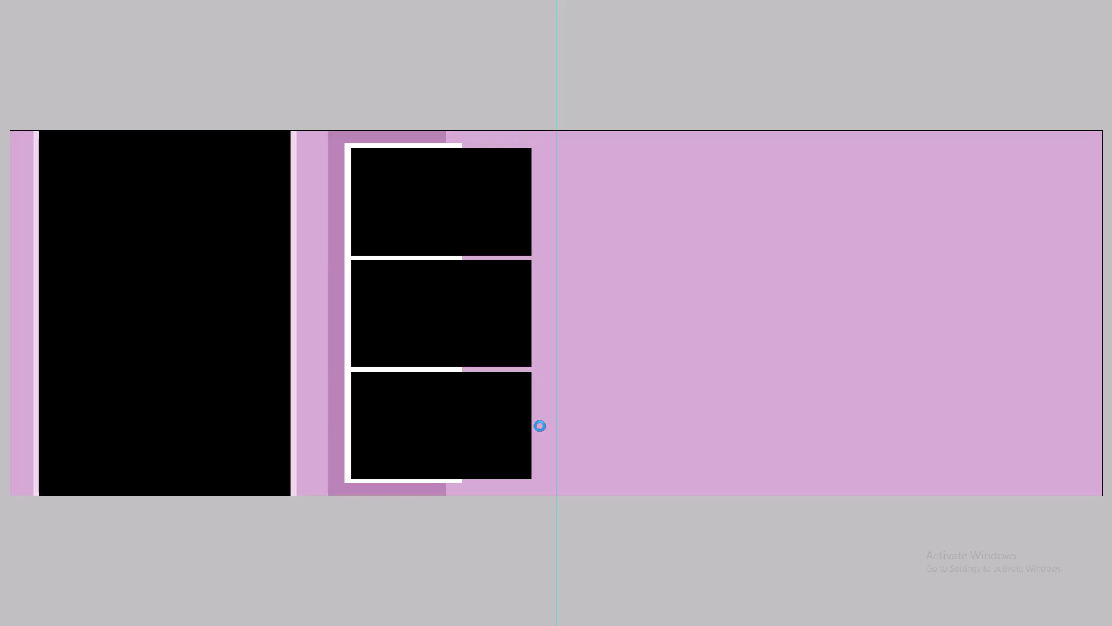
# Run the photo-correction action on DSC08407, apply the two image adjustments and fade the last one to 40% opacity.
pyautogui.press('F6')
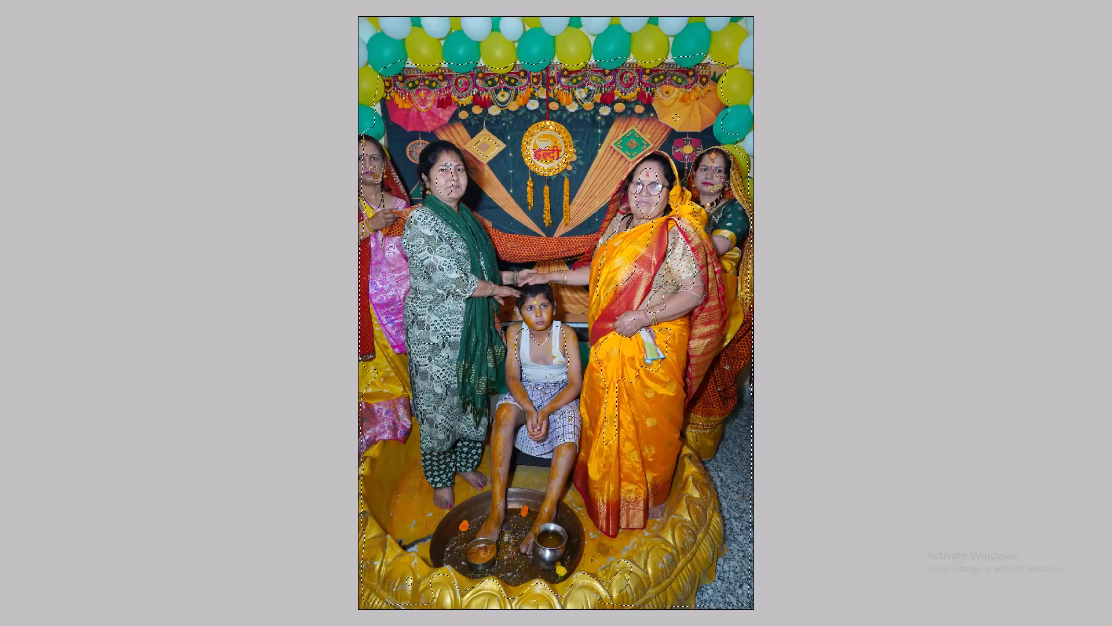
pyautogui.hotkey('ctrl', '+')
pyautogui.hotkey('ctrl', 'd')
pyautogui.hotkey('alt', 'i')
pyautogui.hotkey('alt', 'a')
pyautogui.hotkey('alt', 'l')
pyautogui.press('Return')
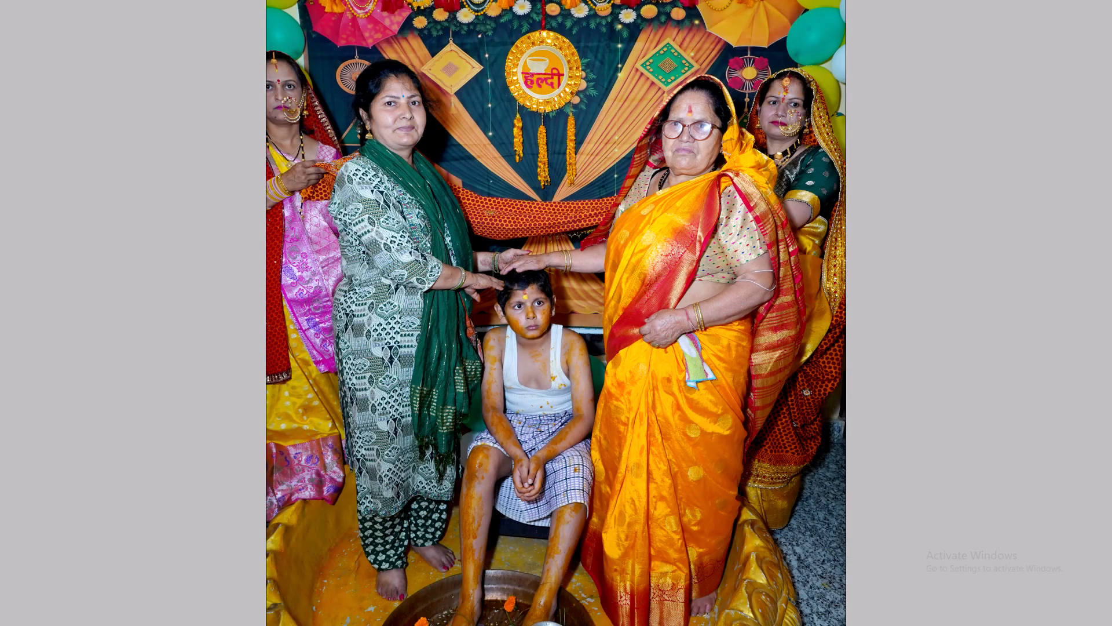
pyautogui.hotkey('alt', 'i')
pyautogui.hotkey('alt', 'a')
pyautogui.hotkey('alt', 'x')
pyautogui.press('Return')
pyautogui.hotkey('ctrl', 'shift', 'f')
pyautogui.write('40')
pyautogui.press('Return')
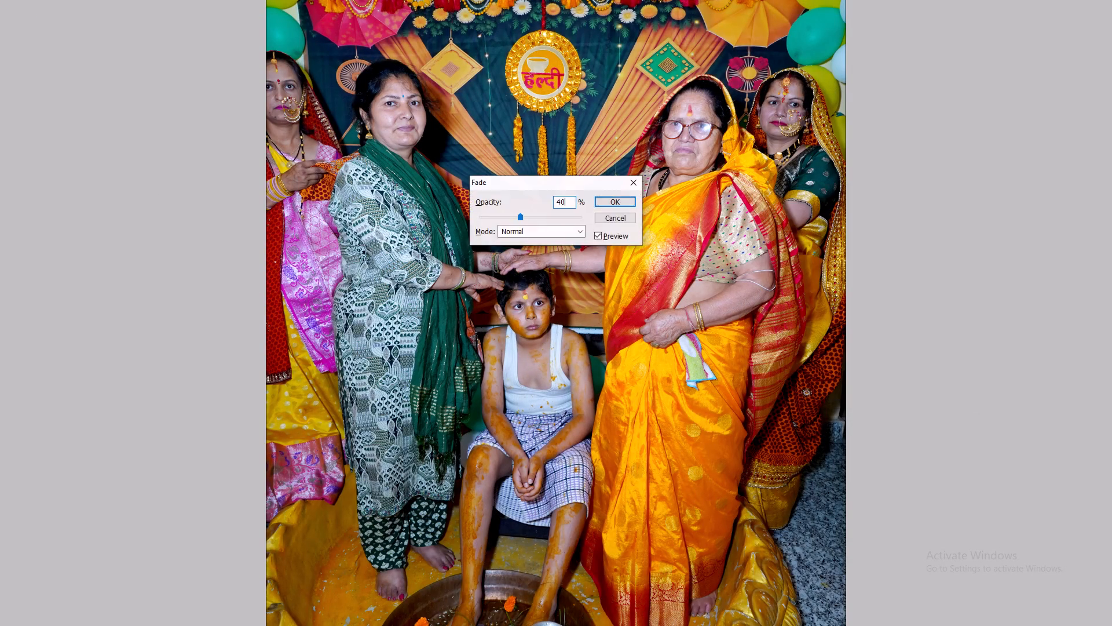
# Run the photo-correction action on DSC08407 once more and clear the selection.
pyautogui.hotkey('ctrl', '0')
pyautogui.press('v')
pyautogui.hotkey('ctrl', '+')
pyautogui.hotkey('ctrl', '+')
pyautogui.press('v')
pyautogui.press('space')
pyautogui.moveTo(583, 303); pyautogui.dragTo(569, 415)
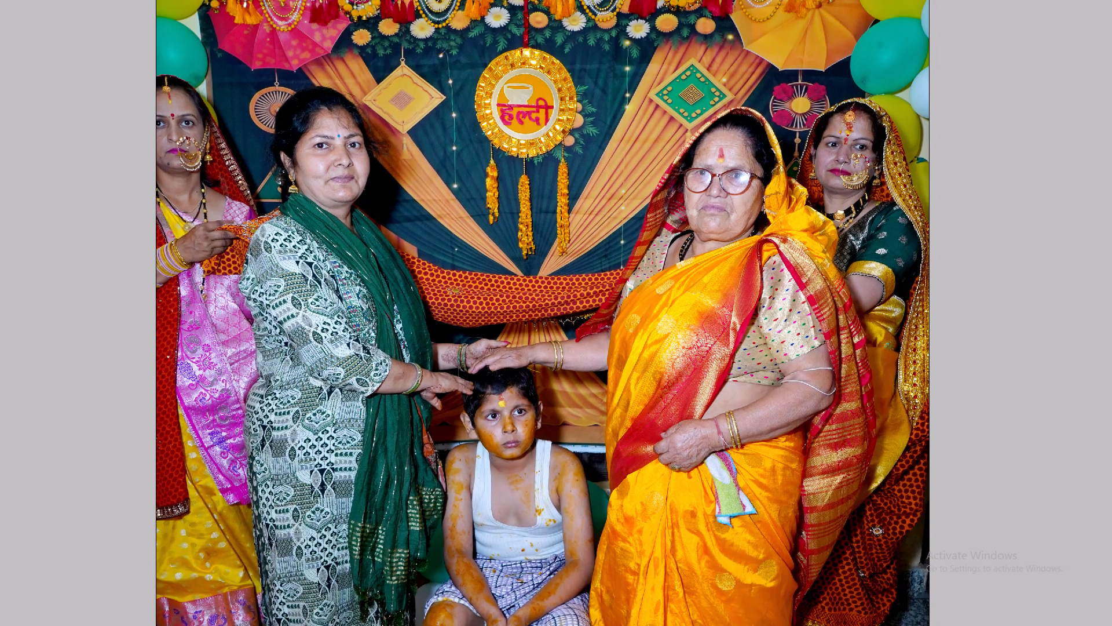
pyautogui.press('F6')
pyautogui.hotkey('ctrl', 'd')
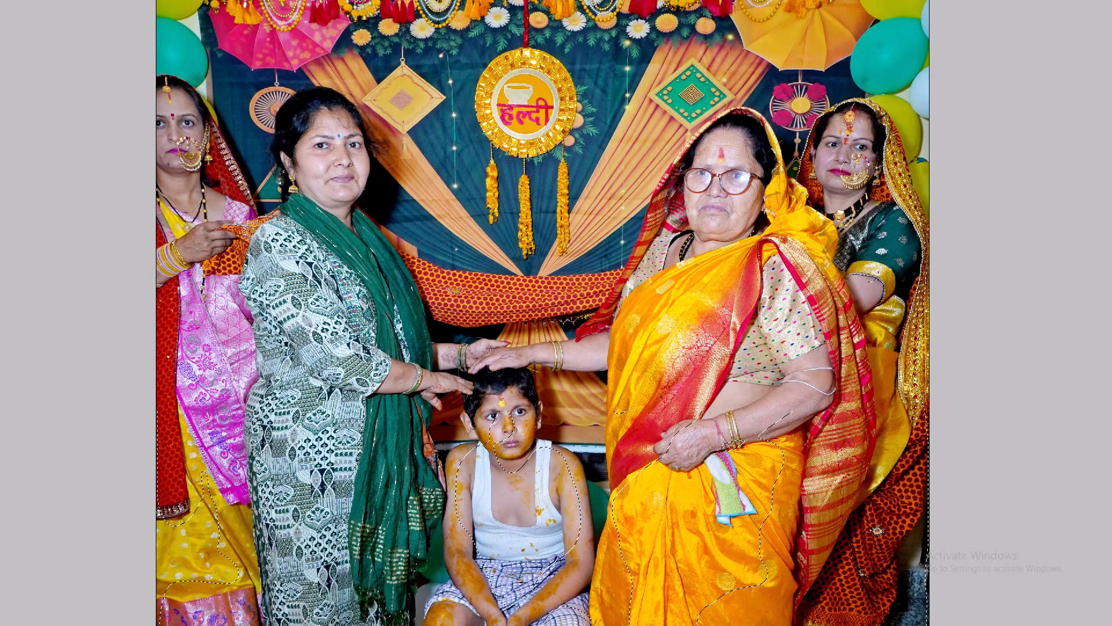
# Cut the whole corrected photo, close its document, and paste it into the tall frame on the spread's left page.
pyautogui.hotkey('ctrl', 'a')
pyautogui.hotkey('ctrl', 'x')
pyautogui.hotkey('ctrl', 'w')
pyautogui.press('Tab')
pyautogui.press('space')
pyautogui.write('v')
pyautogui.hotkey('ctrl', '-')
pyautogui.press('v')
pyautogui.press('space')
pyautogui.moveTo(319, 297); pyautogui.dragTo(337, 297)
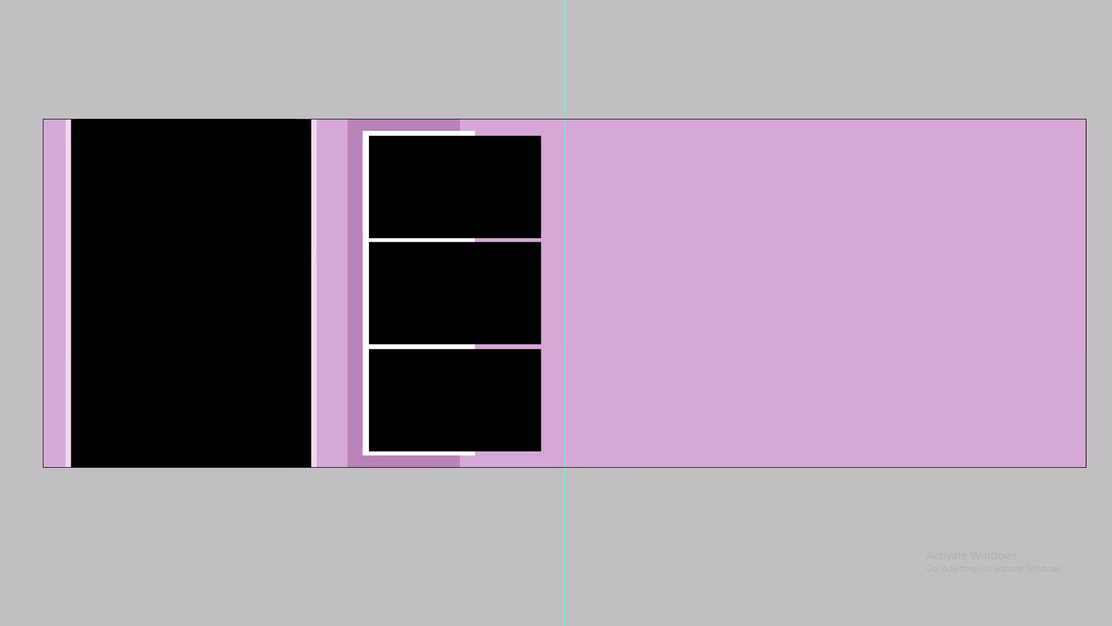
pyautogui.moveTo(337, 297); pyautogui.dragTo(517, 293)
pyautogui.rightClick(407, 293)
pyautogui.click(463, 301)
pyautogui.hotkey('ctrl', 'v')
pyautogui.hotkey('ctrl', 'g')
pyautogui.hotkey('ctrl', 'alt', 'z')
# Scale the pasted DSC08407 photo down and move it over the tall frame on the left page.
pyautogui.hotkey('ctrl', 't')
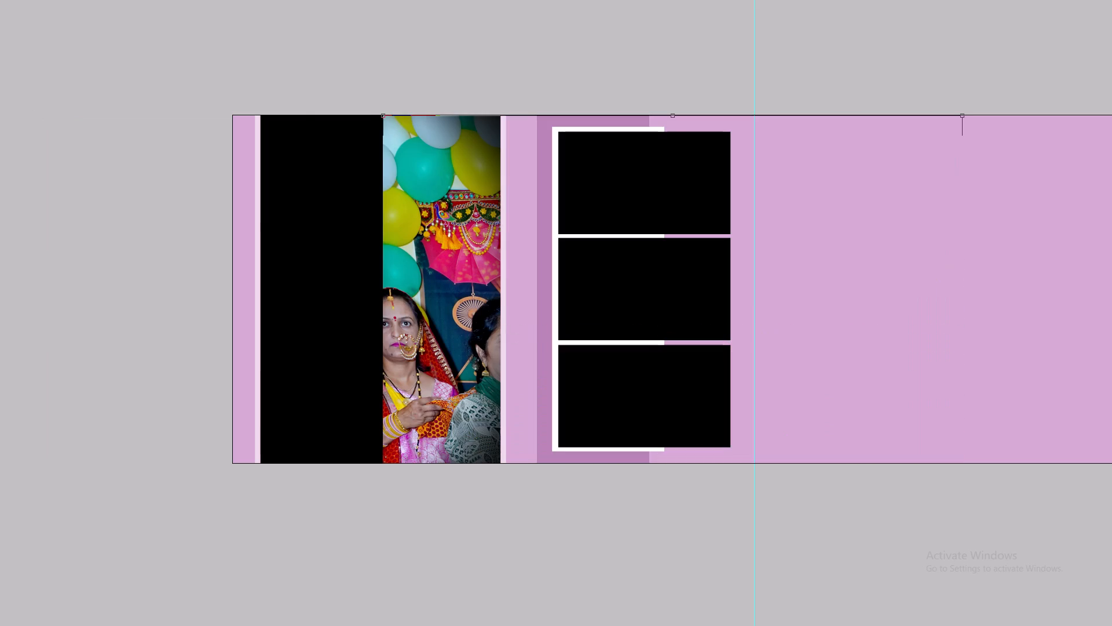
pyautogui.keyDown('alt'); pyautogui.keyDown('shift'); pyautogui.moveTo(383, 116); pyautogui.dragTo(541, 386); pyautogui.keyUp('shift'); pyautogui.keyUp('alt')
pyautogui.moveTo(643, 463); pyautogui.dragTo(330, 165)
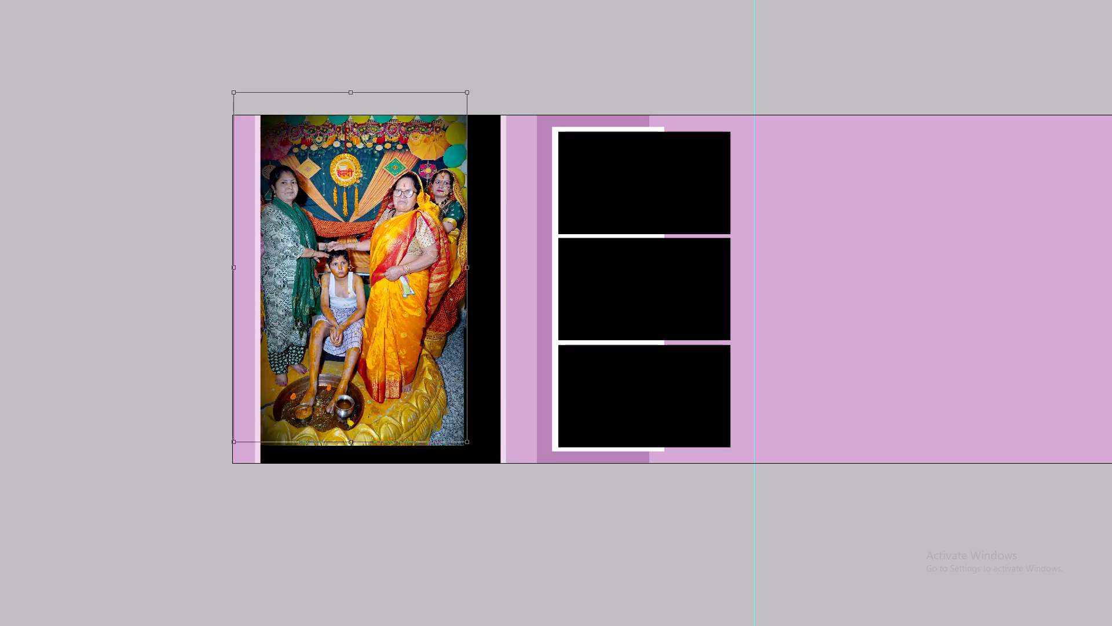
pyautogui.moveTo(330, 165); pyautogui.dragTo(346, 188)
# Enlarge the photo to cover the whole tall frame and nudge it upward so all the people fit.
pyautogui.press('space')
pyautogui.press('space')
pyautogui.moveTo(365, 248); pyautogui.dragTo(503, 243)
pyautogui.keyDown('alt'); pyautogui.keyDown('shift'); pyautogui.moveTo(629, 450); pyautogui.dragTo(665, 470); pyautogui.keyUp('shift'); pyautogui.keyUp('alt')
pyautogui.keyDown('shift'); pyautogui.moveTo(648, 477); pyautogui.dragTo(652, 483); pyautogui.keyUp('shift')
pyautogui.hotkey('shift', 'Right')
pyautogui.hotkey('shift', 'Up')
pyautogui.hotkey('shift', 'Left')
pyautogui.hotkey('shift', 'Up')
pyautogui.hotkey('shift', 'Left')
pyautogui.hotkey('shift', 'Left')
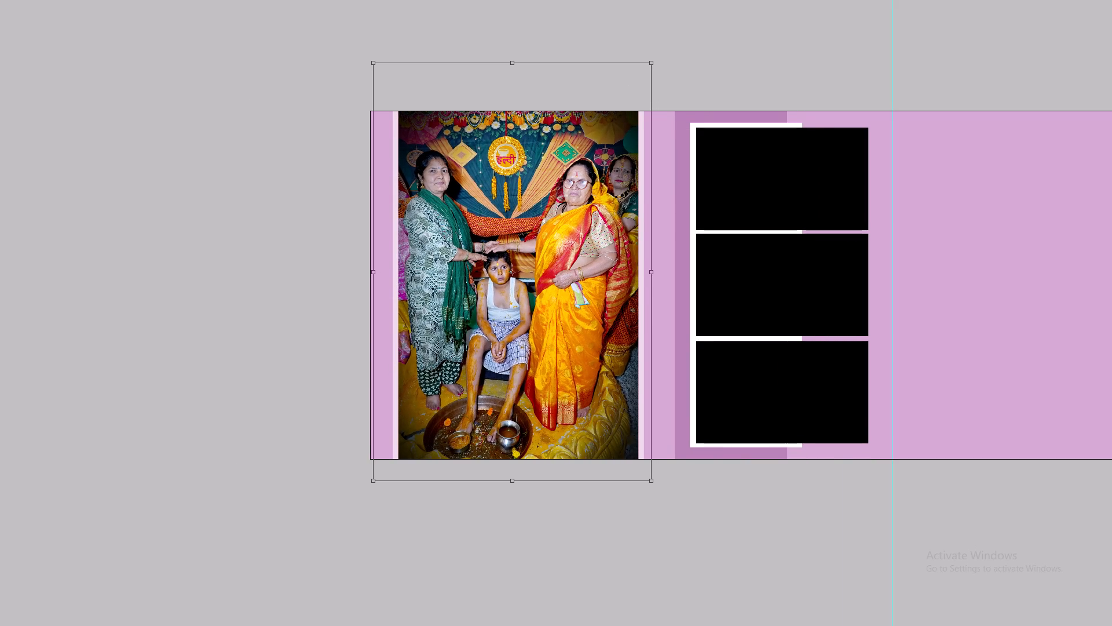
pyautogui.hotkey('shift', 'Right')
pyautogui.hotkey('shift', 'Up')
pyautogui.hotkey('shift', 'Up')
pyautogui.hotkey('shift', 'Up')
pyautogui.hotkey('shift', 'Up')
pyautogui.press('Return')
# Shift the dark edge-shading layer over the tall frame's photo and enlarge it slightly past the frame's left side.
pyautogui.write('vv')
pyautogui.rightClick(415, 118)
pyautogui.click(438, 121)
pyautogui.keyDown('shift'); pyautogui.moveTo(550, 221); pyautogui.dragTo(549, 202); pyautogui.keyUp('shift')
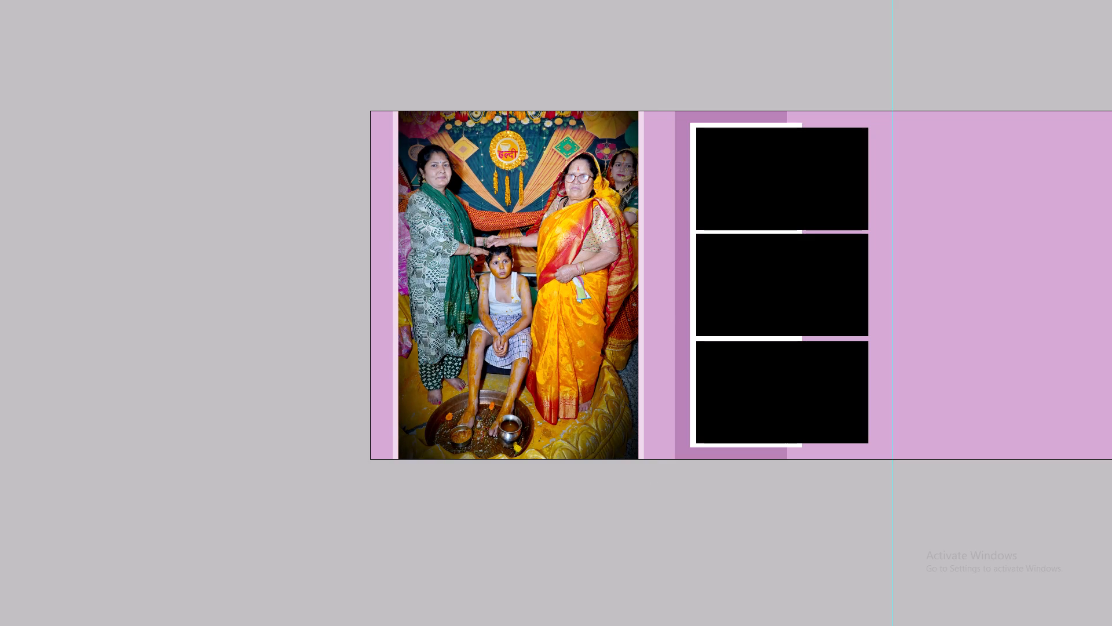
pyautogui.keyDown('shift'); pyautogui.moveTo(549, 202); pyautogui.dragTo(554, 195); pyautogui.keyUp('shift')
pyautogui.keyDown('shift'); pyautogui.moveTo(544, 200); pyautogui.dragTo(537, 202); pyautogui.keyUp('shift')
pyautogui.hotkey('ctrl', 'alt', 'z')
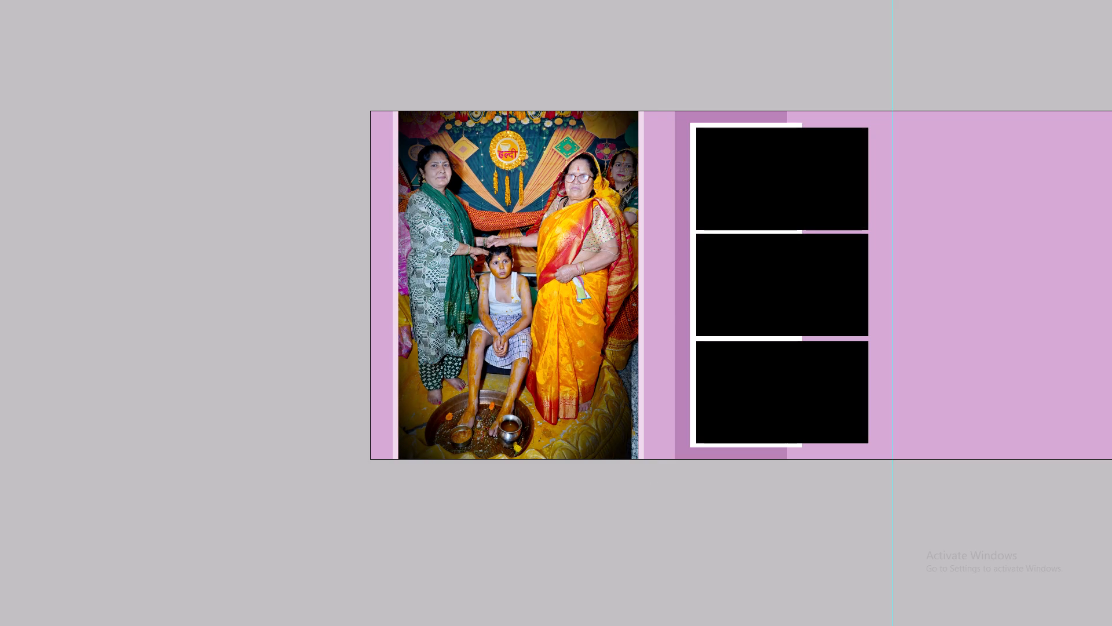
pyautogui.rightClick(407, 125)
pyautogui.click(437, 132)
pyautogui.press('space')
pyautogui.moveTo(437, 145); pyautogui.dragTo(458, 261)
pyautogui.hotkey('ctrl', 't')
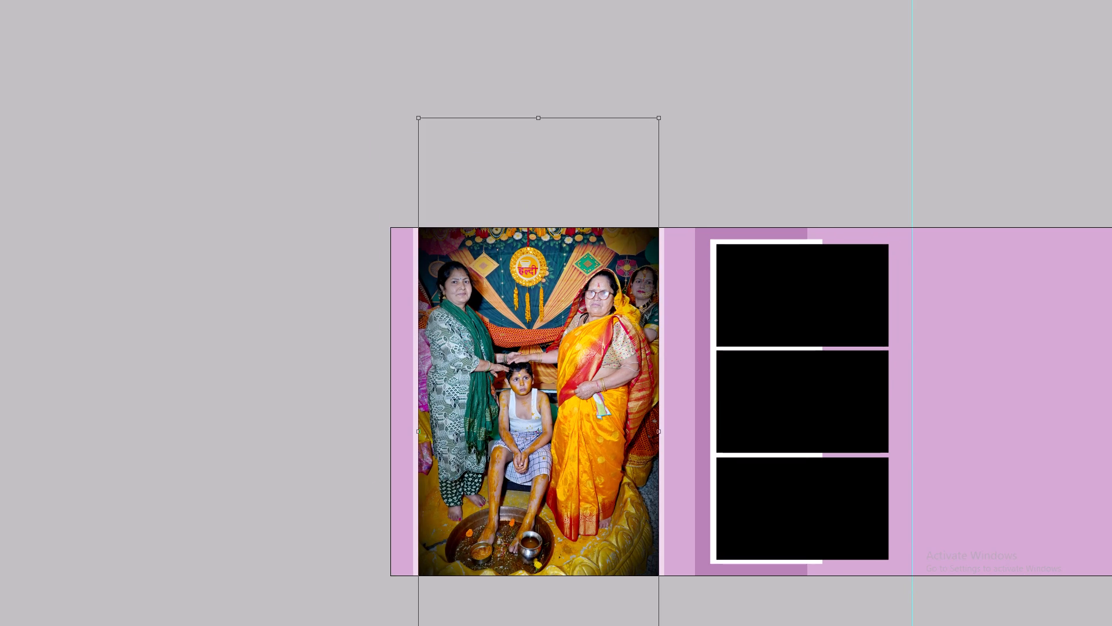
pyautogui.moveTo(419, 119); pyautogui.dragTo(402, 111)
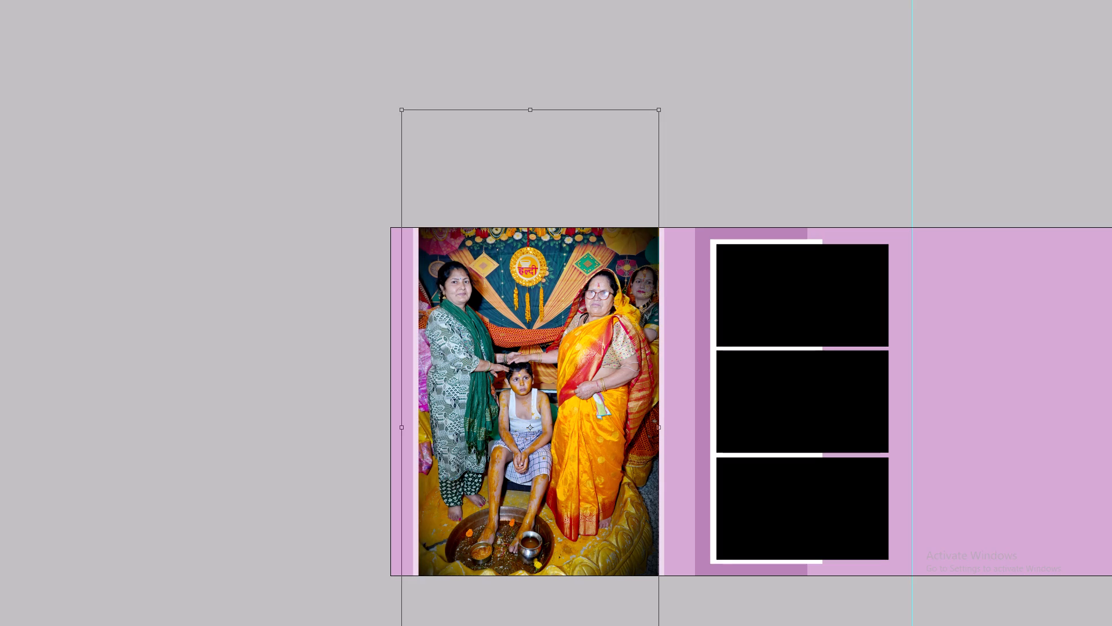
pyautogui.press('Return')
pyautogui.hotkey('ctrl', '0')
pyautogui.hotkey('ctrl', '0')
pyautogui.press('v')
# Open photo DSC08413 from the 01 photo folder in Photoshop.
pyautogui.hotkey('alt', 'Tab')
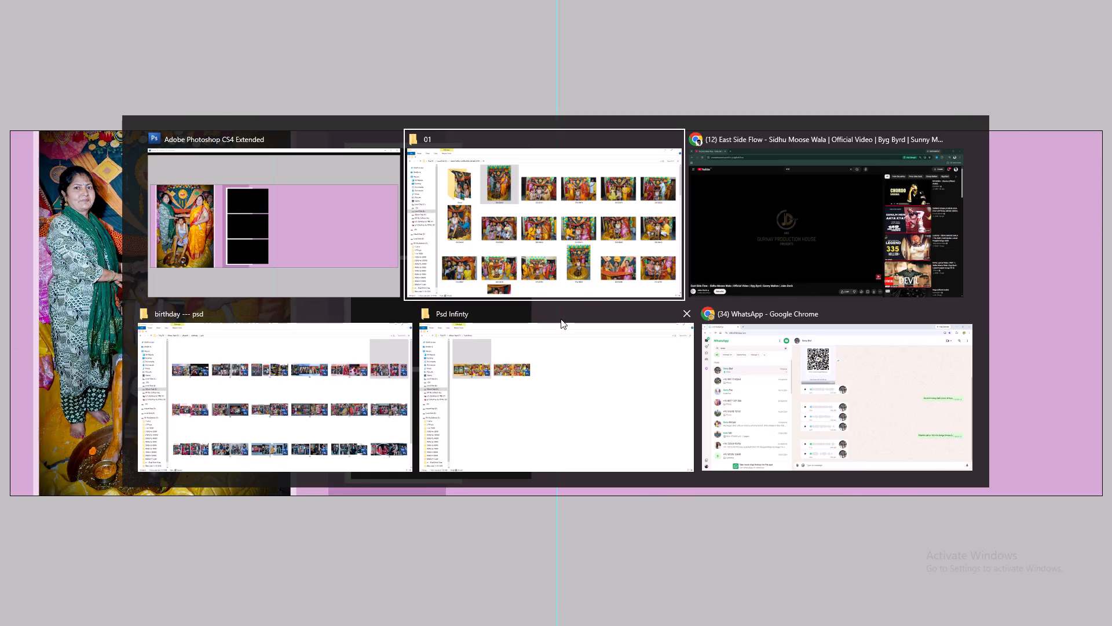
pyautogui.keyDown('alt'); pyautogui.click(568, 260); pyautogui.keyUp('alt')
pyautogui.click(540, 201)
pyautogui.moveTo(524, 198); pyautogui.dragTo(532, 194)
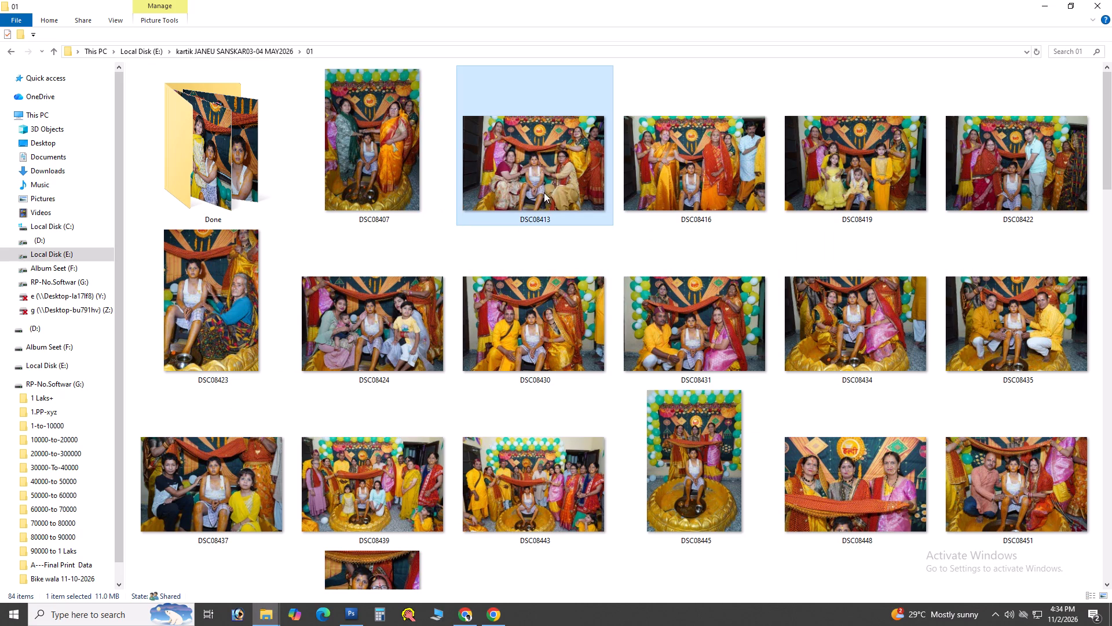
pyautogui.hotkey('alt', 'Tab')
pyautogui.hotkey('alt', 'Tab')
pyautogui.moveTo(554, 178); pyautogui.dragTo(557, 208)
pyautogui.hotkey('alt', 'Tab')
pyautogui.hotkey('ctrl', '0')
pyautogui.press('0')
# Run the photo-correction action on DSC08413 and clear the selection.
pyautogui.press('F6')
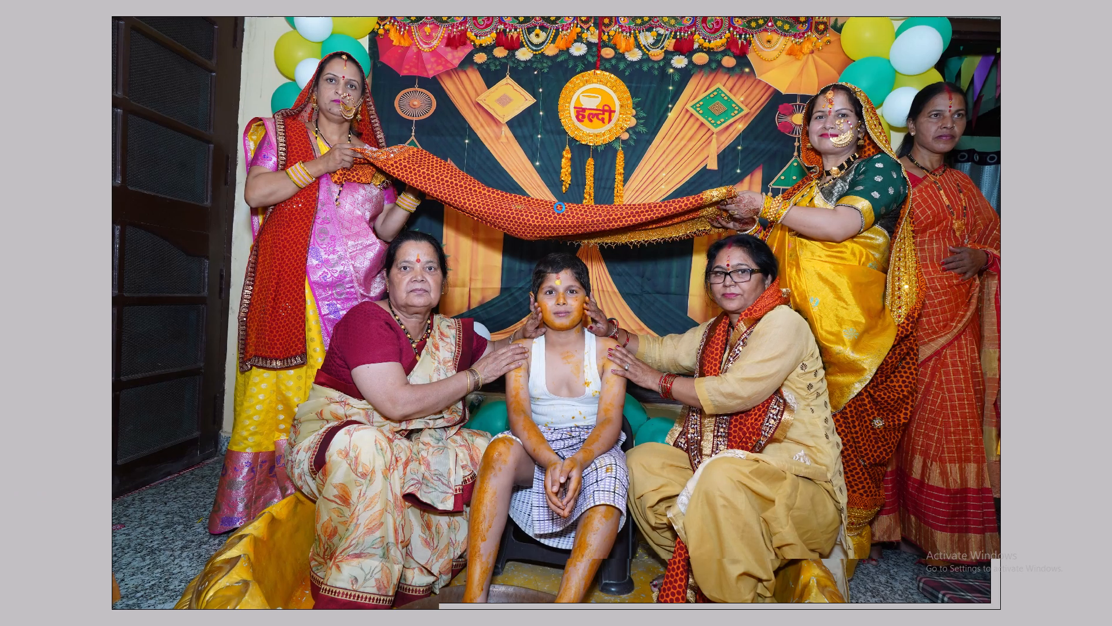
pyautogui.hotkey('ctrl', 'd')
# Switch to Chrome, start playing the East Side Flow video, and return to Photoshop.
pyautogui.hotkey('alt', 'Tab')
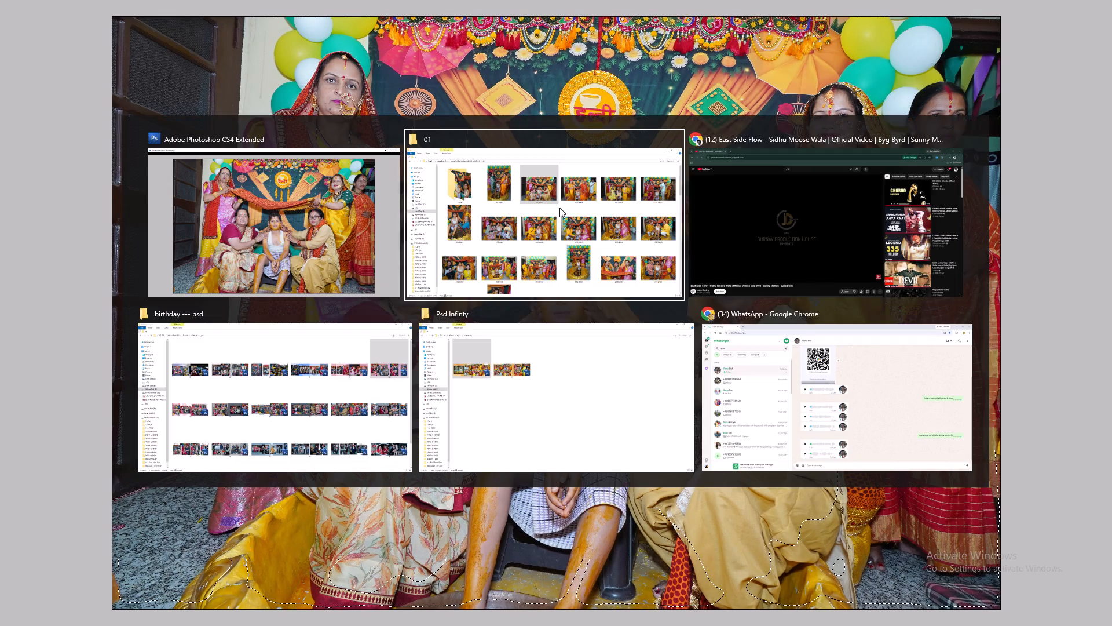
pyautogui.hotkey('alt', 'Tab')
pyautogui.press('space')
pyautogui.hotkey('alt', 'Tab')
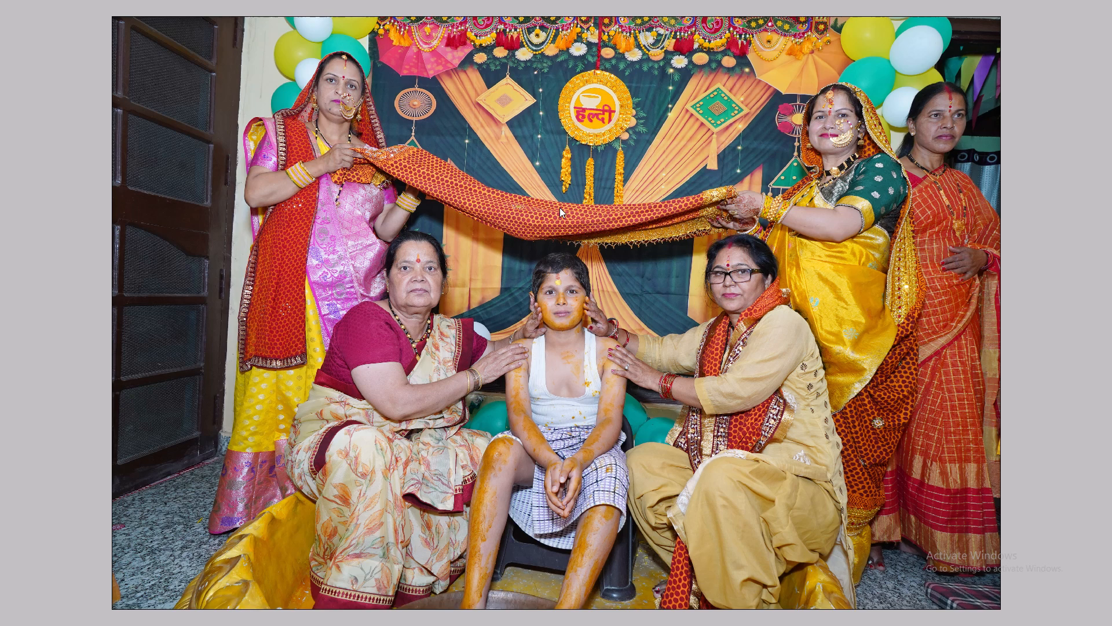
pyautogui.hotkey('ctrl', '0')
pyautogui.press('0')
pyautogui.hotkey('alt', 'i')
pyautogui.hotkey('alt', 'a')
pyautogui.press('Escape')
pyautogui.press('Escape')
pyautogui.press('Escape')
# Apply the Levels and Channel Mixer adjustments to DSC08413 and fade the last one to 40% opacity.
pyautogui.hotkey('alt', 'i')
pyautogui.hotkey('alt', 'a')
pyautogui.hotkey('alt', 'l')
pyautogui.press('Return')
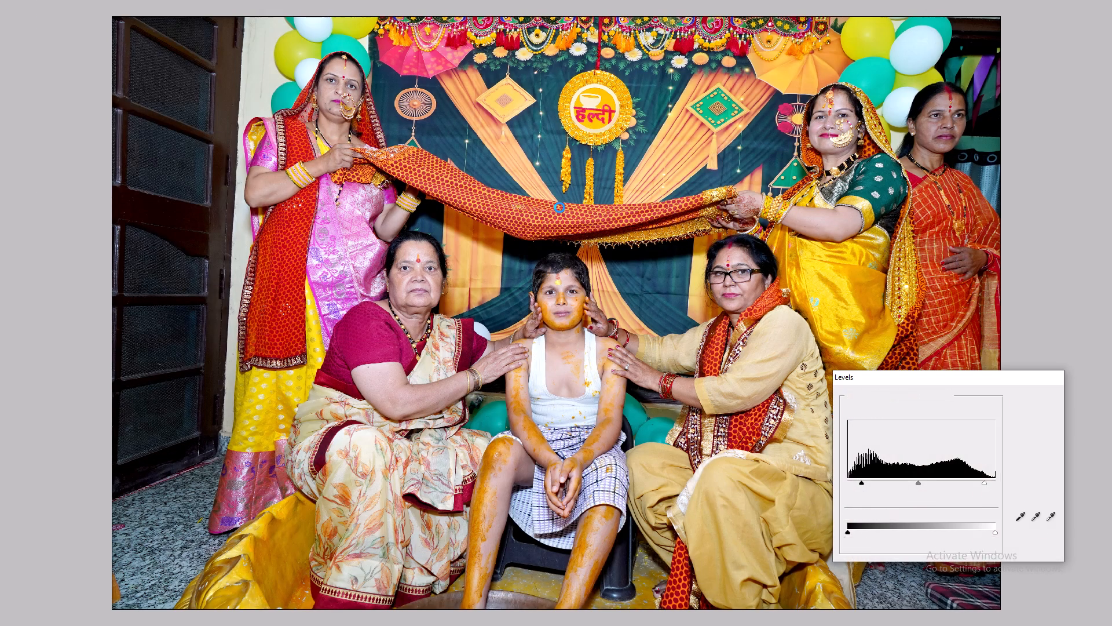
pyautogui.hotkey('alt', 'i')
pyautogui.hotkey('alt', 'a')
pyautogui.hotkey('alt', 'x')
pyautogui.press('Return')
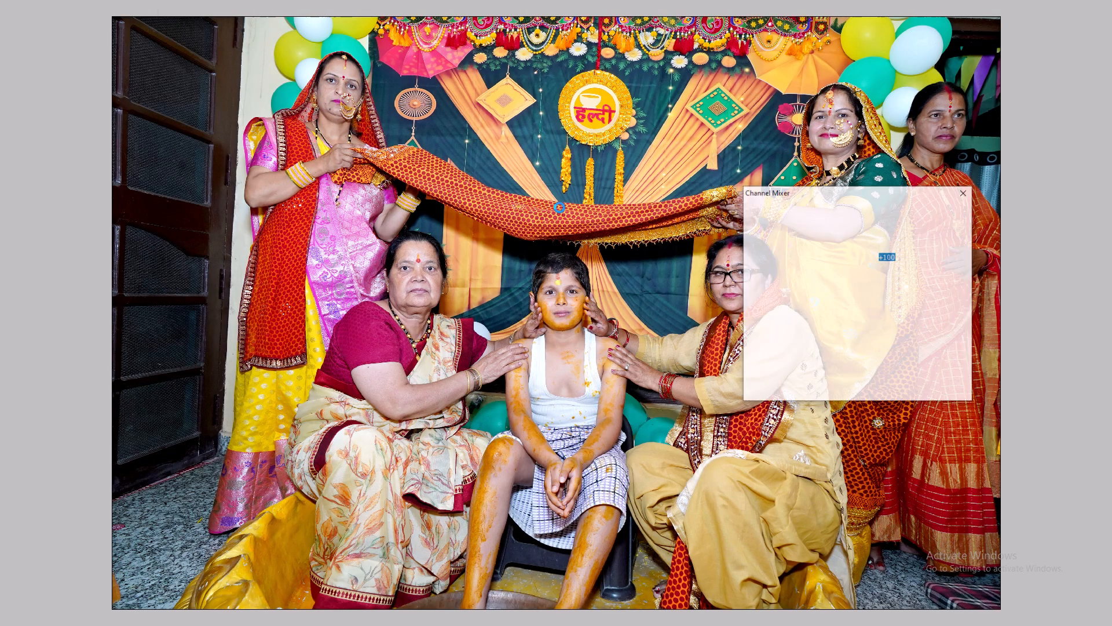
pyautogui.hotkey('ctrl', 'shift', 'f')
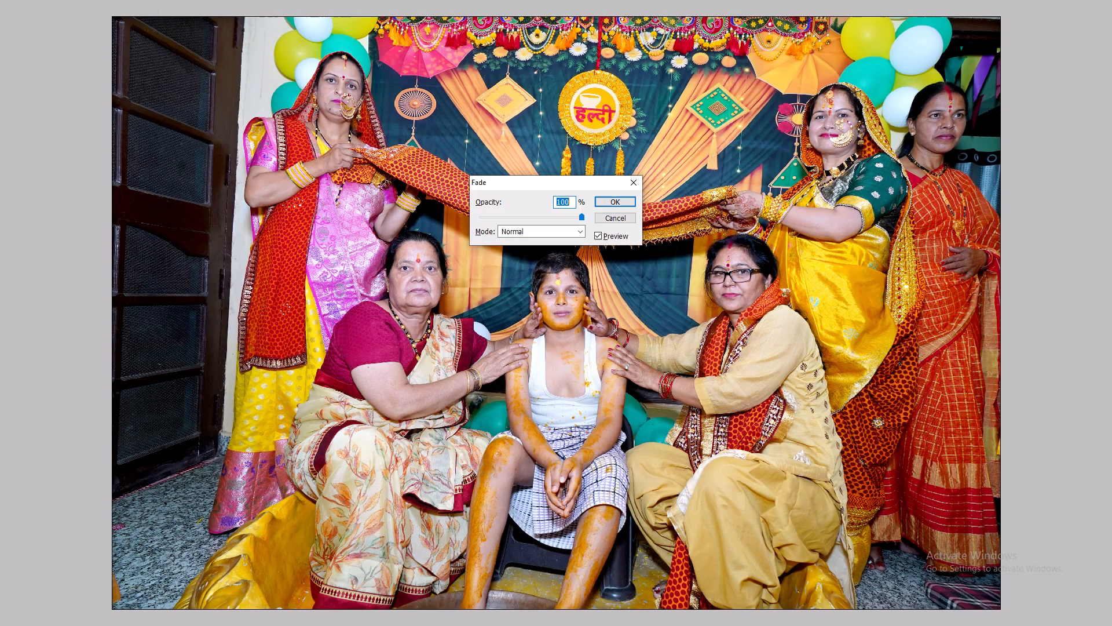
pyautogui.write('40')
pyautogui.press('Return')
# Cut the whole corrected photo and close the DSC08413 document without saving.
pyautogui.hotkey('ctrl', '0')
pyautogui.hotkey('ctrl', '0')
pyautogui.hotkey('ctrl', 'a')
pyautogui.hotkey('ctrl', 'x')
pyautogui.hotkey('ctrl', 'w')
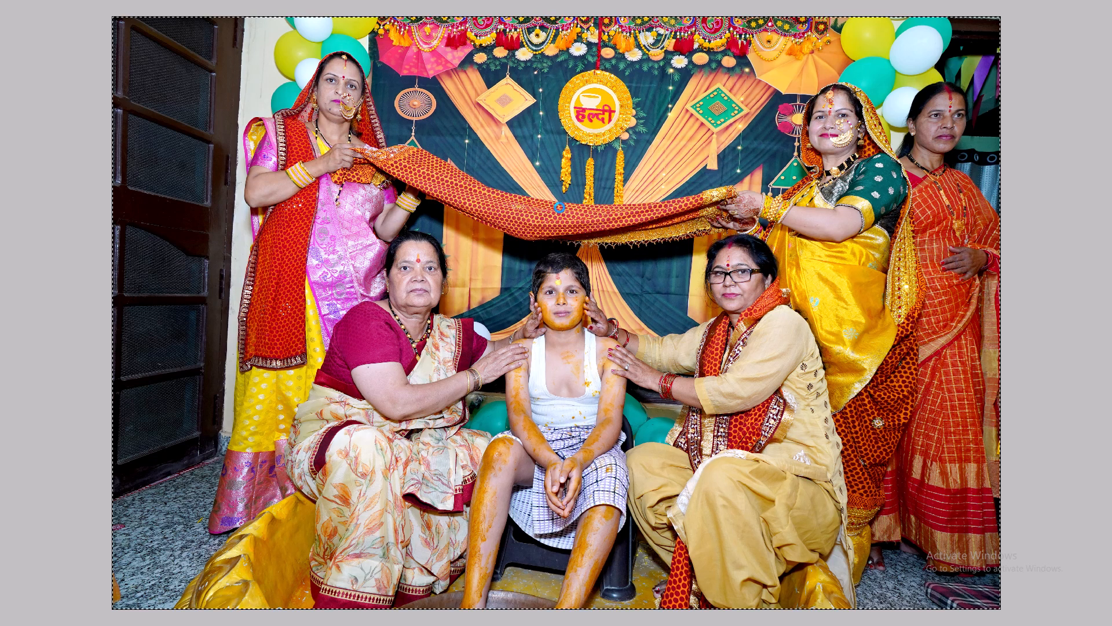
pyautogui.press('Tab')
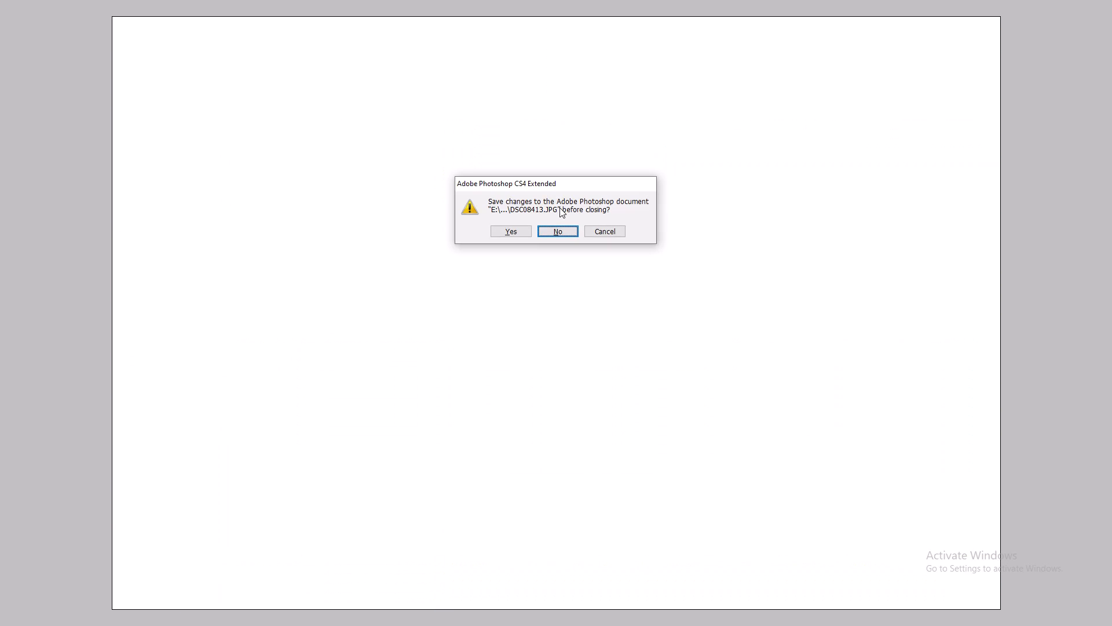
pyautogui.press('Tab')
pyautogui.press('Tab')
pyautogui.press('Tab')
pyautogui.press('Return')
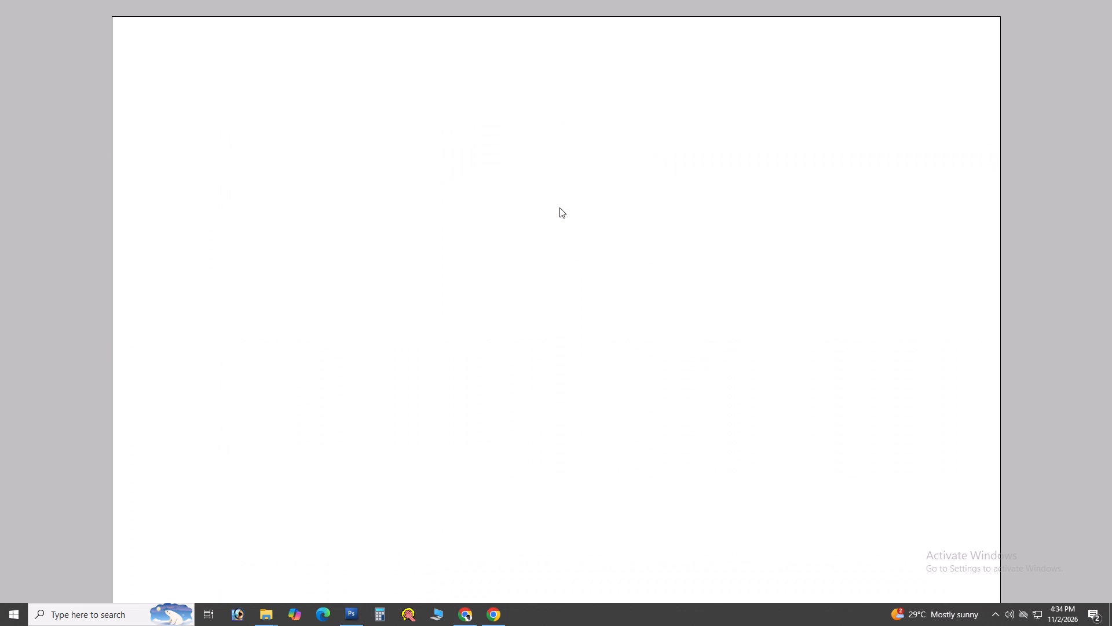
# Paste the photo above the top one of the three small frames and clip it to that frame.
pyautogui.hotkey('ctrl', '-')
pyautogui.press('v')
pyautogui.rightClick(446, 208)
pyautogui.click(458, 213)
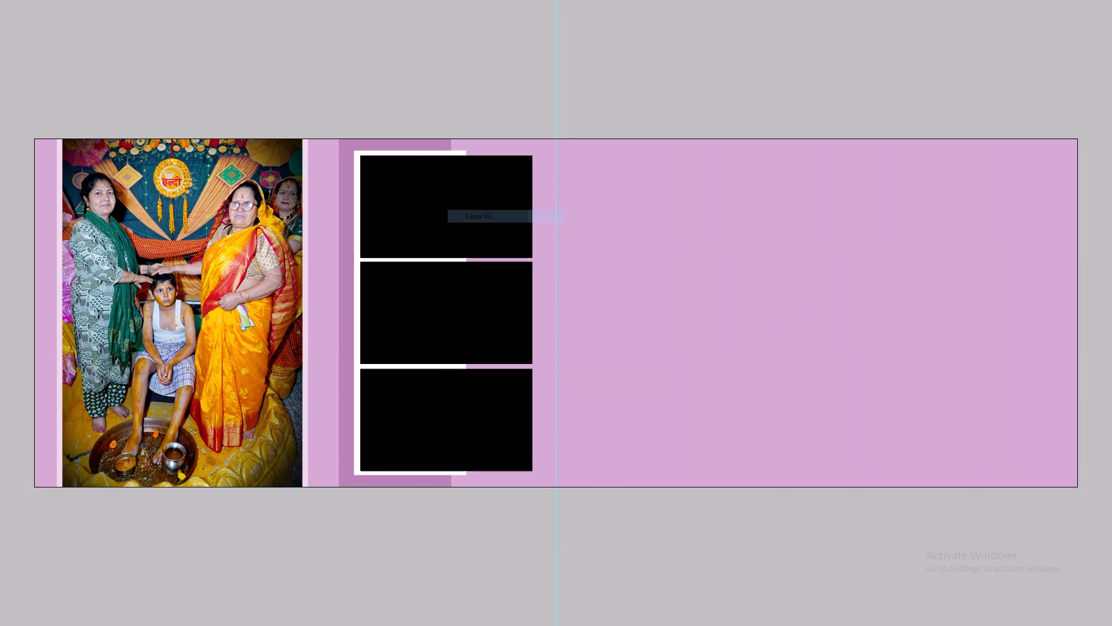
pyautogui.hotkey('ctrl', 'v')
pyautogui.hotkey('ctrl', 'g')
# Scale the pasted group photo down to the top small frame and rotate it slightly counterclockwise.
pyautogui.hotkey('ctrl', 't')
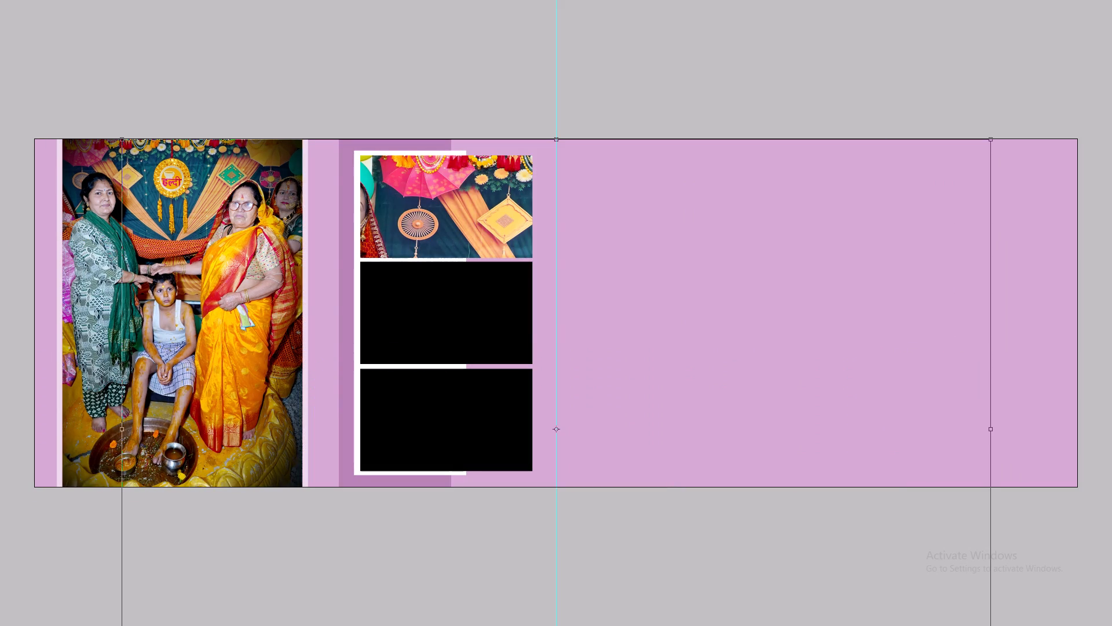
pyautogui.keyDown('alt'); pyautogui.keyDown('shift'); pyautogui.moveTo(120, 139); pyautogui.dragTo(442, 419); pyautogui.keyUp('shift'); pyautogui.keyUp('alt')
pyautogui.moveTo(551, 438); pyautogui.dragTo(436, 215)
pyautogui.press('space')
pyautogui.moveTo(436, 215); pyautogui.dragTo(625, 391)
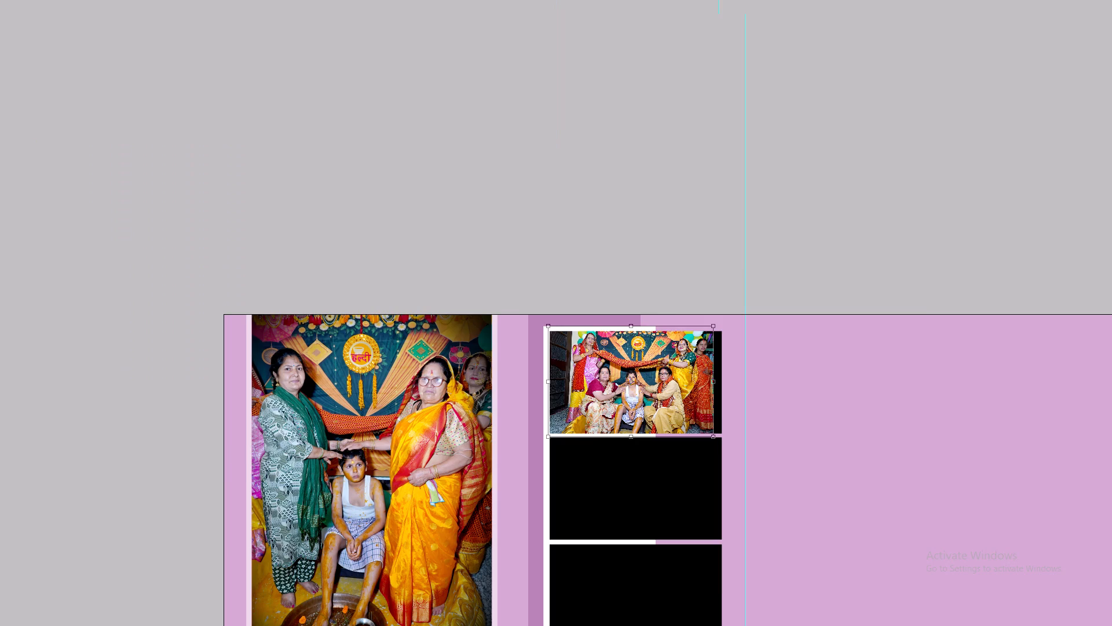
pyautogui.hotkey('ctrl', '+')
pyautogui.hotkey('ctrl', '+')
pyautogui.press('space')
pyautogui.moveTo(828, 406); pyautogui.dragTo(782, 411)
pyautogui.moveTo(856, 403); pyautogui.dragTo(856, 402)
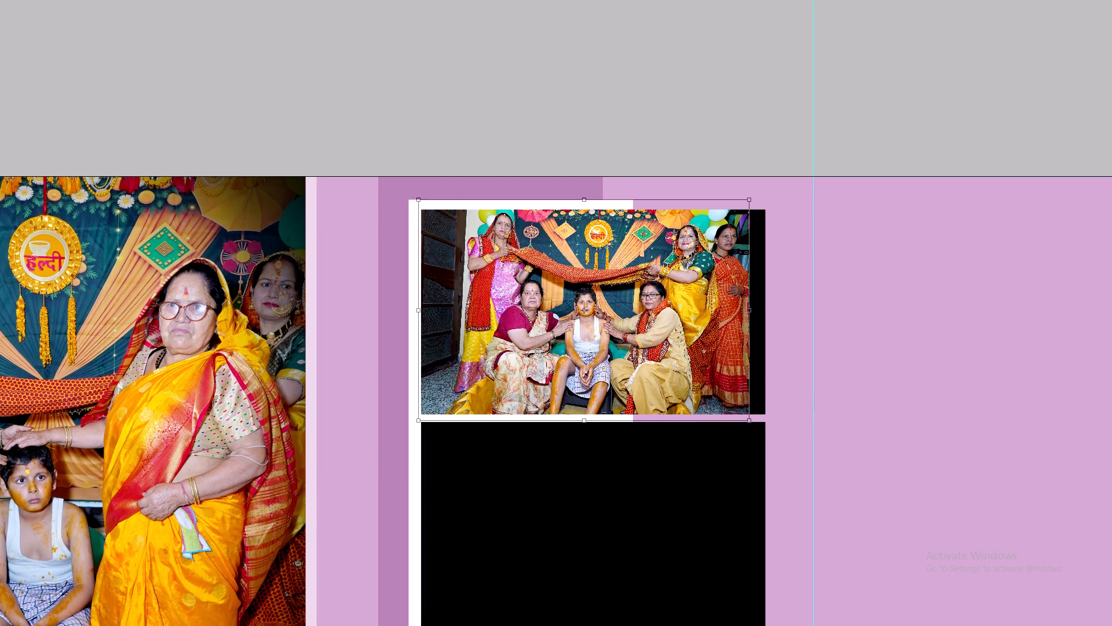
pyautogui.moveTo(856, 402); pyautogui.dragTo(862, 398)
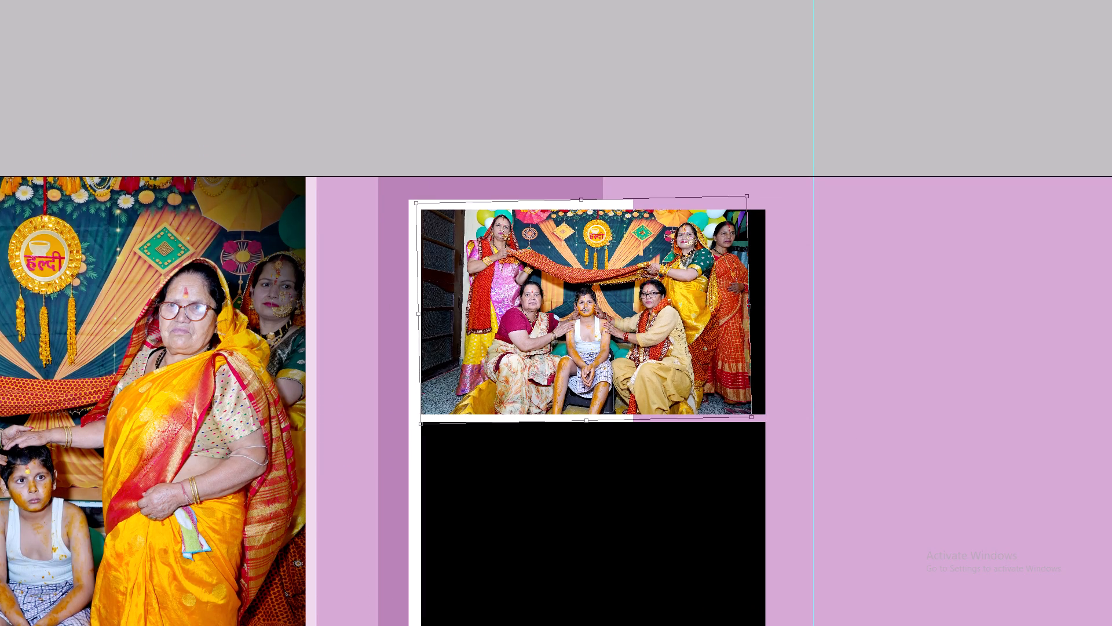
# Enlarge the tilted group photo to fill the top small frame and nudge it so the seated boy is centred.
pyautogui.keyDown('shift'); pyautogui.moveTo(751, 420); pyautogui.dragTo(834, 466); pyautogui.keyUp('shift')
pyautogui.keyDown('shift'); pyautogui.moveTo(730, 439); pyautogui.dragTo(710, 436); pyautogui.keyUp('shift')
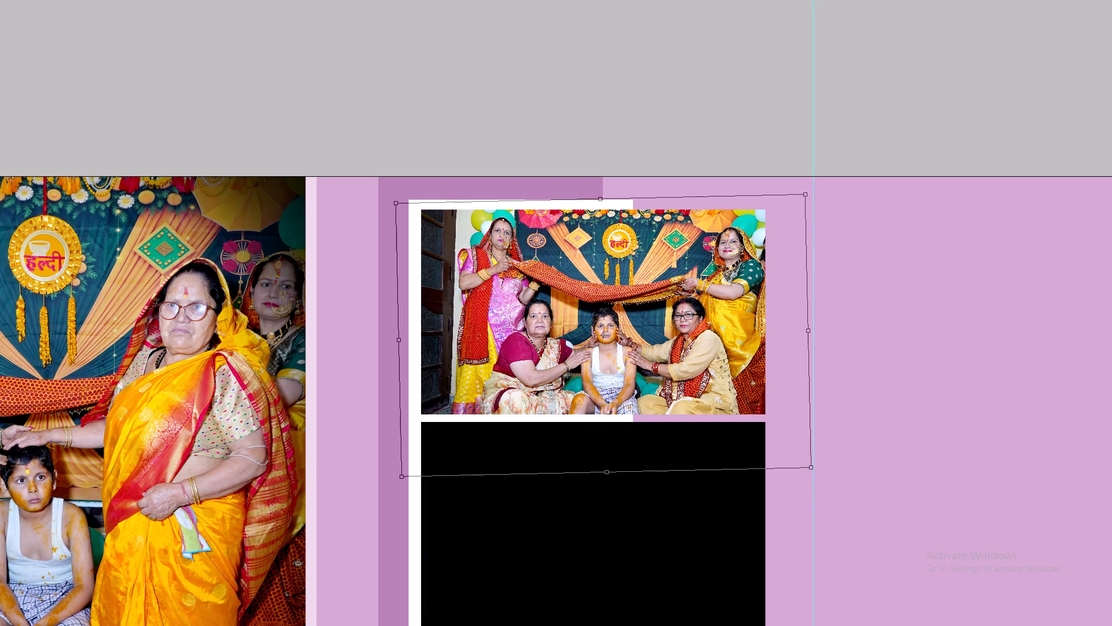
pyautogui.hotkey('shift', 'Left')
pyautogui.hotkey('shift', 'Left')
pyautogui.hotkey('shift', 'Left')
pyautogui.hotkey('shift', 'Left')
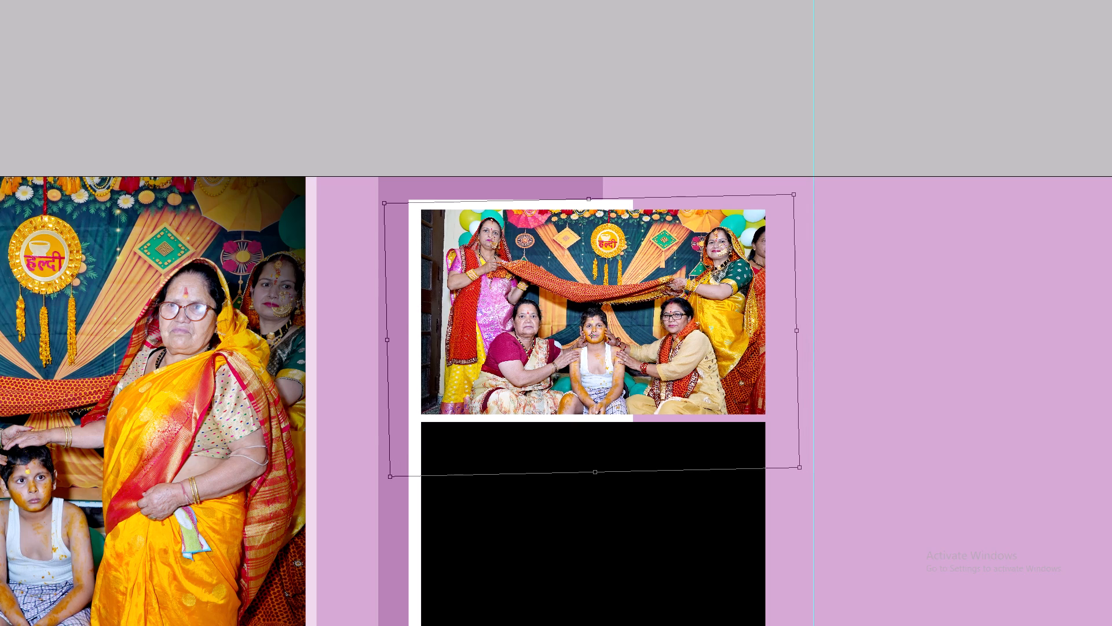
pyautogui.keyDown('alt'); pyautogui.keyDown('shift'); pyautogui.moveTo(802, 466); pyautogui.dragTo(813, 471); pyautogui.keyUp('shift'); pyautogui.keyUp('alt')
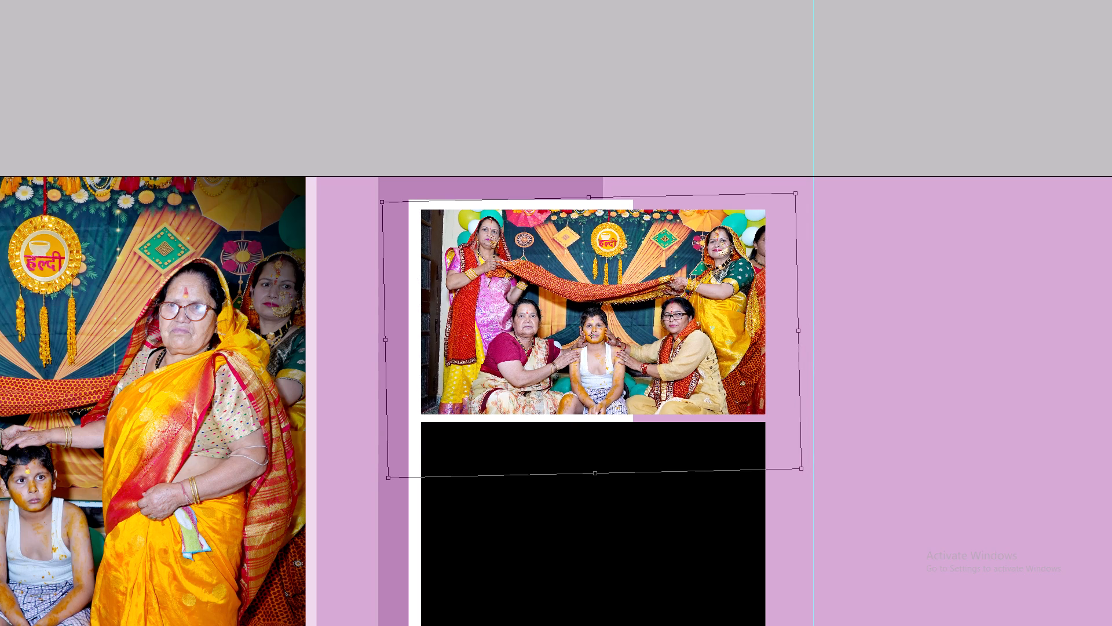
pyautogui.keyDown('alt'); pyautogui.keyDown('shift'); pyautogui.moveTo(813, 471); pyautogui.dragTo(813, 471); pyautogui.keyUp('shift'); pyautogui.keyUp('alt')
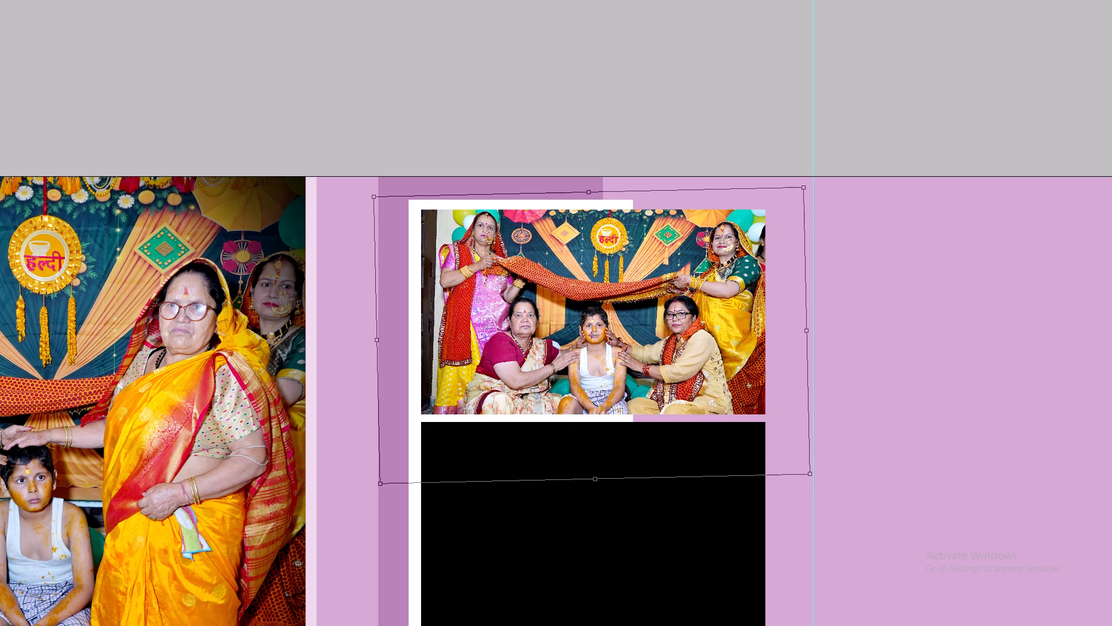
pyautogui.hotkey('shift', 'Left')
pyautogui.hotkey('shift', 'Down')
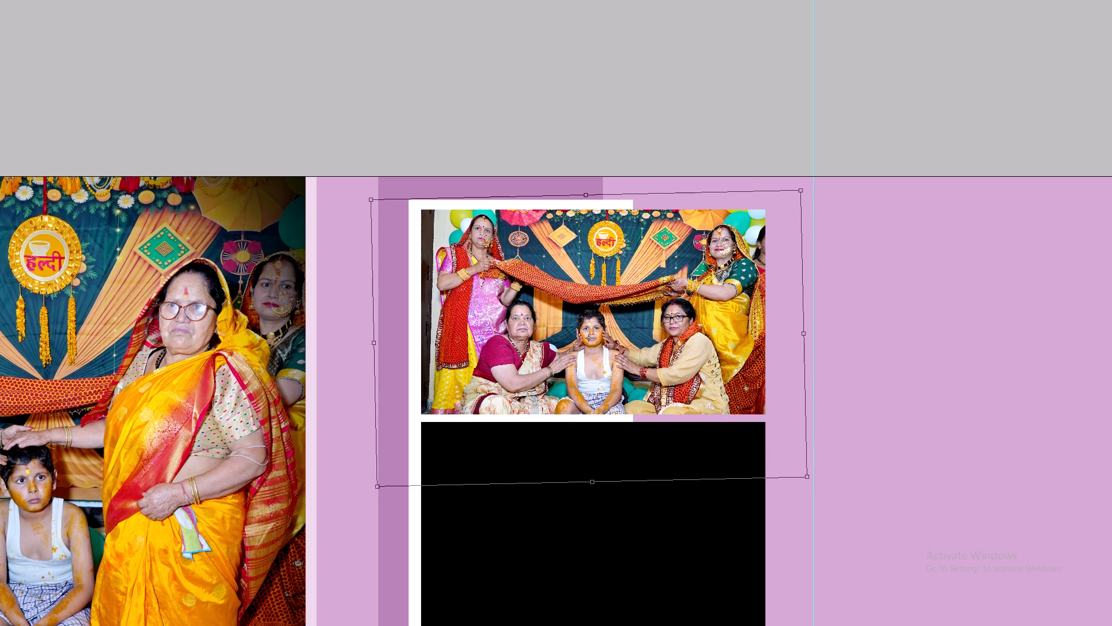
pyautogui.keyDown('alt'); pyautogui.keyDown('shift'); pyautogui.moveTo(811, 478); pyautogui.dragTo(820, 481); pyautogui.keyUp('shift'); pyautogui.keyUp('alt')
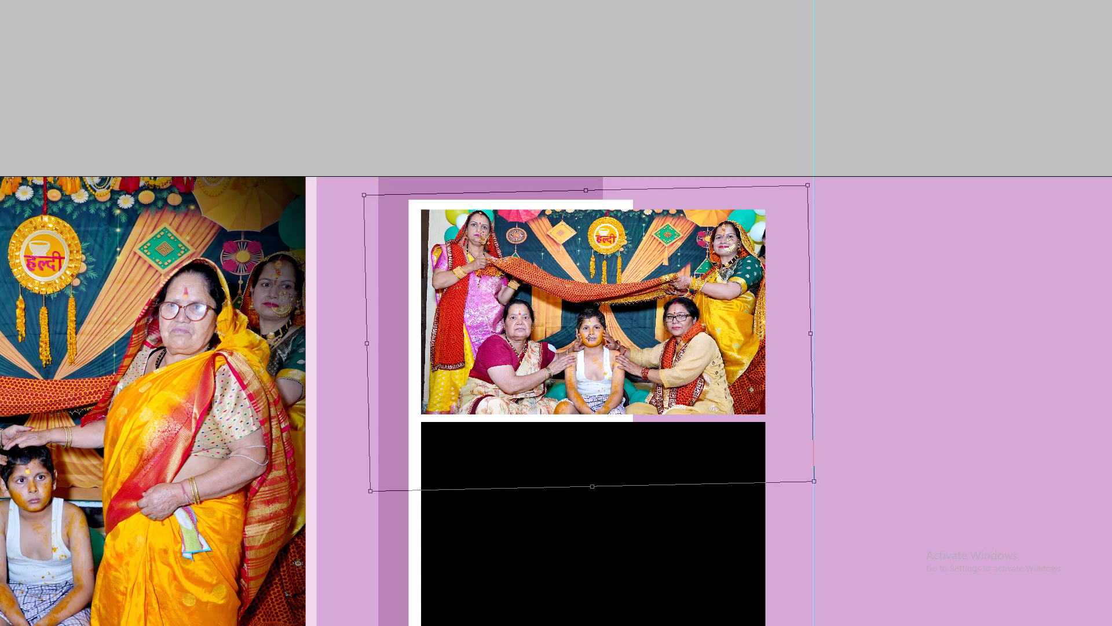
pyautogui.press('Left')
pyautogui.hotkey('shift', 'Left')
pyautogui.hotkey('shift', 'Down')
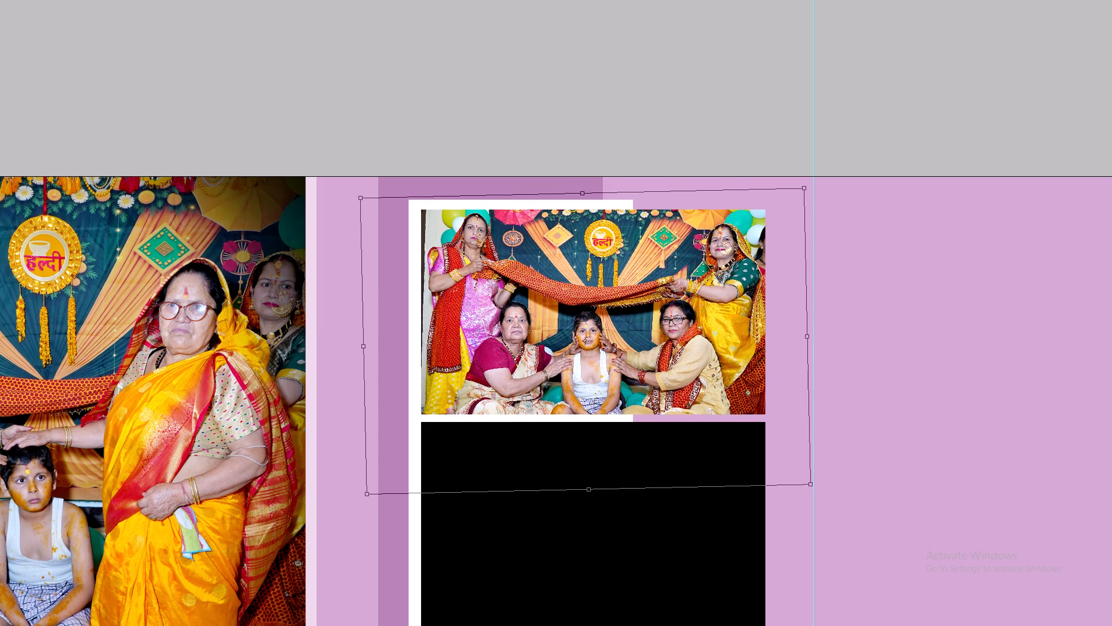
pyautogui.press('Return')
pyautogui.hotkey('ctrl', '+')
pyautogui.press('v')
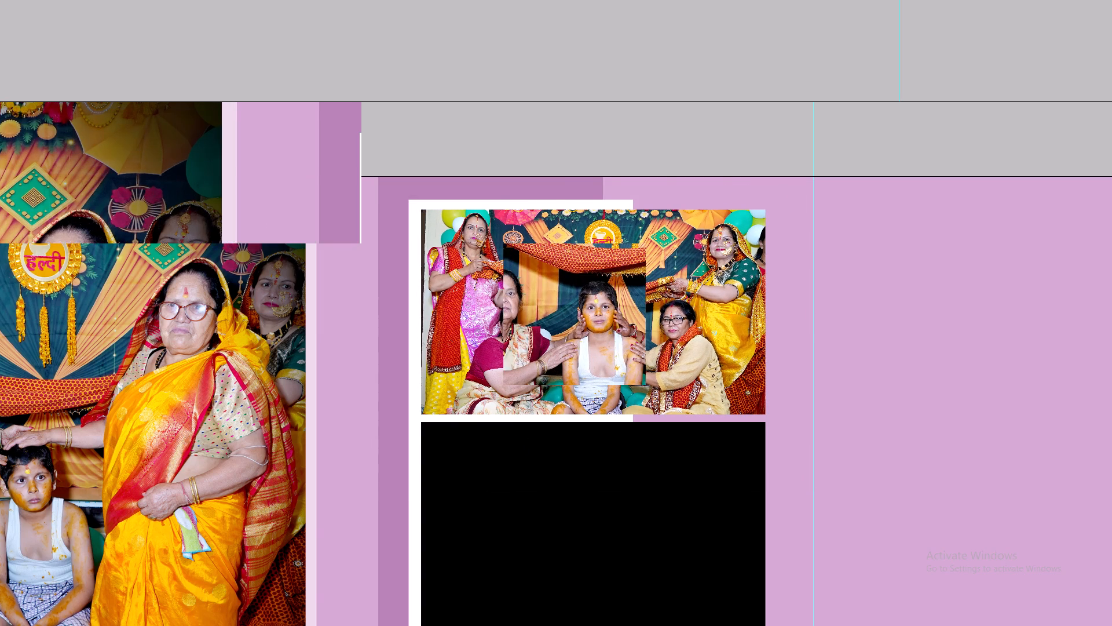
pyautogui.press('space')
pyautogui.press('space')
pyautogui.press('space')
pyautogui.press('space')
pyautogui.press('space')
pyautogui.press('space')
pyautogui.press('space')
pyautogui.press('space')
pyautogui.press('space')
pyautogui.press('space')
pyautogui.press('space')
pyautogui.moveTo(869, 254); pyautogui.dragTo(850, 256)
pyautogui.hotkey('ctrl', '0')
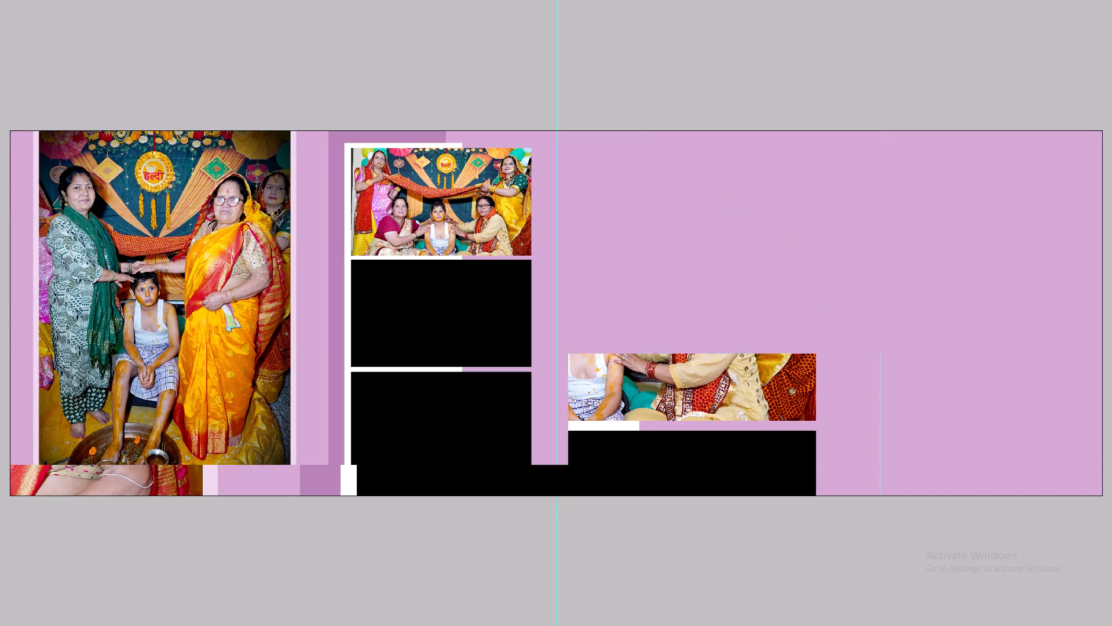
# Open photo DSC08416 from the 01 folder in Photoshop.
pyautogui.hotkey('alt', 'Tab')
pyautogui.hotkey('alt', 'Tab')
pyautogui.hotkey('alt', 'Tab')
pyautogui.hotkey('alt', 'Tab')
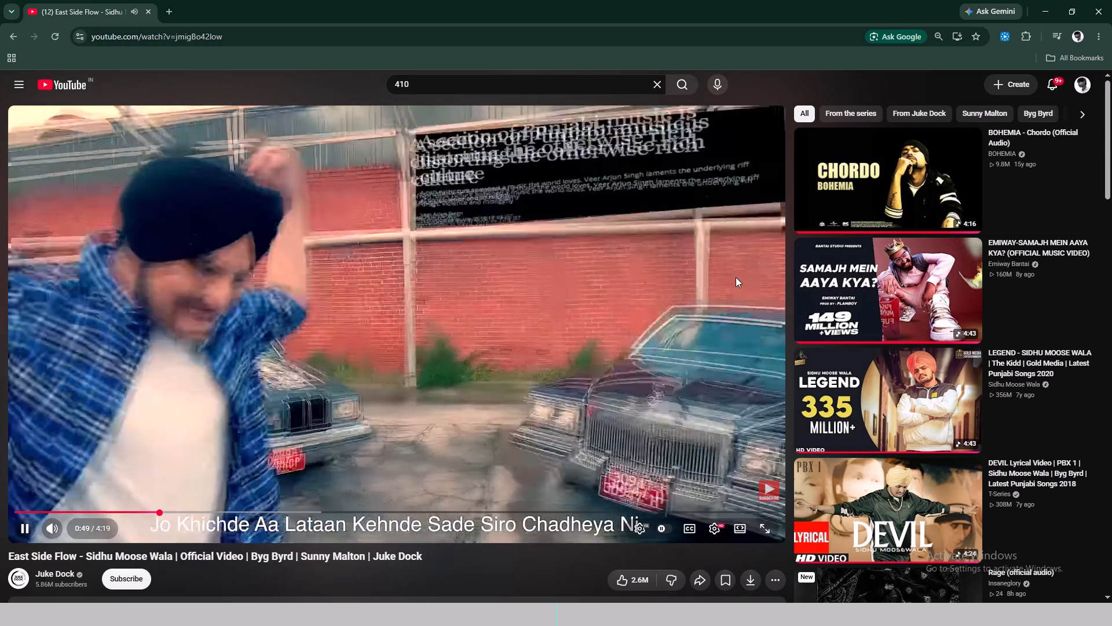
pyautogui.hotkey('alt', 'shift', 'Tab')
pyautogui.hotkey('alt', 'shift', 'Tab')
pyautogui.hotkey('alt', 'shift', 'Tab')
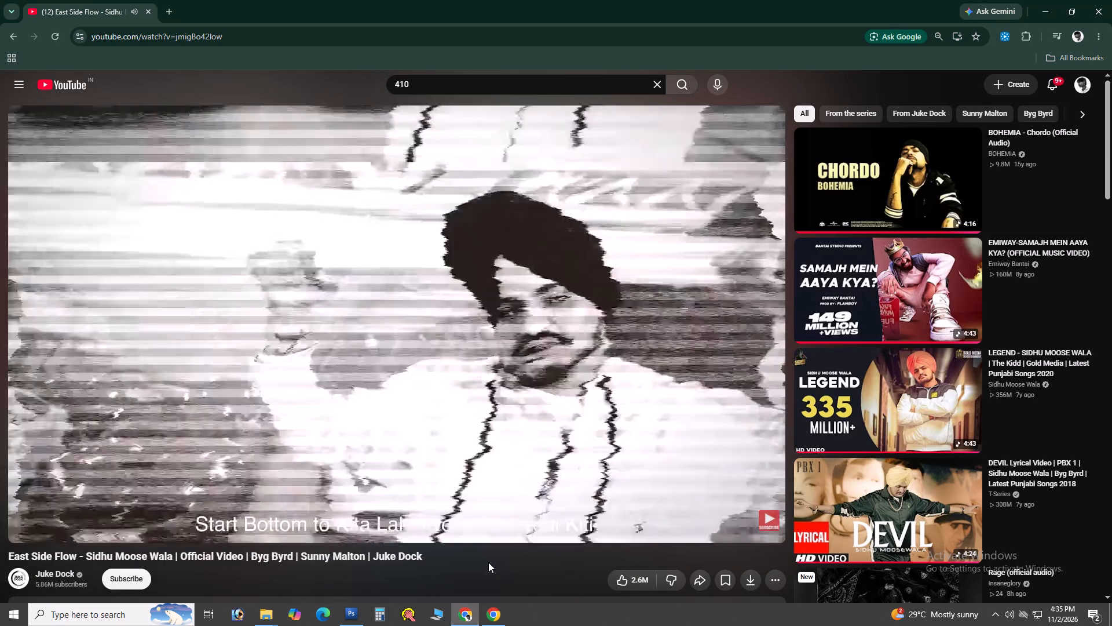
pyautogui.click(488, 562)
pyautogui.hotkey('alt', 'Tab')
pyautogui.hotkey('alt', 'Tab')
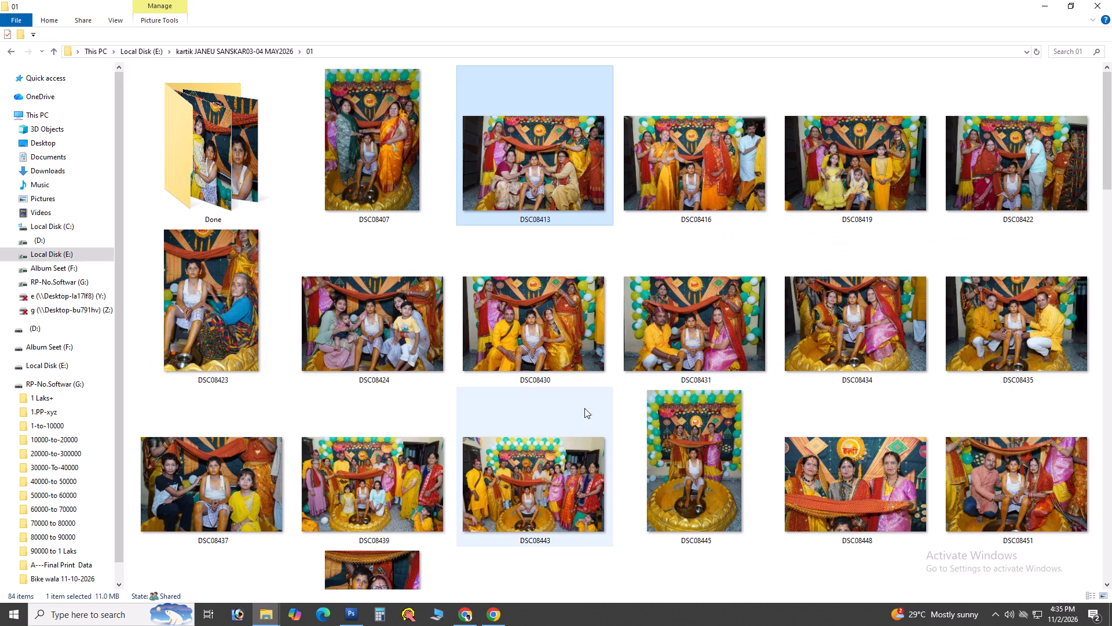
pyautogui.click(704, 221)
pyautogui.moveTo(699, 185); pyautogui.dragTo(686, 185)
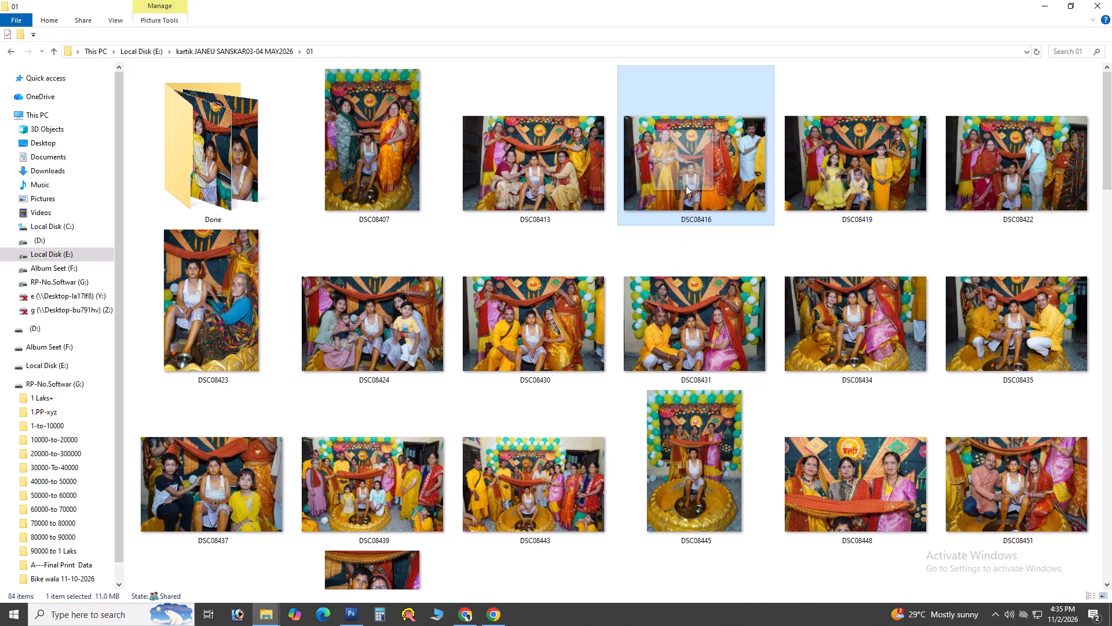
pyautogui.moveTo(686, 185); pyautogui.dragTo(665, 287)
pyautogui.hotkey('alt', 'Tab')
pyautogui.hotkey('alt', 'Tab')
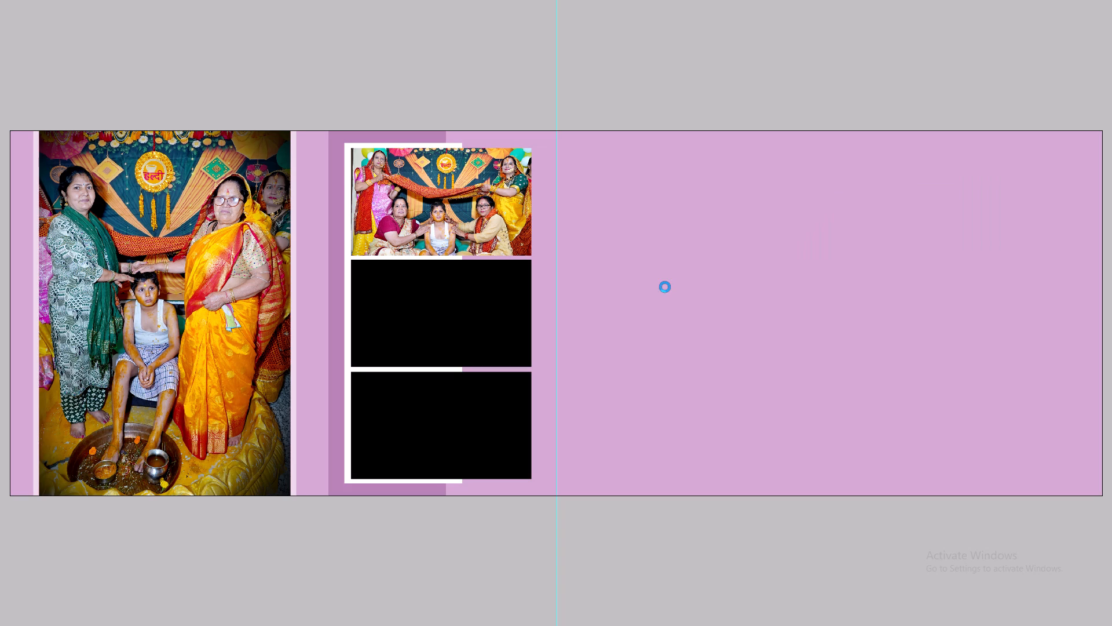
# Run the recorded brightening action on the DSC08416 photo, clear its selection and apply a Levels adjustment.
pyautogui.press('F6')
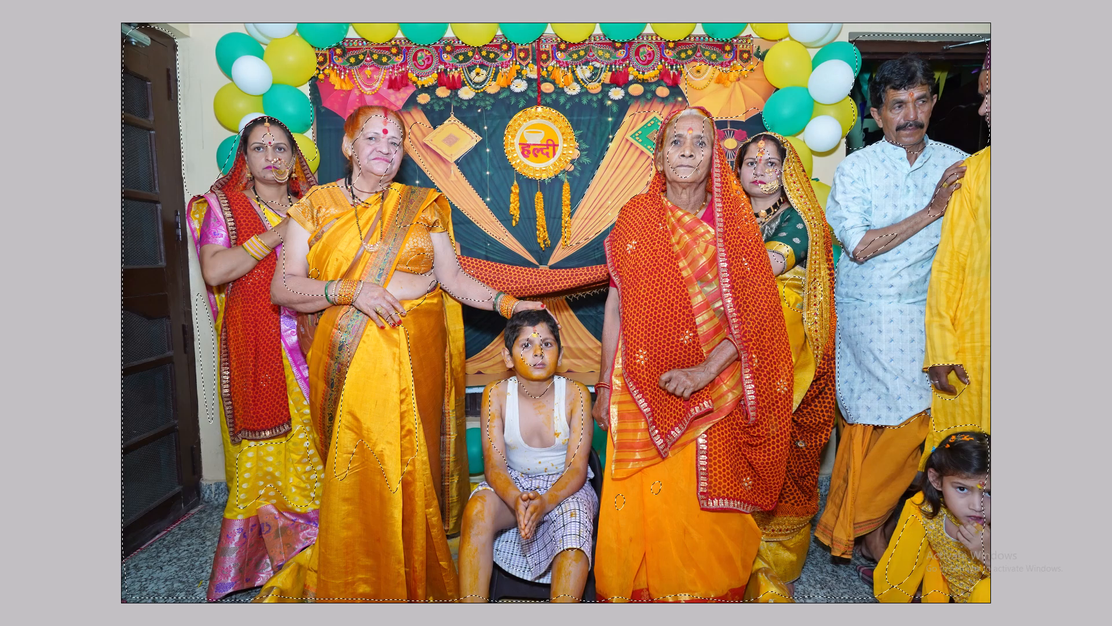
pyautogui.hotkey('ctrl', 'd')
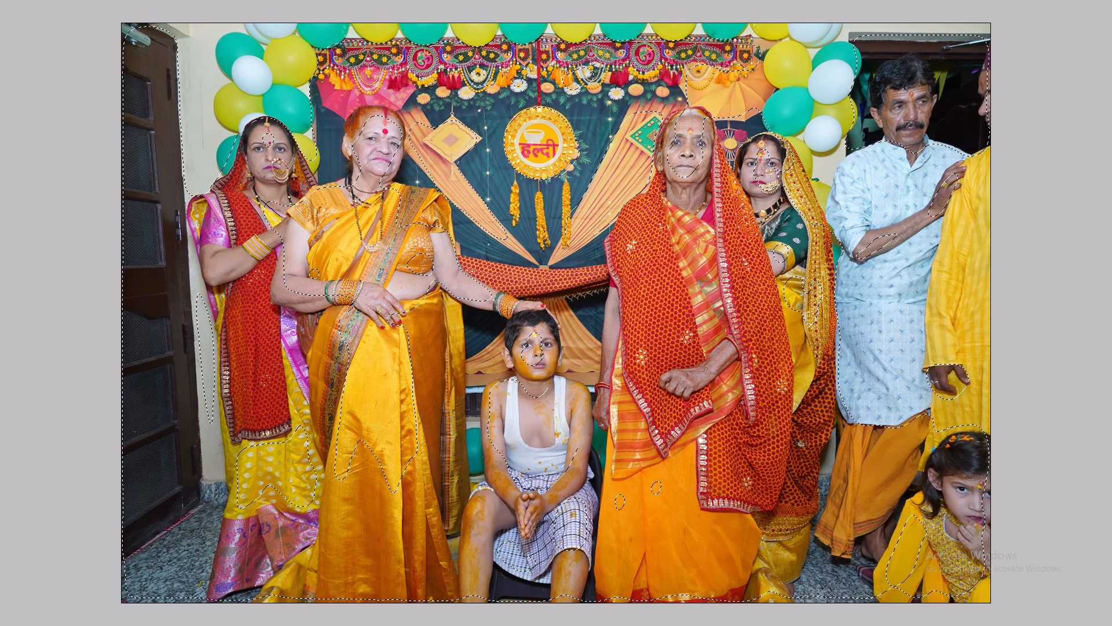
pyautogui.hotkey('ctrl', '0')
pyautogui.hotkey('alt', 'i')
pyautogui.hotkey('alt', 'a')
pyautogui.hotkey('alt', 'l')
pyautogui.press('Return')
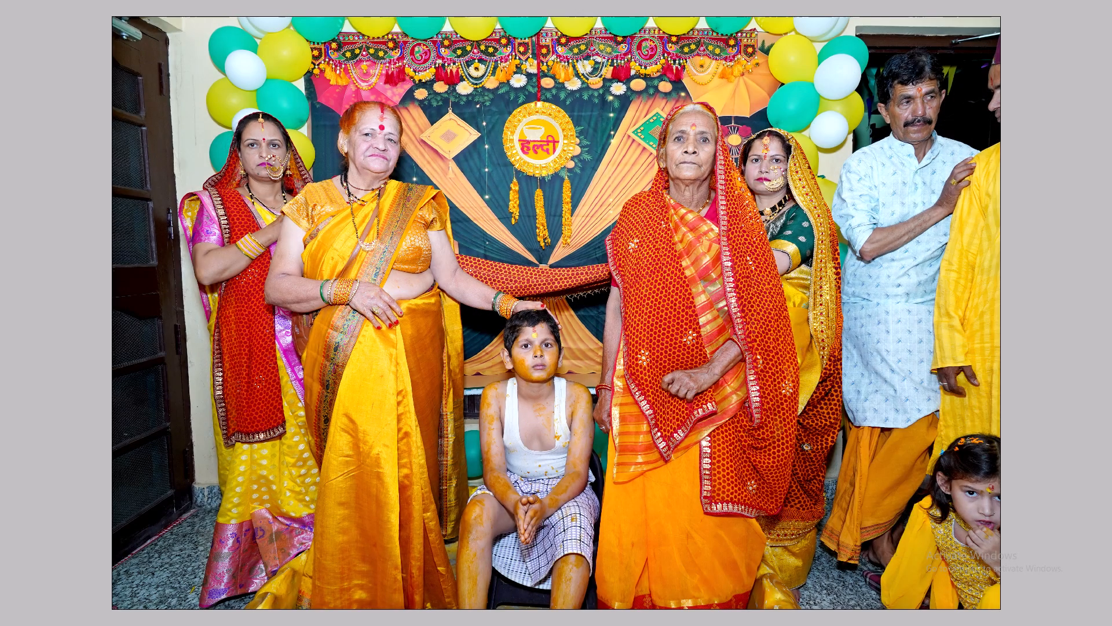
# Apply Channel Mixer to the DSC08416 photo with its default values and fade the adjustment to 40%.
pyautogui.hotkey('alt', 'i')
pyautogui.hotkey('alt', 'a')
pyautogui.hotkey('alt', 'x')
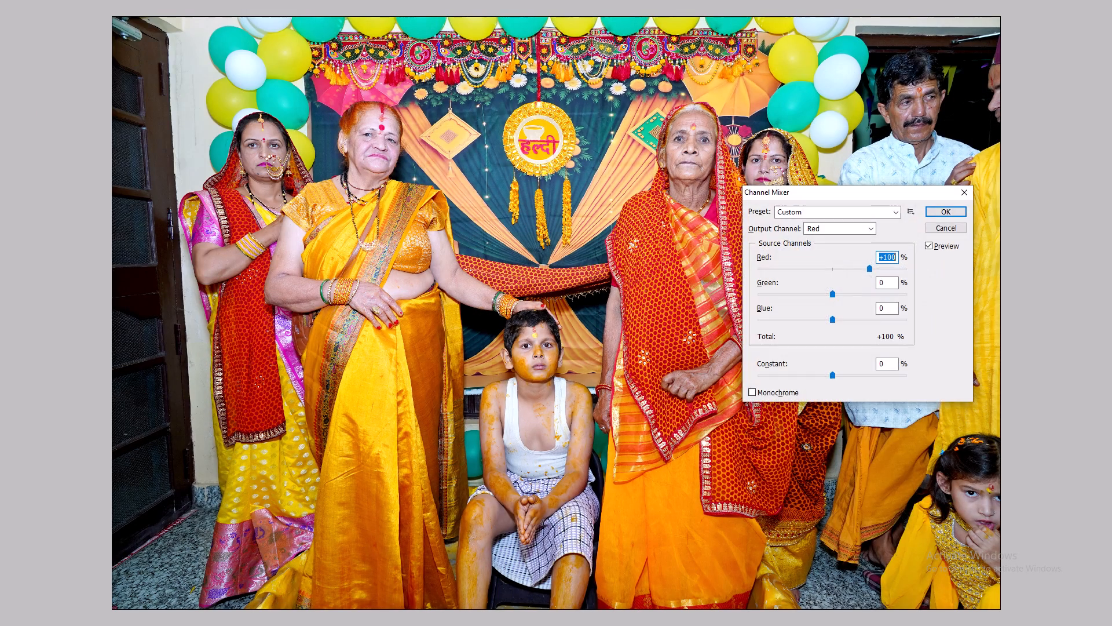
pyautogui.press('Return')
pyautogui.hotkey('ctrl', 'shift', 'f')
pyautogui.write('40')
pyautogui.press('Return')
pyautogui.hotkey('ctrl', '0')
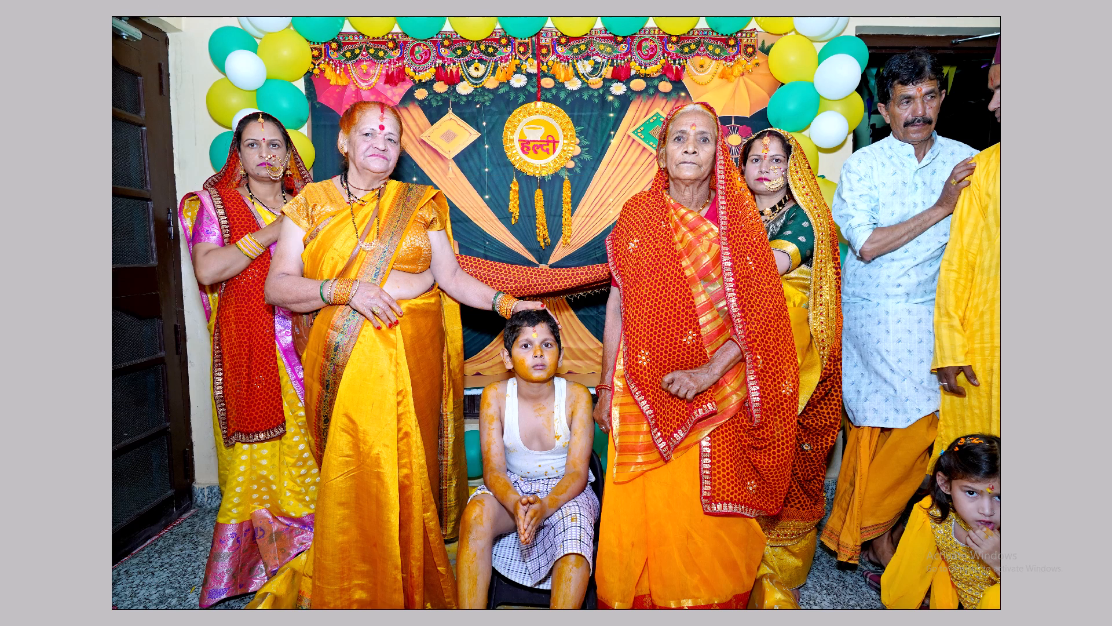
# Cut the whole corrected photo and close the DSC08416 document without saving.
pyautogui.hotkey('ctrl', 'a')
pyautogui.hotkey('ctrl', 'x')
pyautogui.hotkey('ctrl', 'w')
pyautogui.press('Tab')
pyautogui.press('Return')
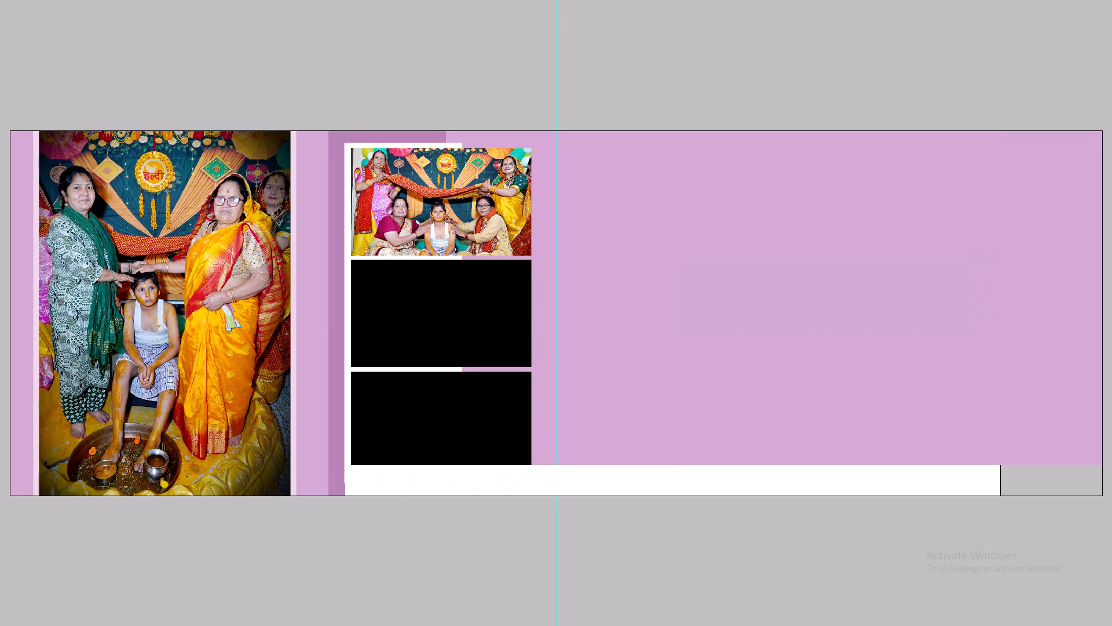
# Paste the photo above the middle one of the three small frames and clip it to that frame.
pyautogui.hotkey('ctrl', '-')
pyautogui.press('v')
pyautogui.press('space')
pyautogui.moveTo(496, 295); pyautogui.dragTo(670, 261)
pyautogui.rightClick(626, 260)
pyautogui.click(635, 263)
pyautogui.hotkey('ctrl', 'v')
pyautogui.hotkey('ctrl', 'g')
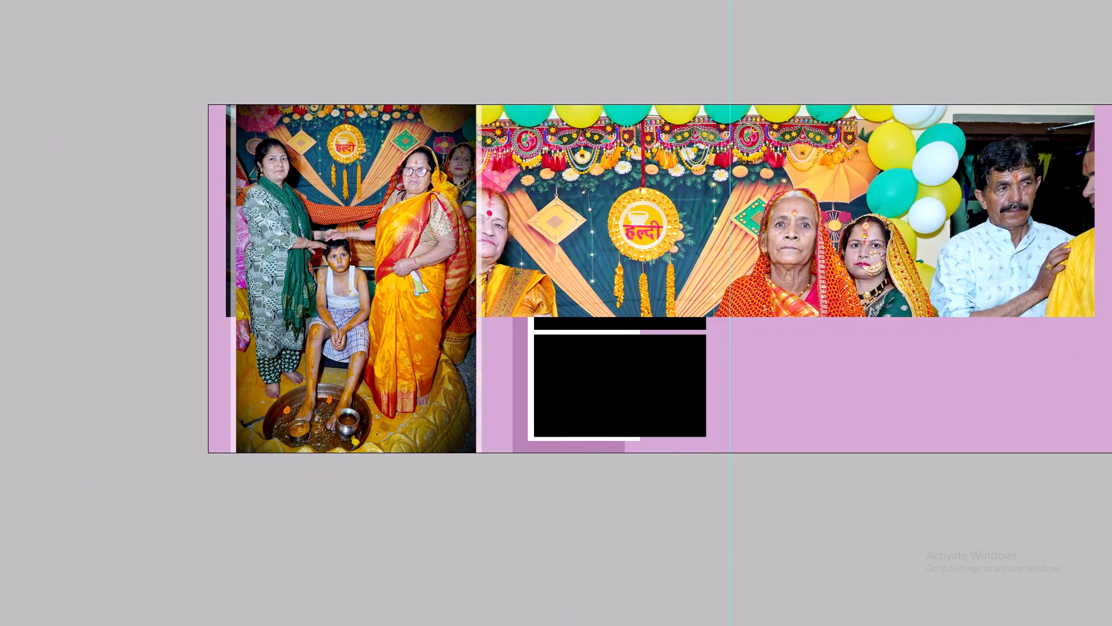
# Scale the pasted group photo down to the middle small frame and rotate it slightly clockwise.
pyautogui.hotkey('ctrl', 't')
pyautogui.keyDown('alt'); pyautogui.keyDown('shift'); pyautogui.moveTo(226, 105); pyautogui.dragTo(567, 351); pyautogui.keyUp('shift'); pyautogui.keyUp('alt')
pyautogui.moveTo(647, 356); pyautogui.dragTo(611, 250)
pyautogui.hotkey('ctrl', '+')
pyautogui.hotkey('ctrl', '+')
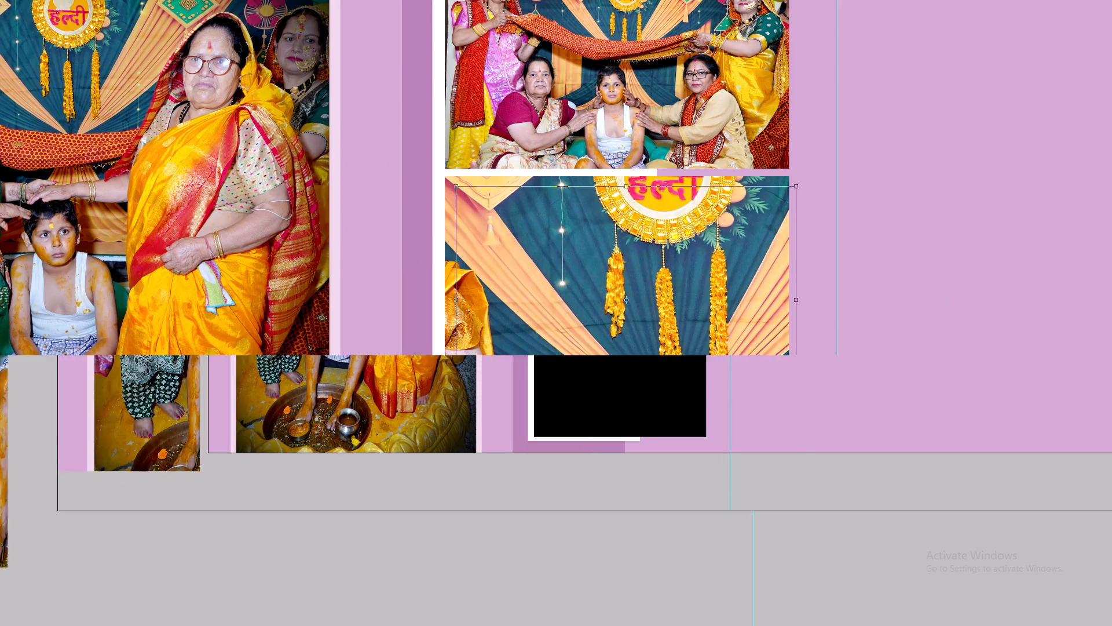
pyautogui.press('space')
pyautogui.moveTo(736, 314); pyautogui.dragTo(672, 300)
pyautogui.moveTo(817, 344); pyautogui.dragTo(817, 351)
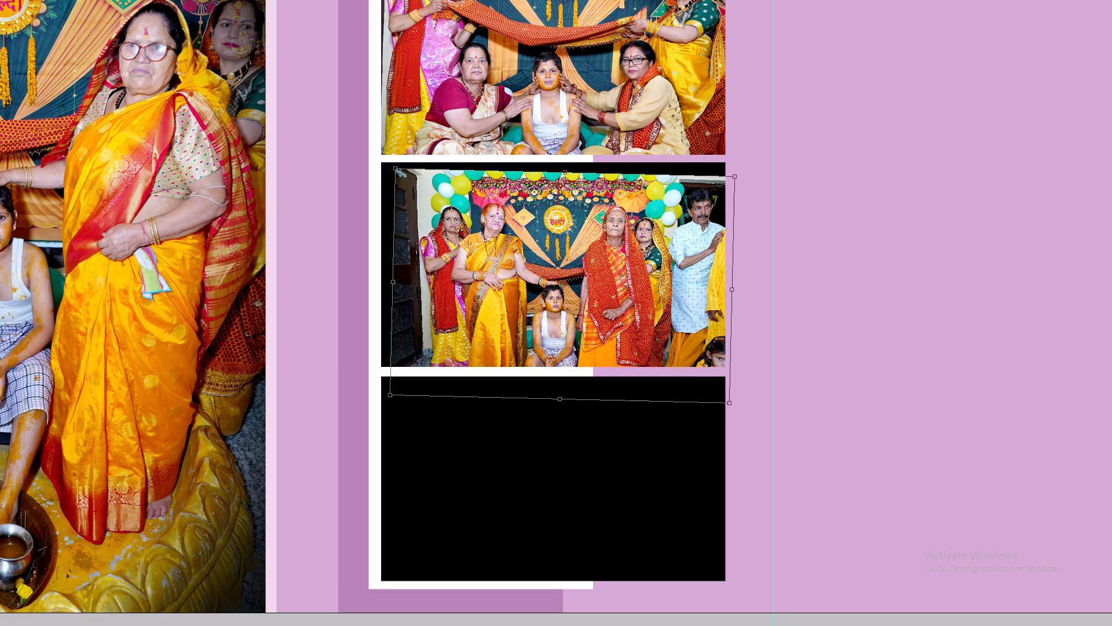
# Enlarge the tilted photo to fill the middle small frame around the four women and seated boy, and nudge it left.
pyautogui.keyDown('shift'); pyautogui.moveTo(392, 398); pyautogui.dragTo(350, 426); pyautogui.keyUp('shift')
pyautogui.keyDown('shift'); pyautogui.moveTo(725, 435); pyautogui.dragTo(794, 483); pyautogui.keyUp('shift')
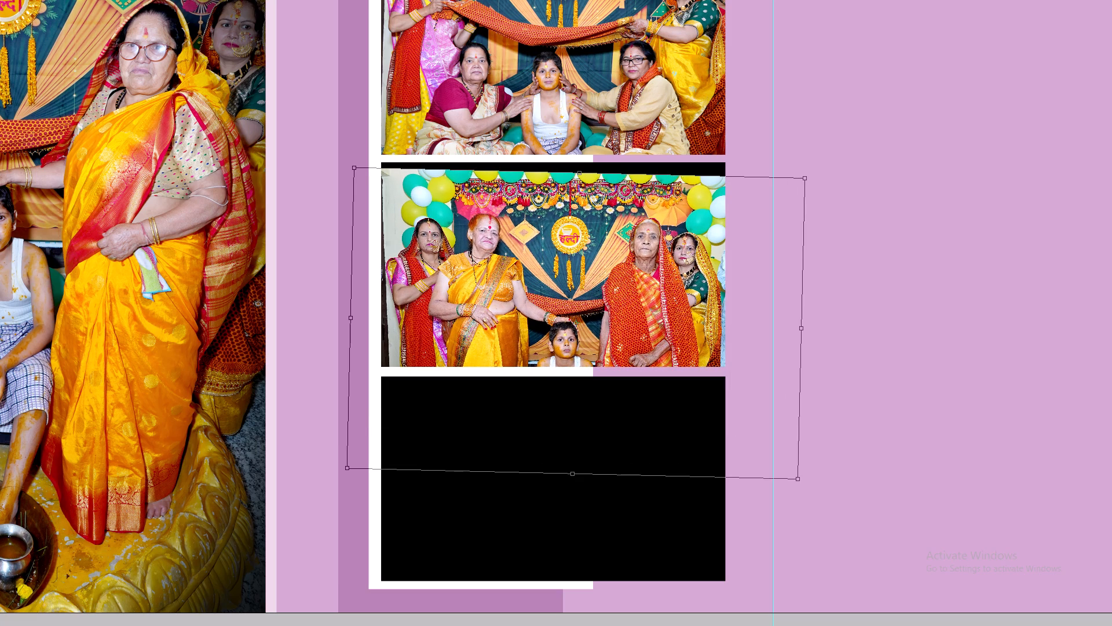
pyautogui.keyDown('shift'); pyautogui.moveTo(794, 483); pyautogui.dragTo(805, 490); pyautogui.keyUp('shift')
pyautogui.keyDown('shift'); pyautogui.moveTo(718, 434); pyautogui.dragTo(718, 401); pyautogui.keyUp('shift')
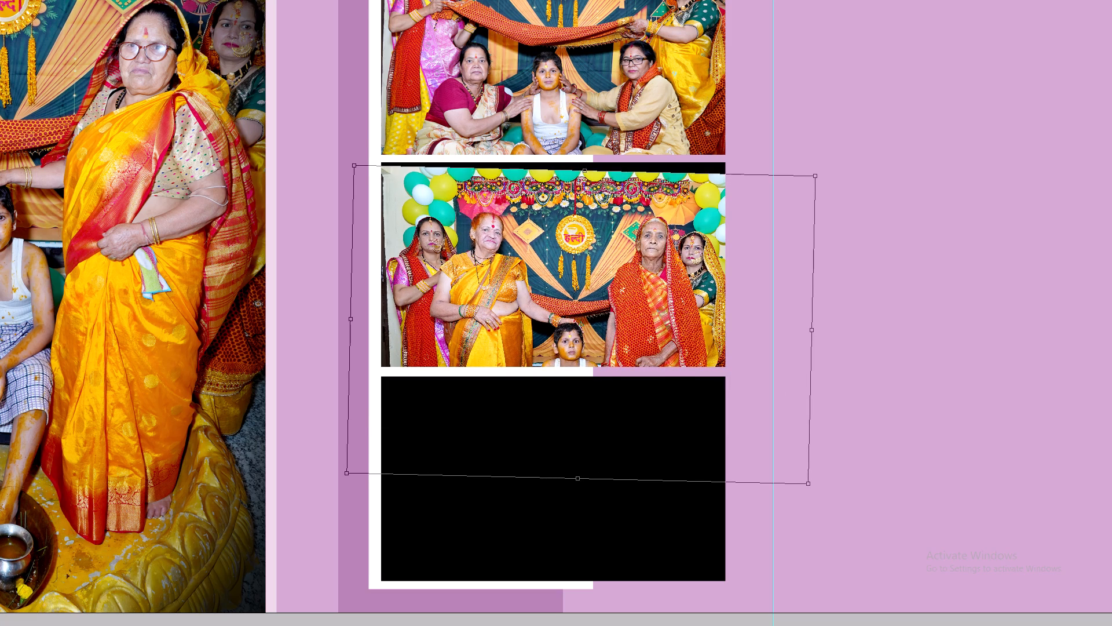
pyautogui.keyDown('shift'); pyautogui.moveTo(718, 401); pyautogui.dragTo(719, 392); pyautogui.keyUp('shift')
pyautogui.press('Return')
pyautogui.press('Left')
pyautogui.hotkey('ctrl', '0')
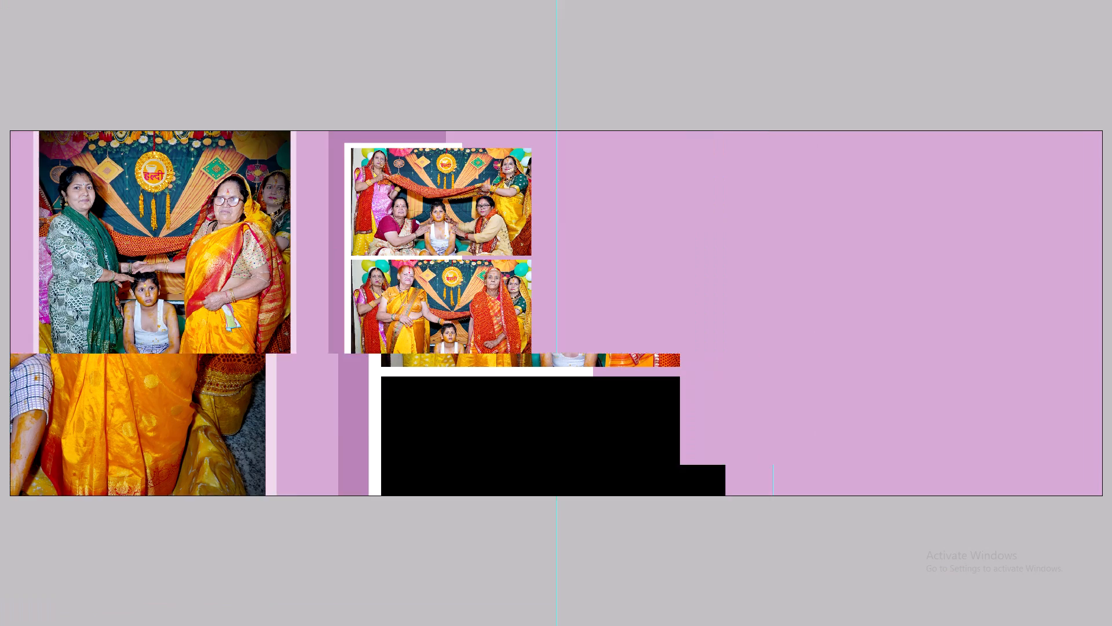
# Open photo DSC08419, showing the children in yellow, from the 01 folder in Photoshop.
pyautogui.hotkey('alt', 'Tab')
pyautogui.scroll(3, 734, 360)
pyautogui.click(884, 136)
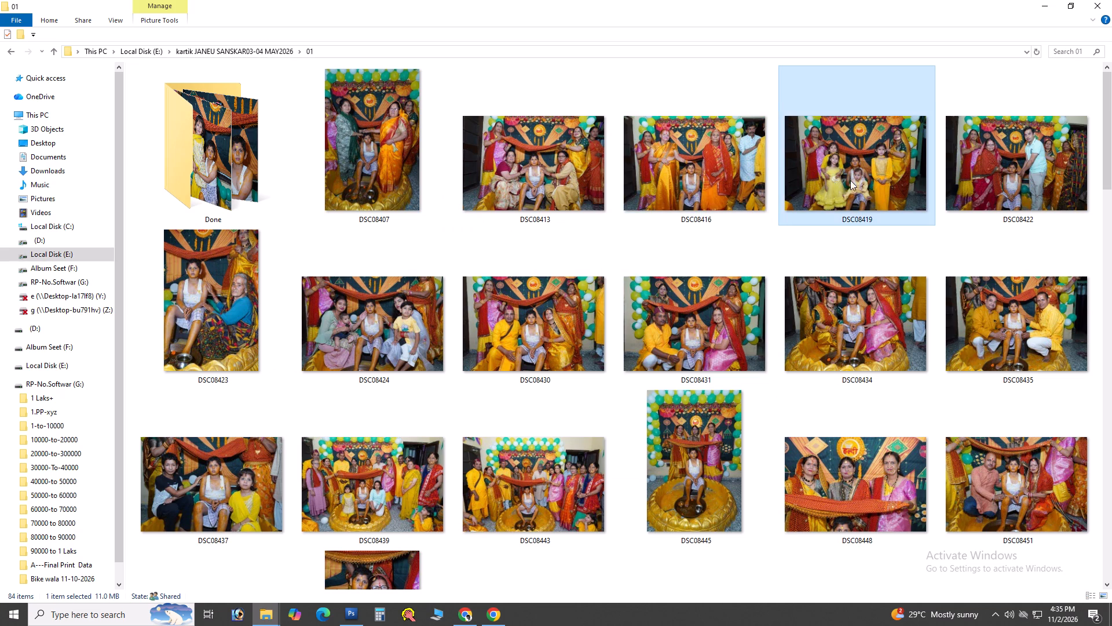
pyautogui.moveTo(858, 184); pyautogui.dragTo(653, 315)
pyautogui.hotkey('alt', 'Tab')
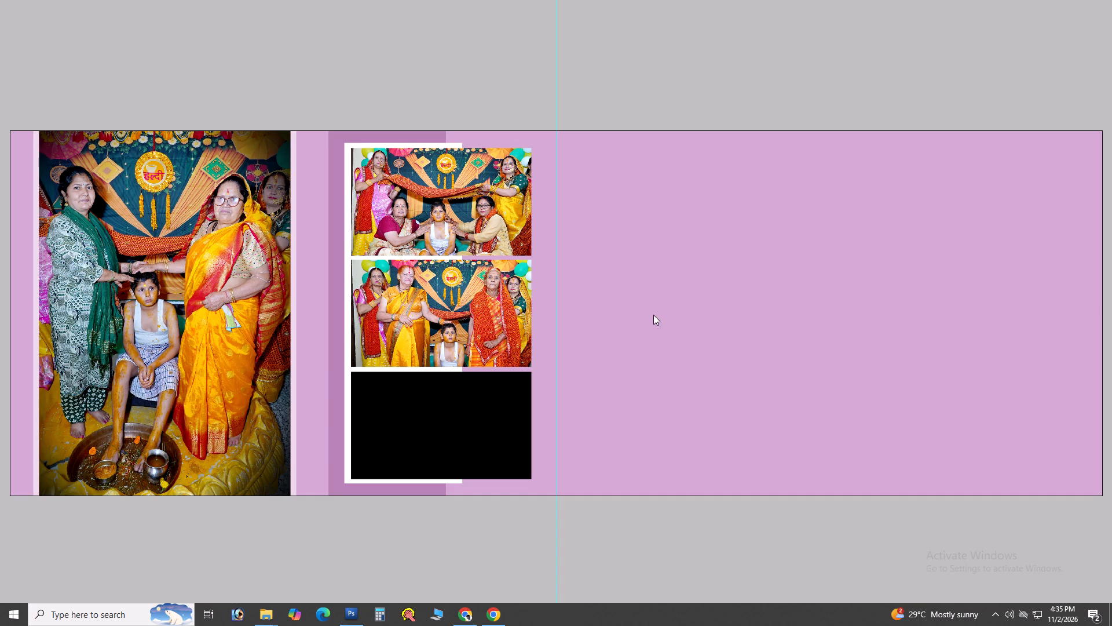
pyautogui.moveTo(653, 315); pyautogui.dragTo(648, 317)
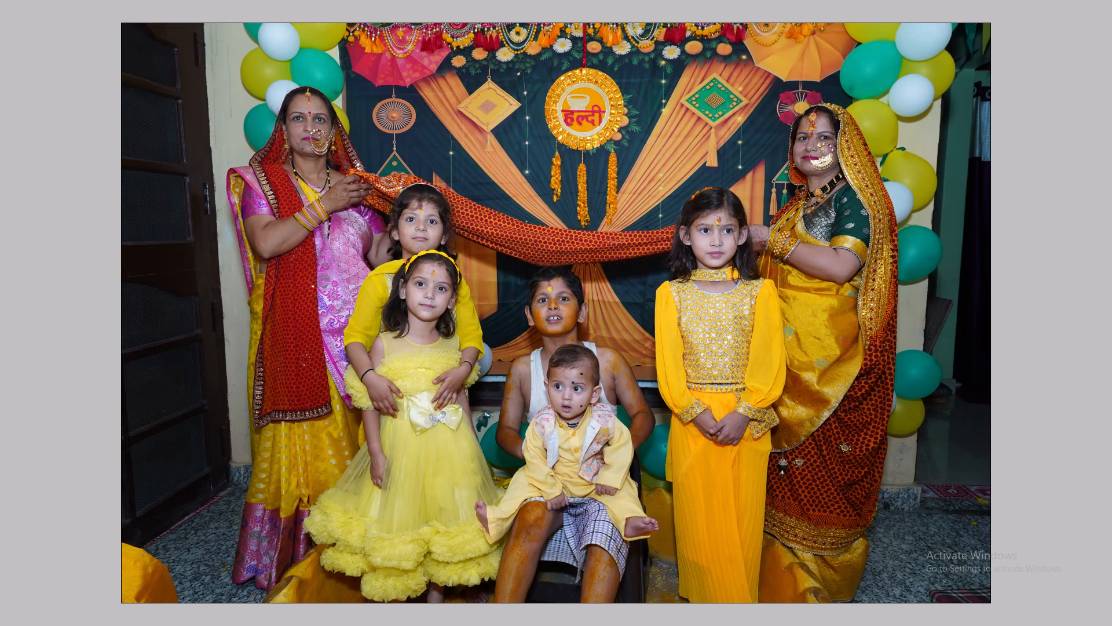
# Run the recorded brightening action on the DSC08419 photo, clear its selection and apply a Levels adjustment.
pyautogui.press('F6')
pyautogui.hotkey('ctrl', 'd')
pyautogui.hotkey('alt', 'i')
pyautogui.hotkey('alt', 'a')
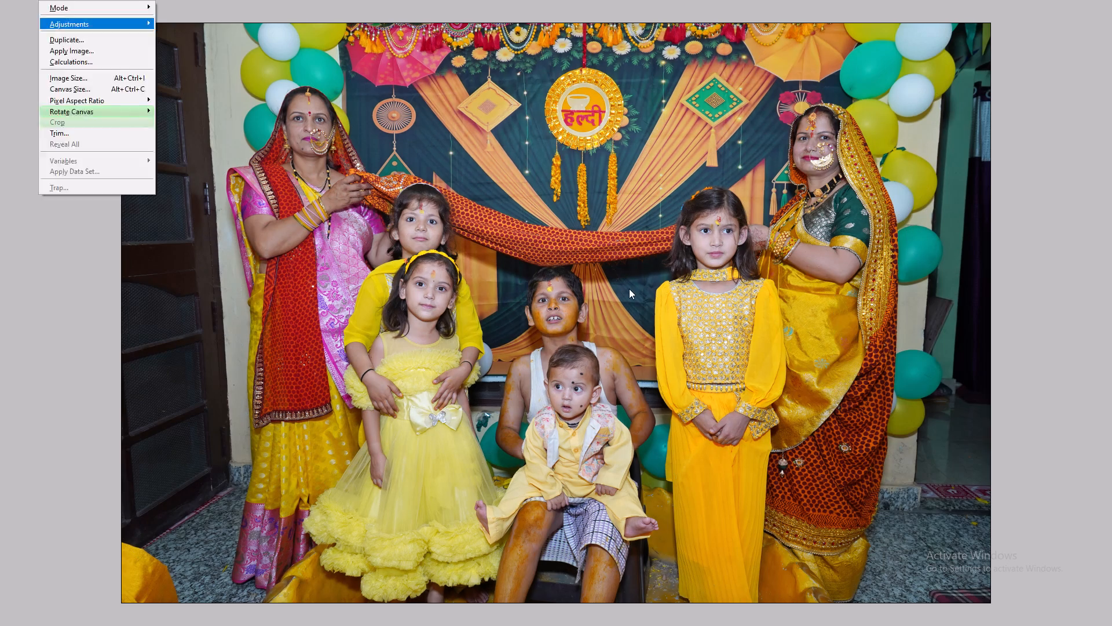
pyautogui.hotkey('alt', 'l')
pyautogui.press('Return')
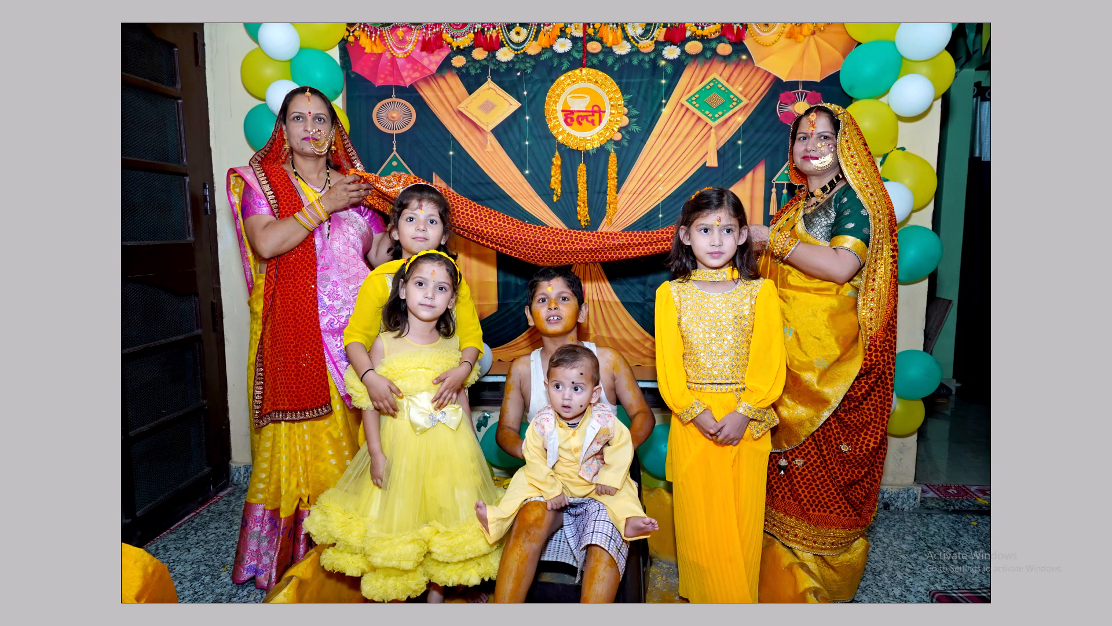
# Apply Channel Mixer to the DSC08419 photo and fade the adjustment to 40%.
pyautogui.hotkey('alt', 'i')
pyautogui.hotkey('alt', 'a')
pyautogui.hotkey('alt', 'x')
pyautogui.press('Return')
pyautogui.hotkey('ctrl', 'shift', 'f')
pyautogui.write('40')
pyautogui.press('Return')
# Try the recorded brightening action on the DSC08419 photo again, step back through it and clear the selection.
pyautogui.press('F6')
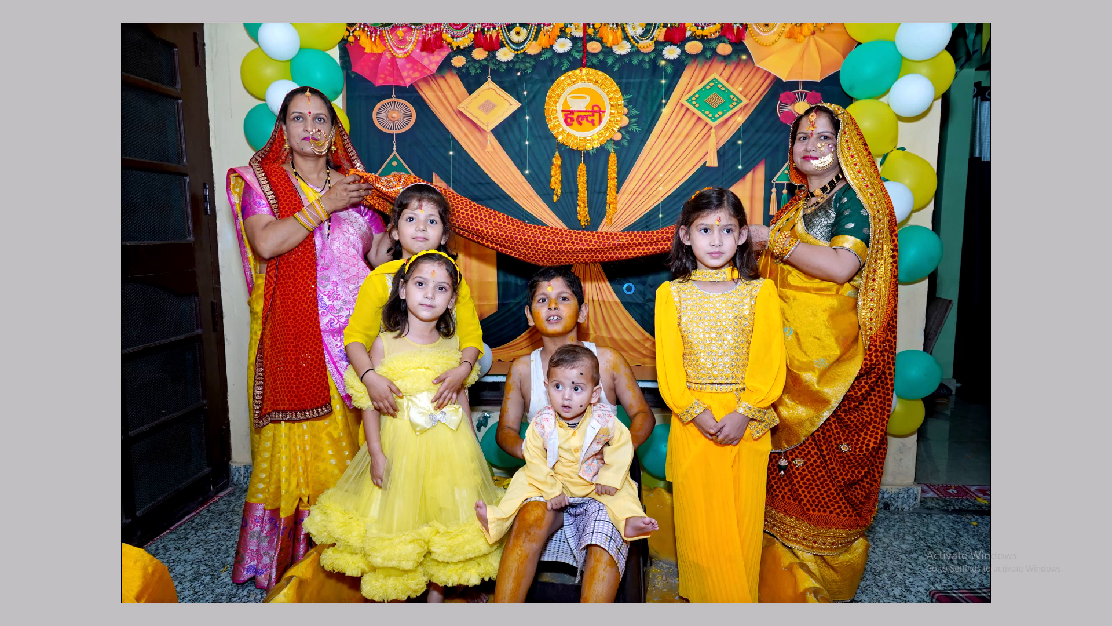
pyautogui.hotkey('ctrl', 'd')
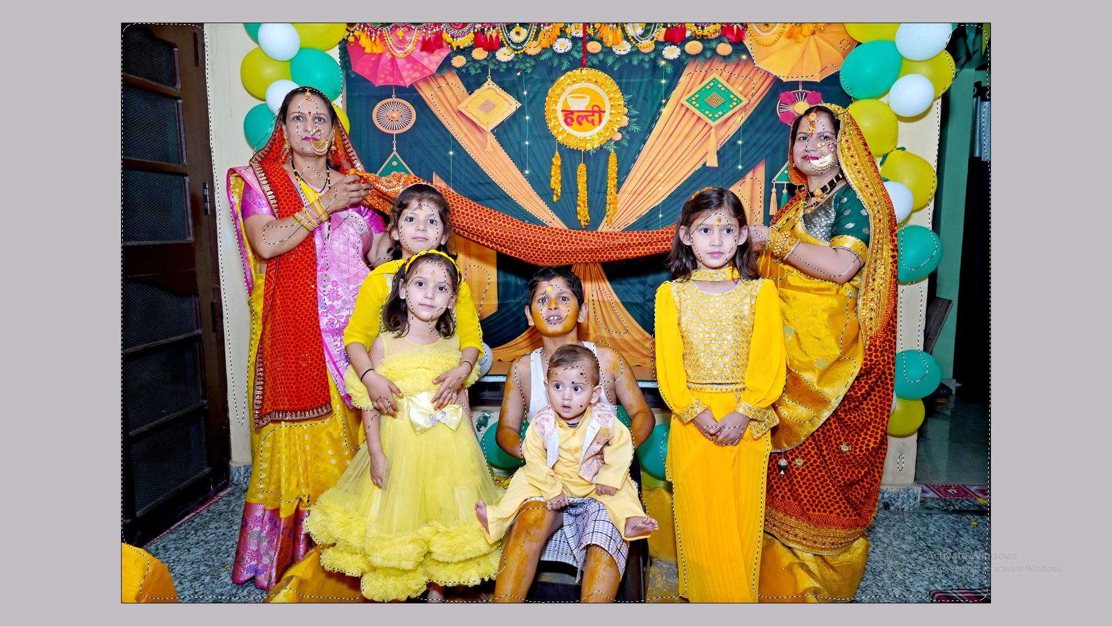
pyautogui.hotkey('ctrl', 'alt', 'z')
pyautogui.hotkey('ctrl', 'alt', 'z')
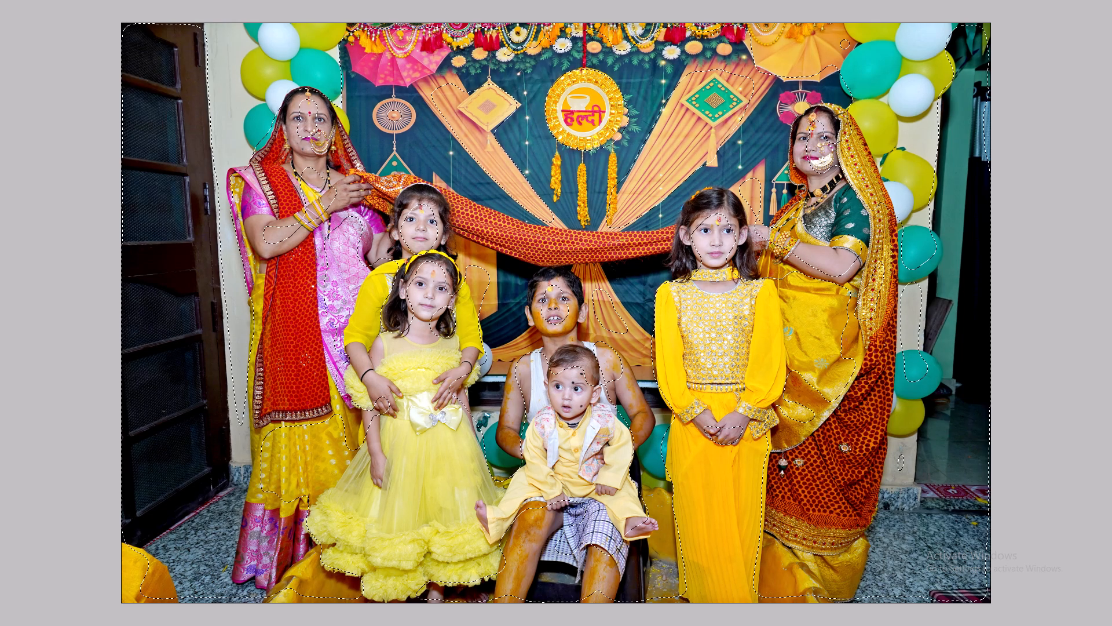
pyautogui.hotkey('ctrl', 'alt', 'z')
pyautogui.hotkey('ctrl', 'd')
# Cut the whole corrected photo and close the DSC08419 document without saving.
pyautogui.hotkey('ctrl', 'a')
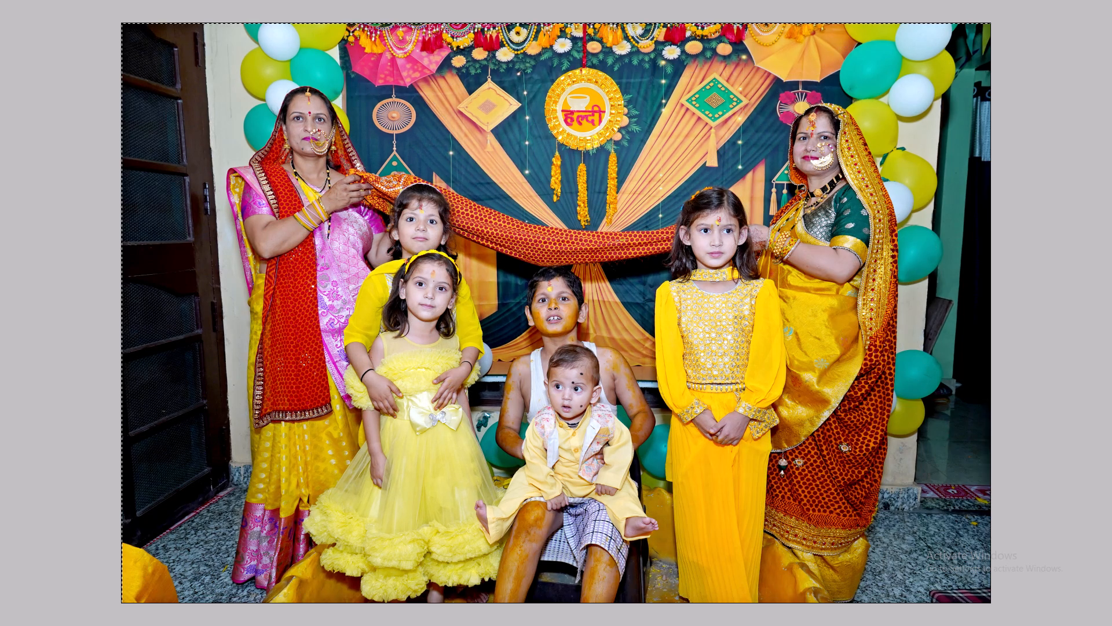
pyautogui.hotkey('ctrl', 'x')
pyautogui.hotkey('ctrl', 'w')
pyautogui.press('Tab')
pyautogui.press('Return')
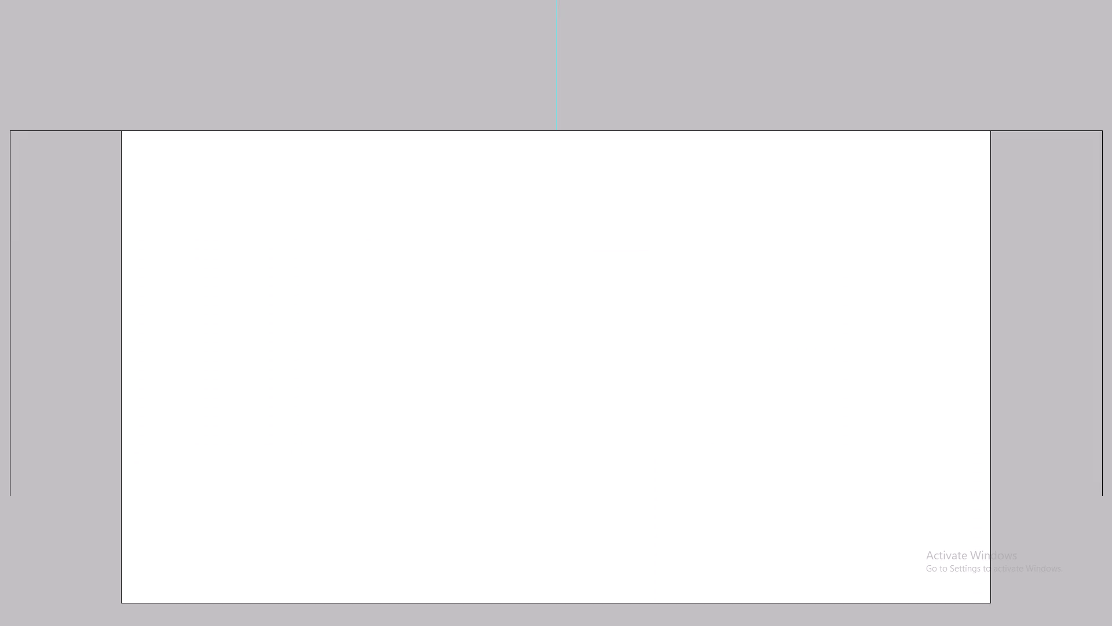
# Paste the photo above the bottom one of the three small frames and clip it to that frame.
pyautogui.hotkey('ctrl', '-')
pyautogui.press('v')
pyautogui.press('space')
pyautogui.moveTo(445, 390); pyautogui.dragTo(518, 342)
pyautogui.rightClick(508, 350)
pyautogui.click(546, 365)
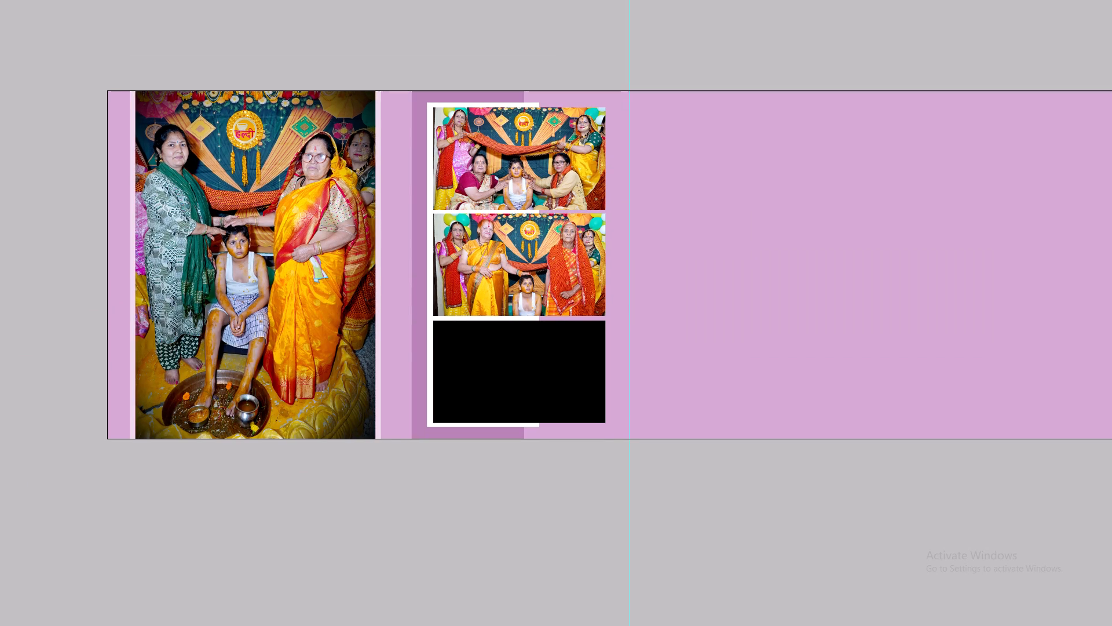
pyautogui.rightClick(540, 368)
pyautogui.click(563, 377)
pyautogui.hotkey('ctrl', 'v')
pyautogui.hotkey('ctrl', 'g')
# Scale down the pasted children's group photo, rotate it slightly clockwise and move it over the bottom small frame.
pyautogui.hotkey('ctrl', 't')
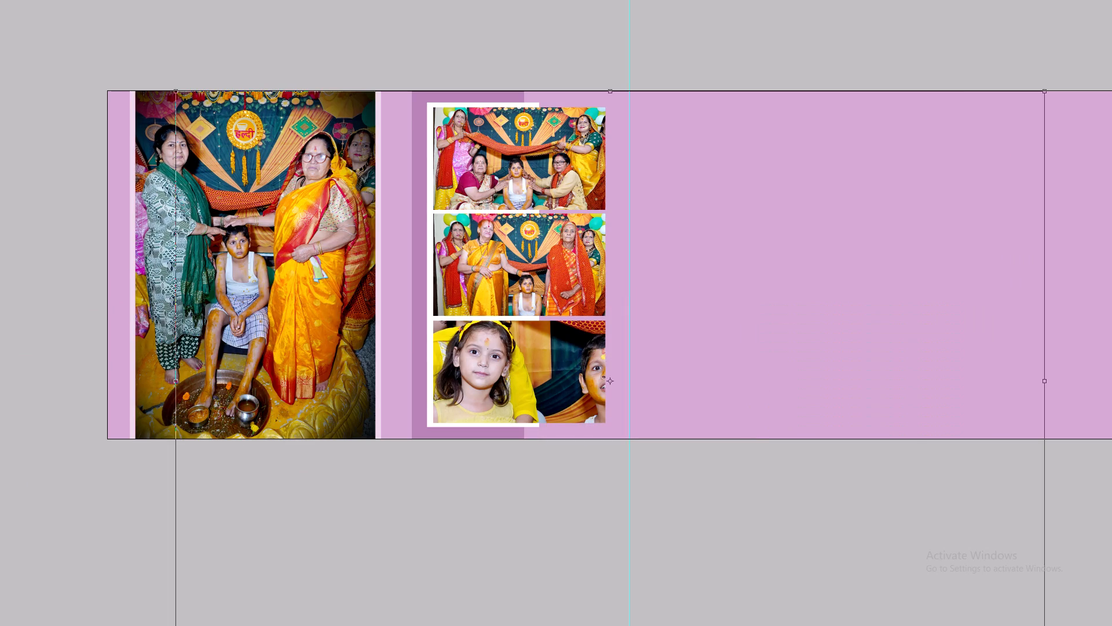
pyautogui.keyDown('alt'); pyautogui.keyDown('shift'); pyautogui.moveTo(171, 93); pyautogui.dragTo(480, 364); pyautogui.keyUp('shift'); pyautogui.keyUp('alt')
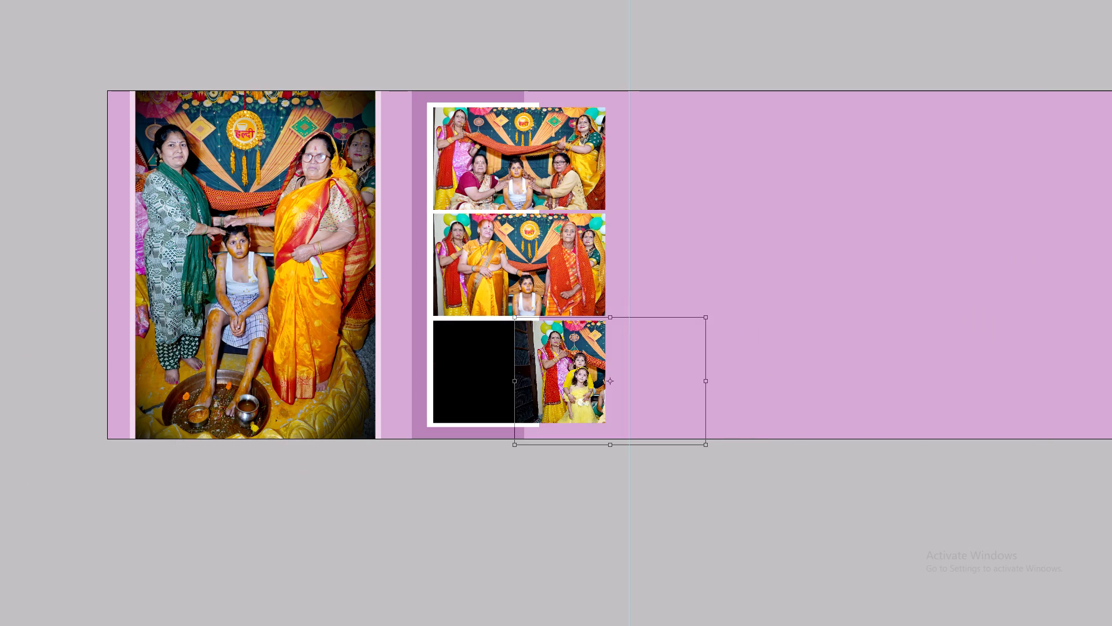
pyautogui.keyDown('alt'); pyautogui.keyDown('shift'); pyautogui.moveTo(480, 364); pyautogui.dragTo(480, 364); pyautogui.keyUp('shift'); pyautogui.keyUp('alt')
pyautogui.hotkey('ctrl', '+')
pyautogui.moveTo(601, 378); pyautogui.dragTo(509, 376)
pyautogui.press('space')
pyautogui.press('space')
pyautogui.press('space')
pyautogui.press('space')
pyautogui.press('space')
pyautogui.press('space')
pyautogui.press('space')
pyautogui.press('space')
pyautogui.press('space')
pyautogui.press('space')
pyautogui.press('space')
pyautogui.press('space')
pyautogui.moveTo(504, 384); pyautogui.dragTo(531, 220)
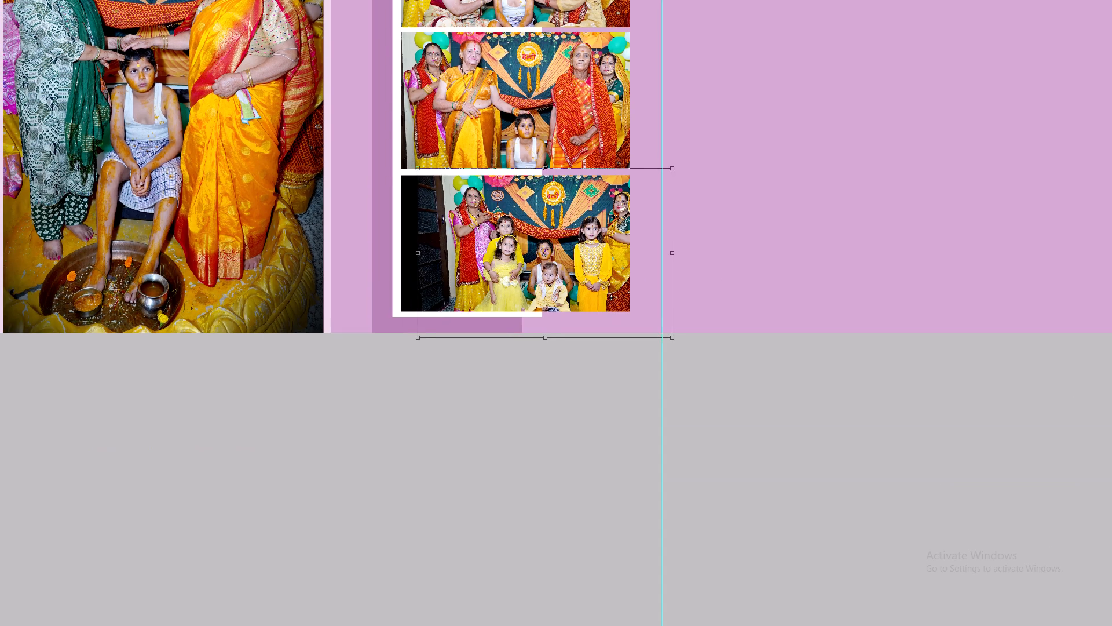
pyautogui.moveTo(738, 307); pyautogui.dragTo(738, 312)
pyautogui.hotkey('ctrl', '+')
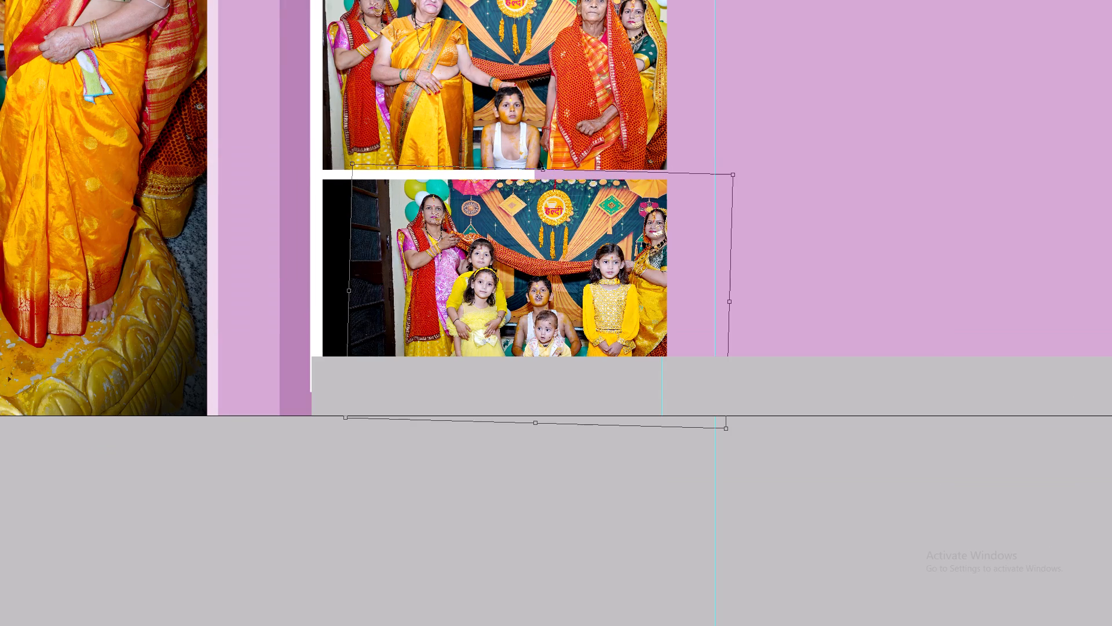
pyautogui.keyDown('shift'); pyautogui.moveTo(597, 271); pyautogui.dragTo(546, 268); pyautogui.keyUp('shift')
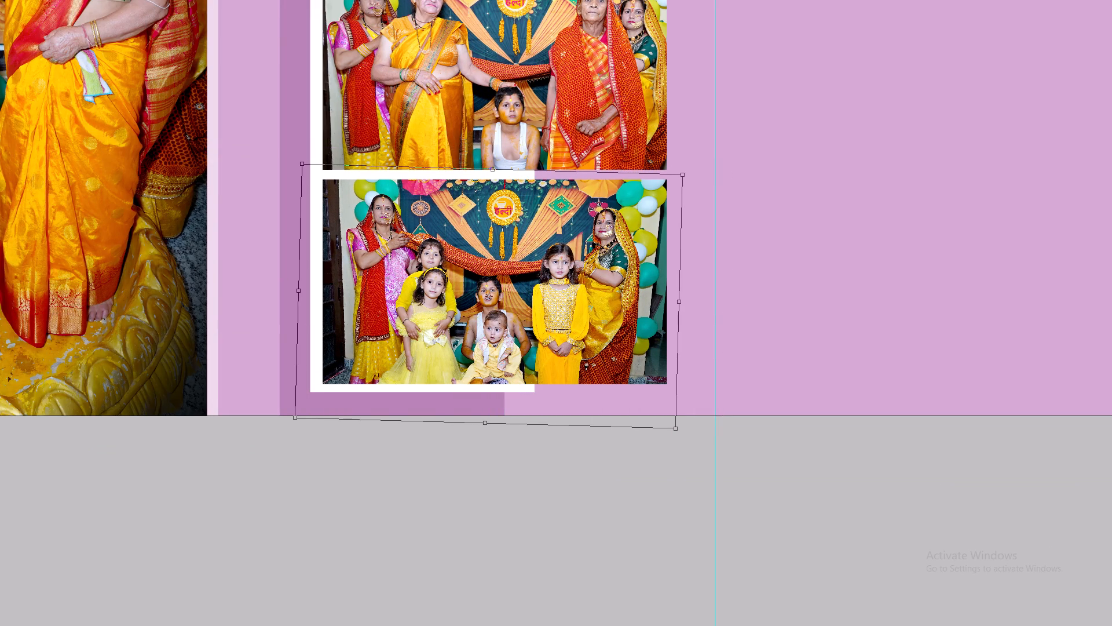
# Enlarge the photo slightly, nudge it up so the group fills the bottom small frame, and apply the transform.
pyautogui.keyDown('shift'); pyautogui.moveTo(679, 432); pyautogui.dragTo(706, 448); pyautogui.keyUp('shift')
pyautogui.keyDown('shift'); pyautogui.moveTo(298, 434); pyautogui.dragTo(274, 436); pyautogui.keyUp('shift')
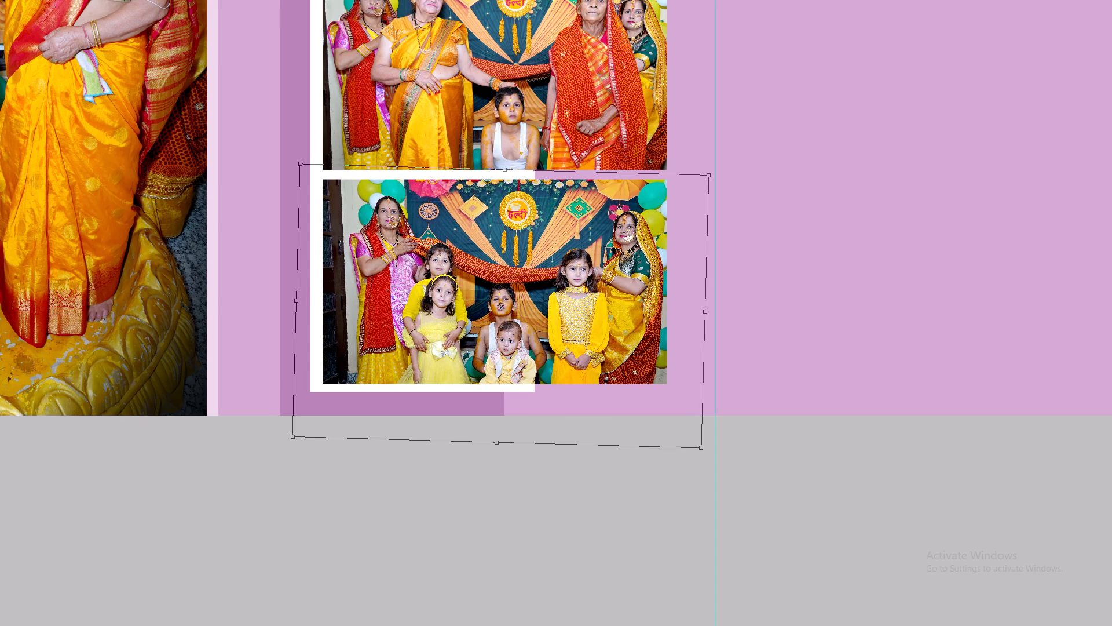
pyautogui.keyDown('shift'); pyautogui.moveTo(274, 436); pyautogui.dragTo(263, 441); pyautogui.keyUp('shift')
pyautogui.keyDown('shift'); pyautogui.moveTo(705, 464); pyautogui.dragTo(711, 470); pyautogui.keyUp('shift')
pyautogui.press('Left')
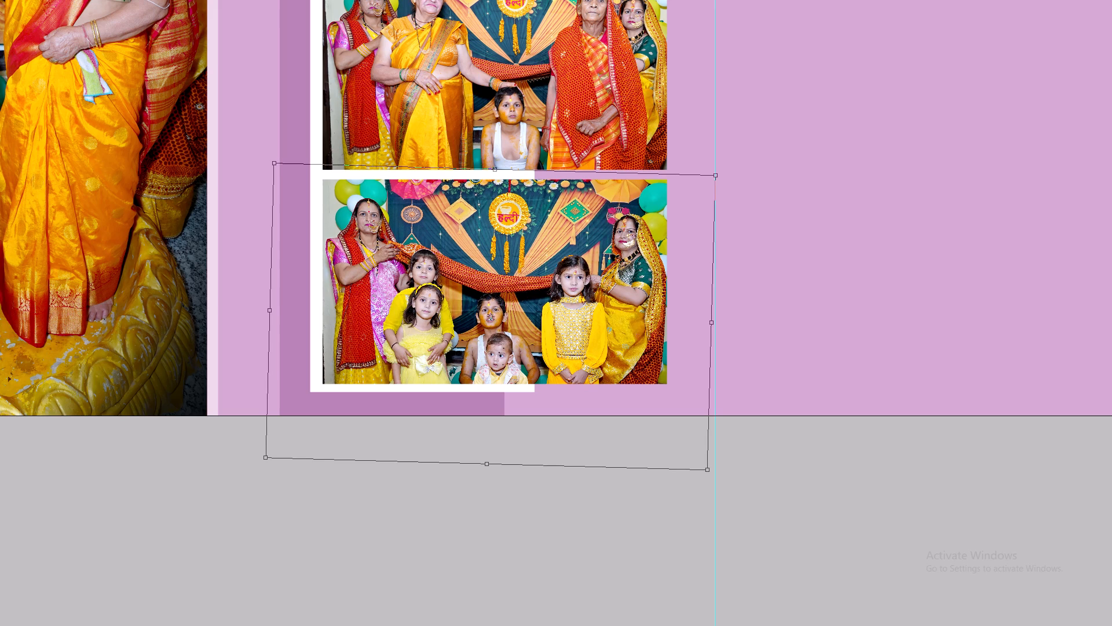
pyautogui.hotkey('shift', 'Up')
pyautogui.hotkey('shift', 'Up')
pyautogui.hotkey('shift', 'Up')
pyautogui.hotkey('shift', 'Up')
pyautogui.hotkey('shift', 'Up')
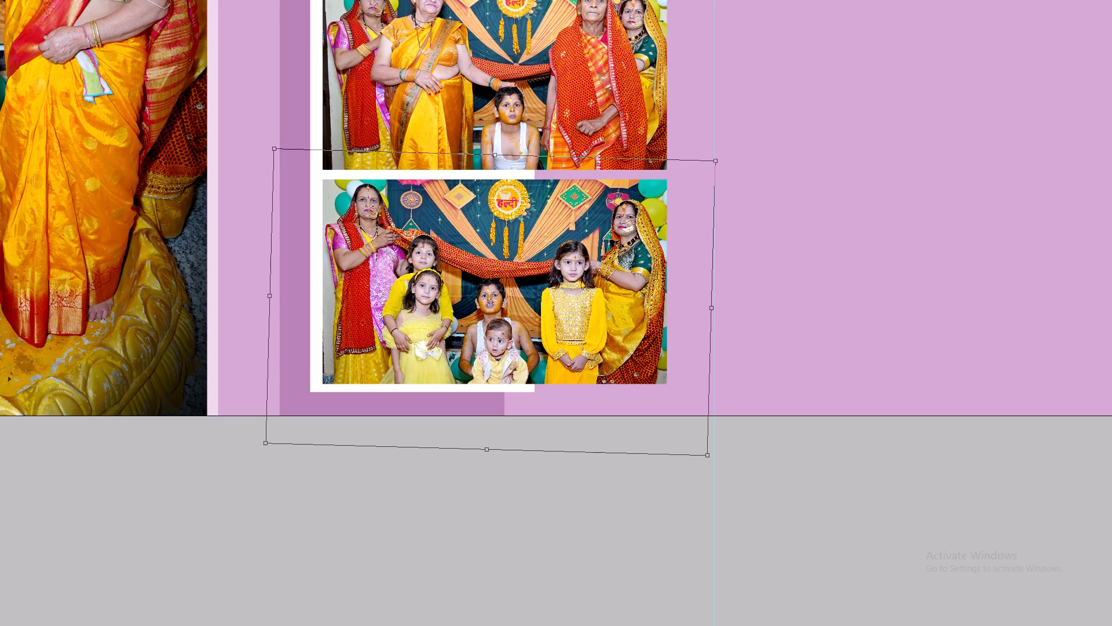
pyautogui.press('Down')
pyautogui.press('Return')
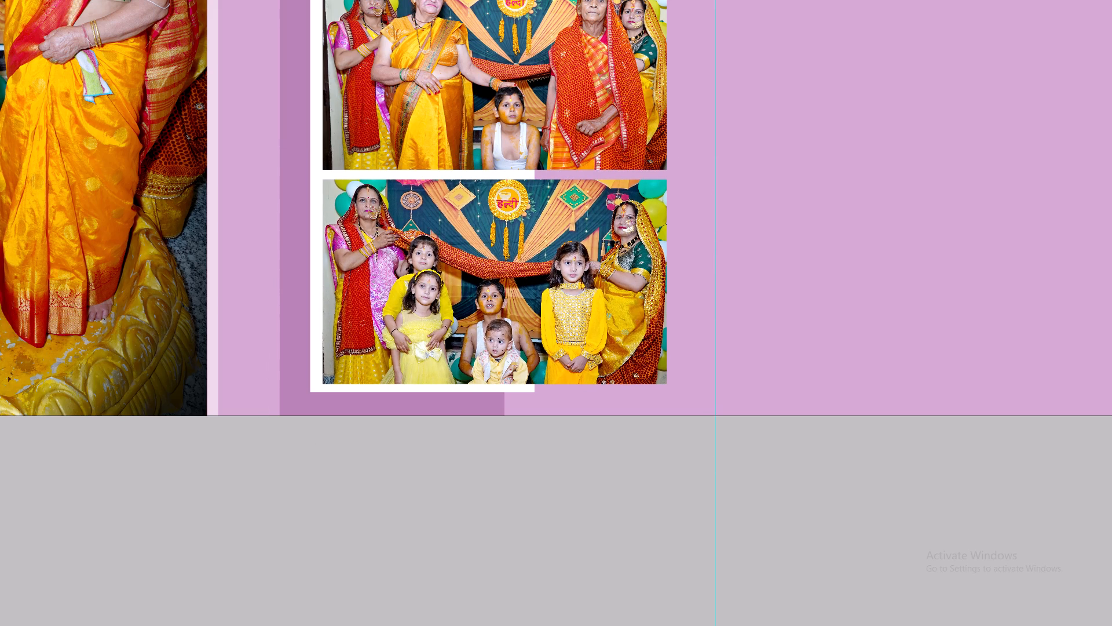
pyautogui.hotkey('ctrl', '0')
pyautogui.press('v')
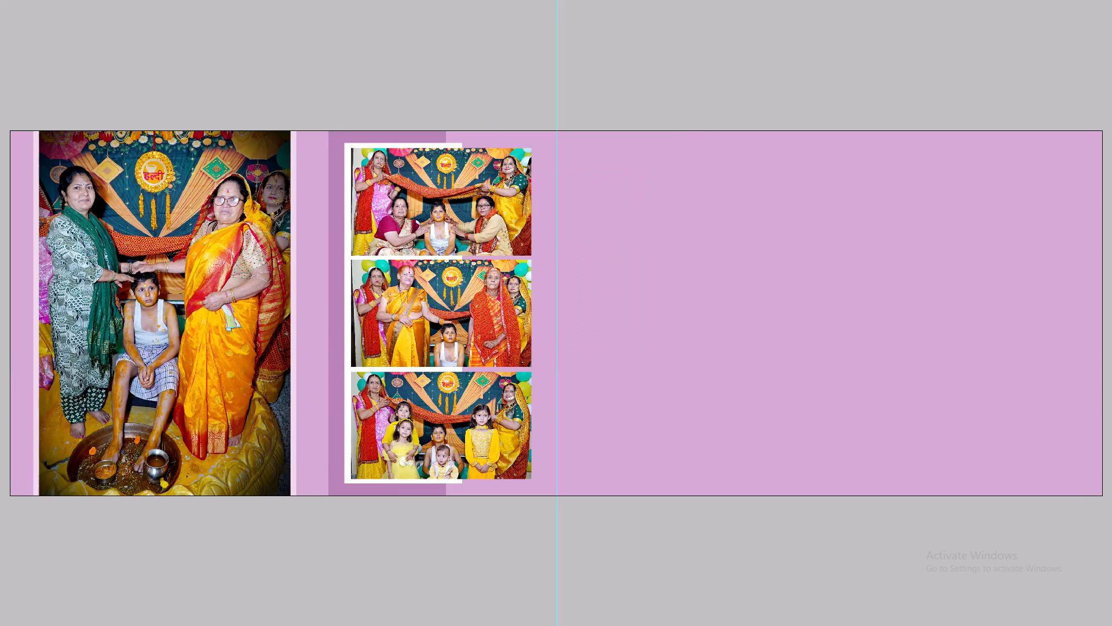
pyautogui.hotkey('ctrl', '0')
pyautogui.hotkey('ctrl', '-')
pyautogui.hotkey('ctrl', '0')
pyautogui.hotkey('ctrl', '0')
# Check the spread against folder 01 and move the used photos DSC08407, DSC08413, DSC08416 and DSC08419 into the Done folder.
pyautogui.hotkey('alt', 'Tab')
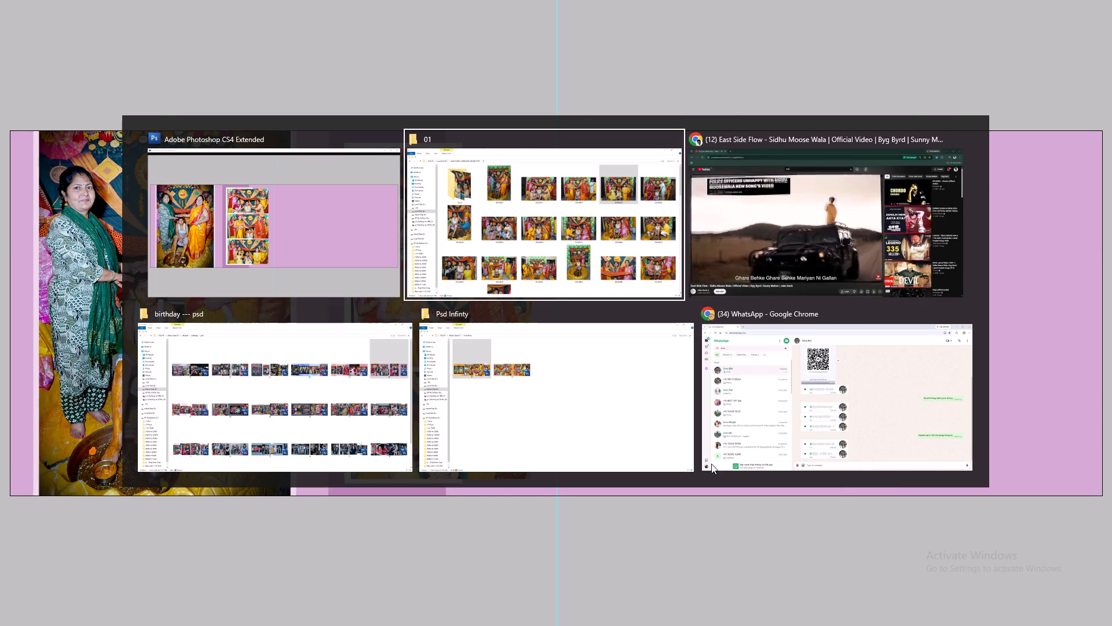
pyautogui.scroll(3, 749, 395)
pyautogui.moveTo(843, 189); pyautogui.dragTo(840, 196)
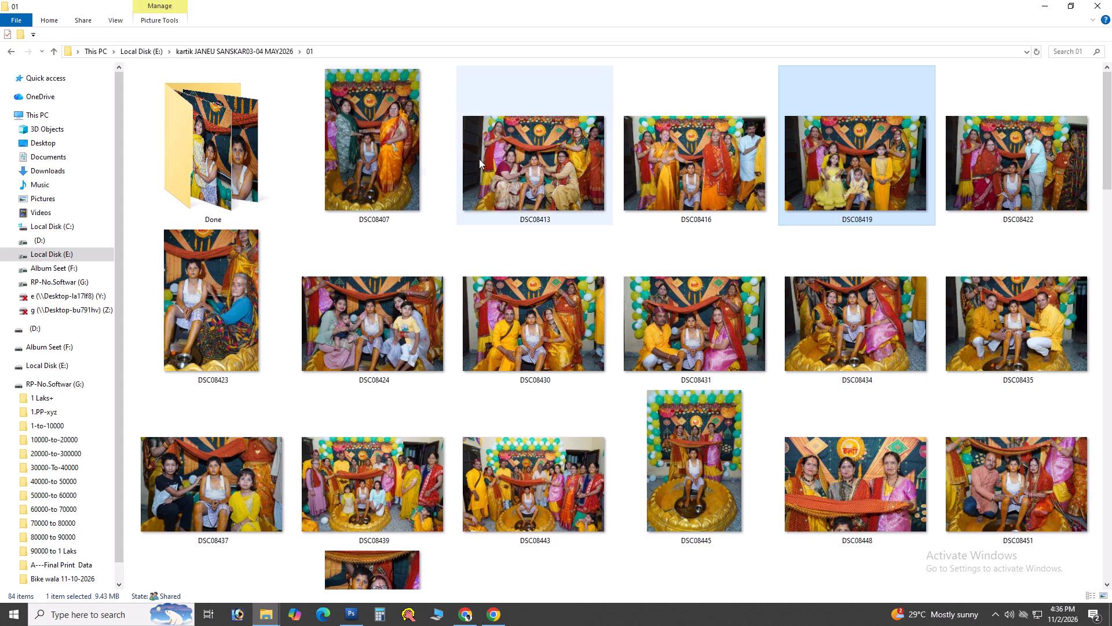
pyautogui.keyDown('shift'); pyautogui.click(437, 156); pyautogui.keyUp('shift')
pyautogui.hotkey('alt', 'Tab')
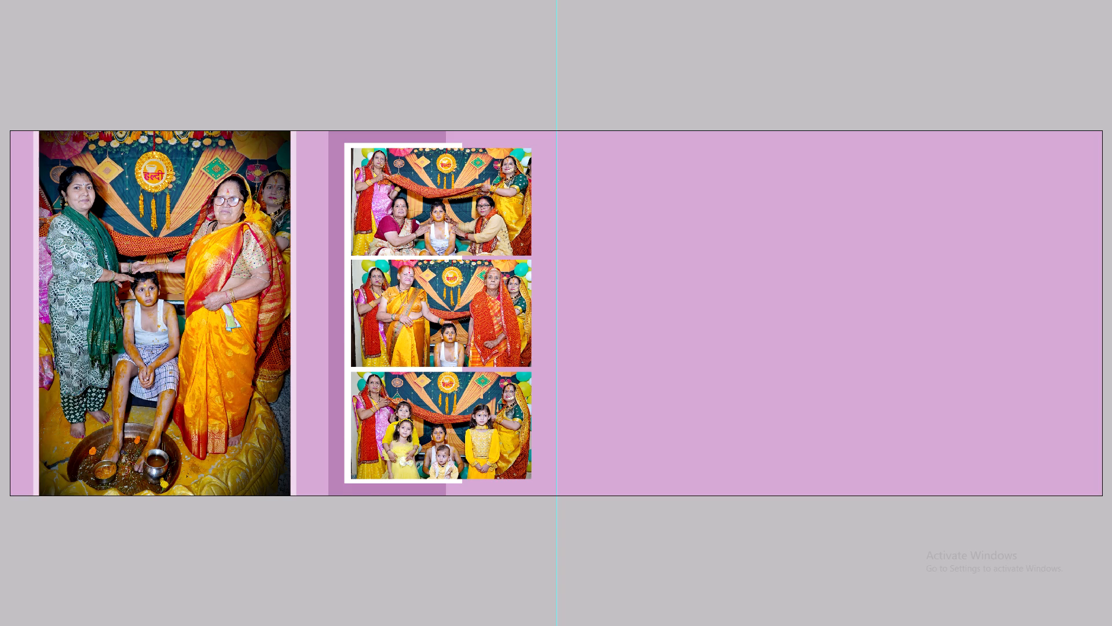
pyautogui.hotkey('alt', 'Tab')
pyautogui.hotkey('alt', 'Tab')
pyautogui.hotkey('alt', 'Tab')
pyautogui.hotkey('alt', 'Tab')
pyautogui.hotkey('alt', 'Tab')
pyautogui.hotkey('alt', 'Tab')
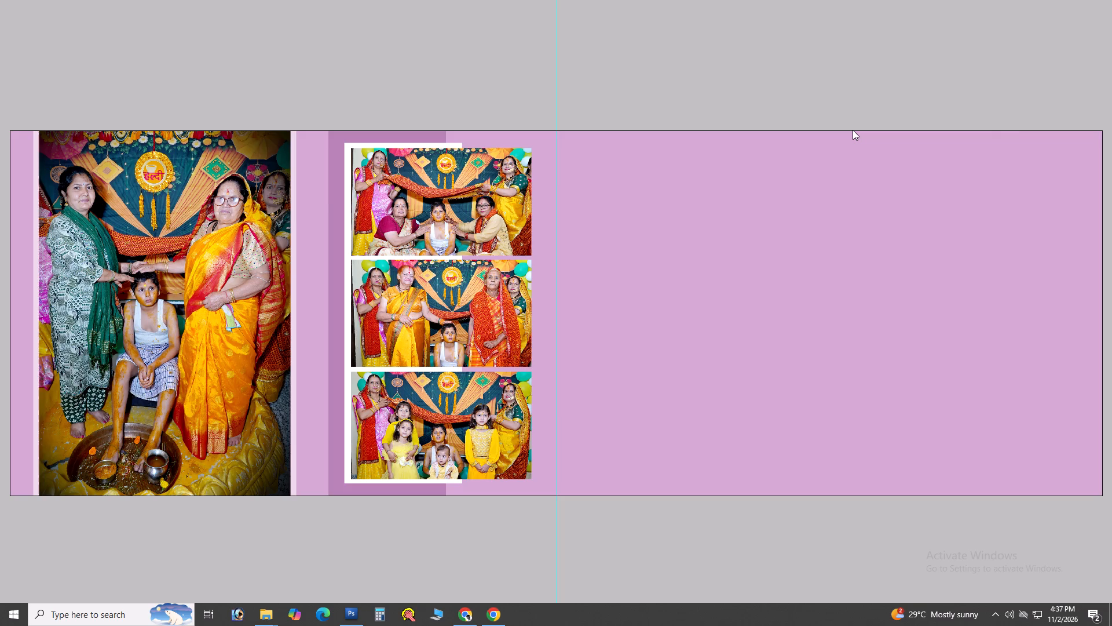
pyautogui.hotkey('alt', 'Tab')
pyautogui.moveTo(844, 154); pyautogui.dragTo(232, 161)
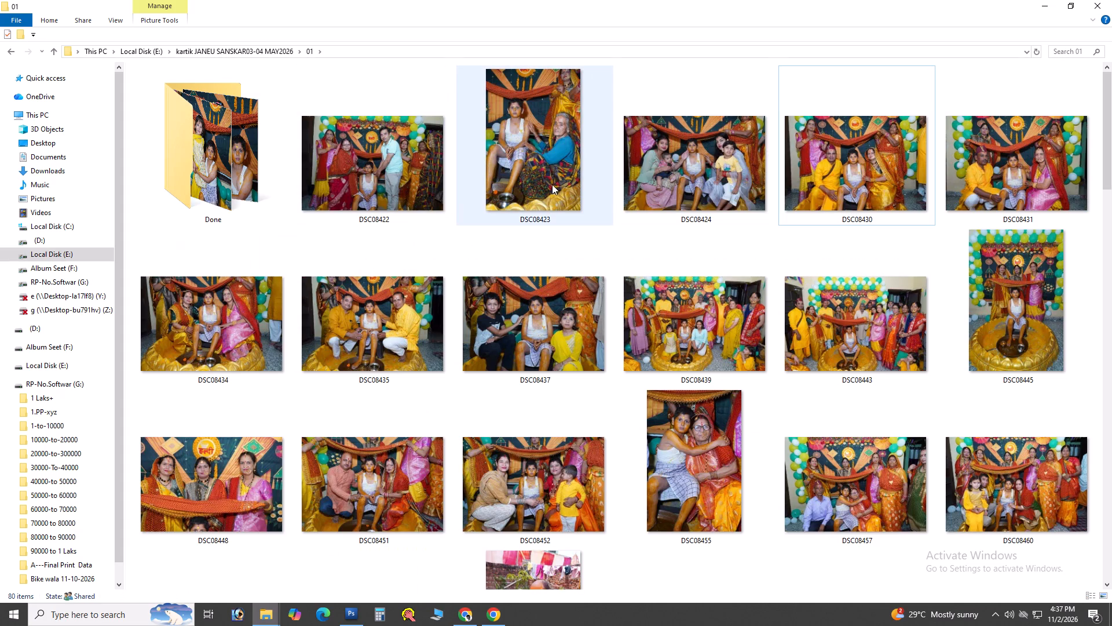
# Check the album spread's empty half and select photos DSC08422, DSC08423, DSC08424 and DSC08430 in folder 01.
pyautogui.hotkey('alt', 'Tab')
pyautogui.click(551, 199)
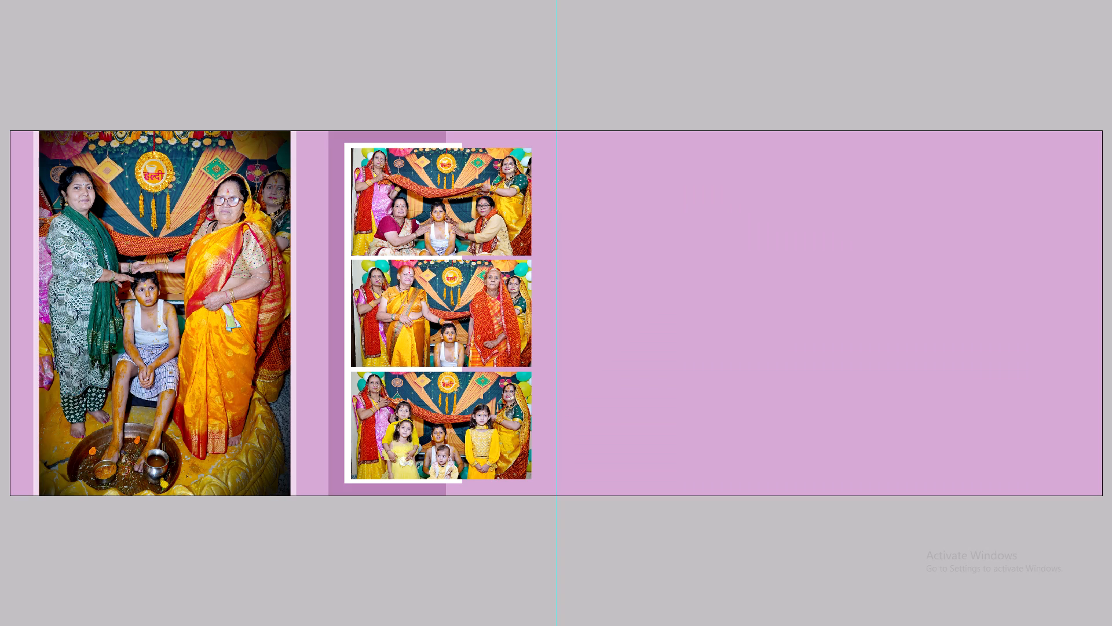
pyautogui.hotkey('alt', 'Tab')
pyautogui.click(427, 172)
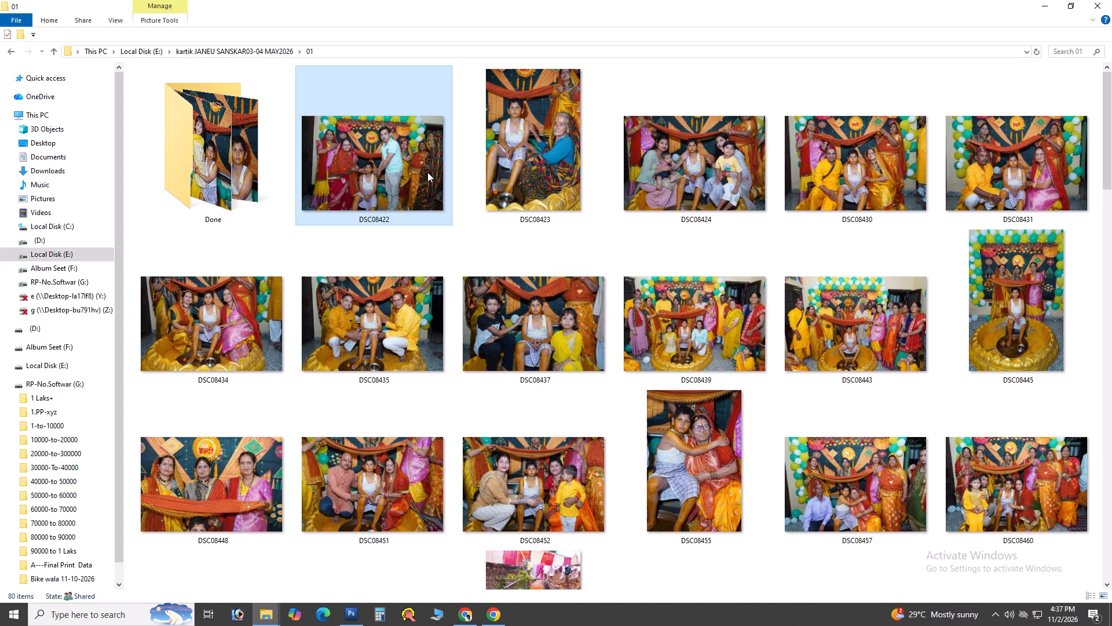
pyautogui.keyDown('shift'); pyautogui.click(784, 191); pyautogui.keyUp('shift')
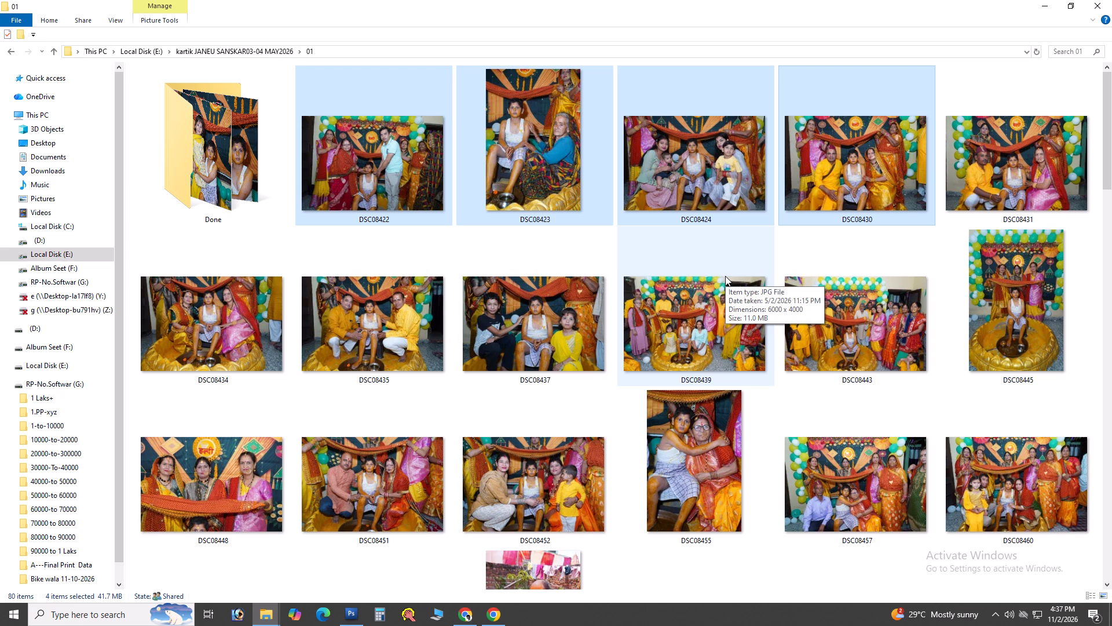
# Look through the sample spread designs in the birthday --- psd folder for a layout idea, and return to folder 01.
pyautogui.hotkey('alt', 'Tab')
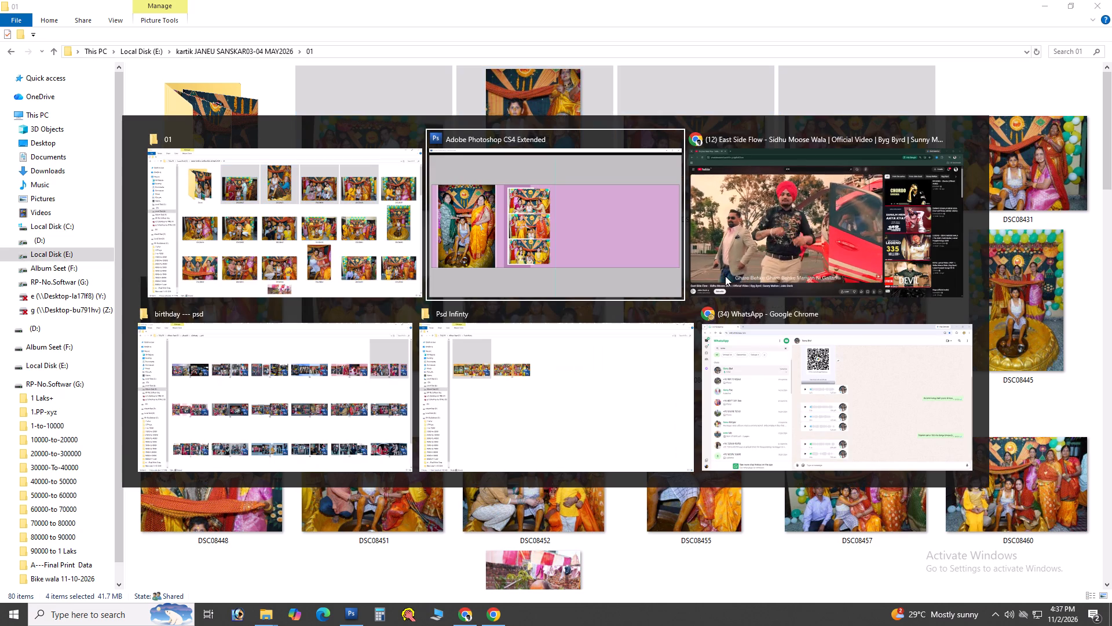
pyautogui.hotkey('alt', 'shift', 'Tab')
pyautogui.hotkey('alt', 'Tab')
pyautogui.keyDown('alt'); pyautogui.click(352, 355); pyautogui.keyUp('alt')
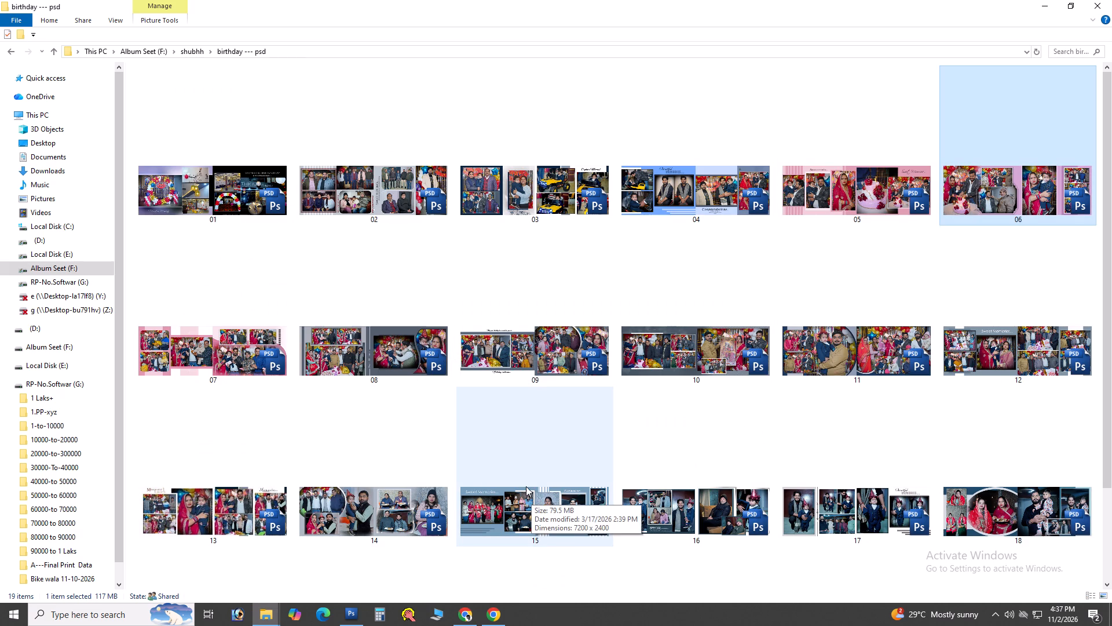
pyautogui.scroll(-1, 614, 441)
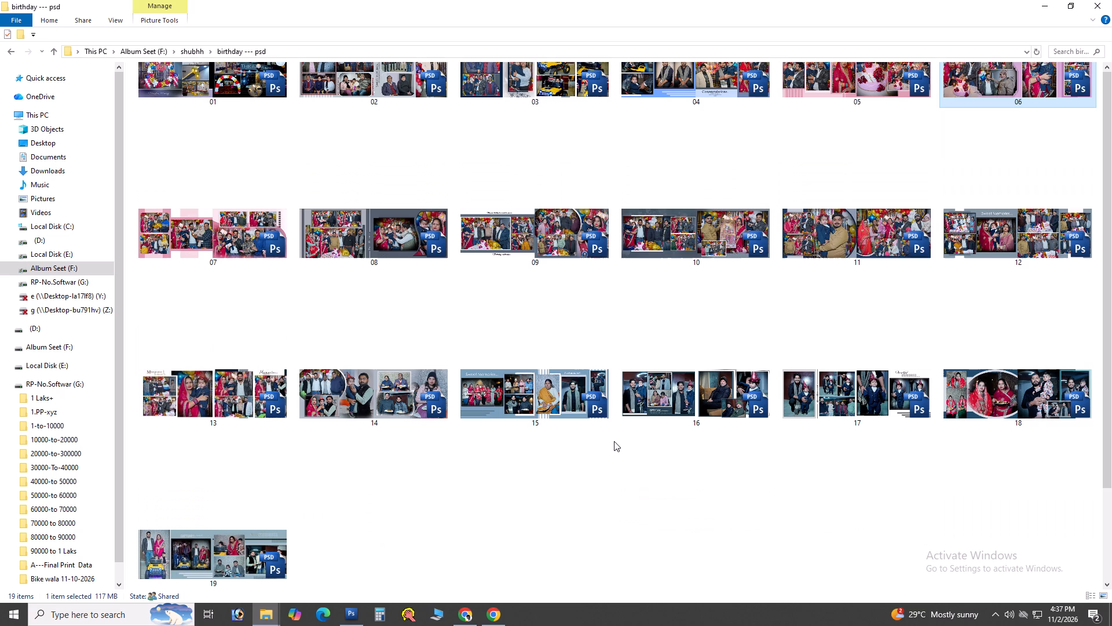
pyautogui.scroll(-4, 701, 439)
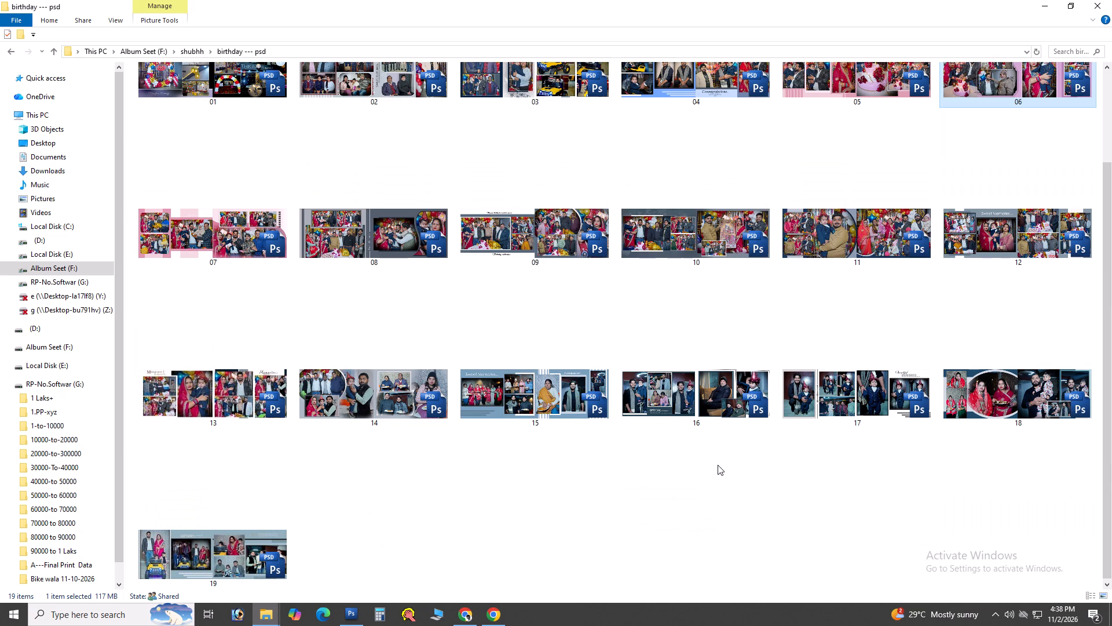
pyautogui.hotkey('alt', 'Tab')
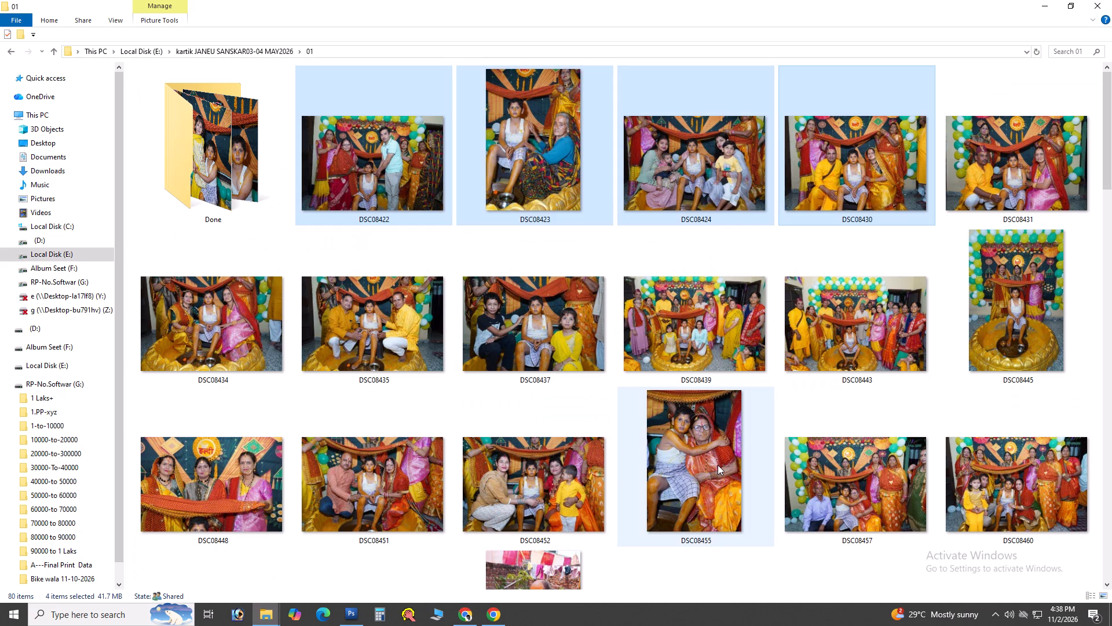
# Switch to the YouTube video in Chrome and look through its recommended videos.
pyautogui.hotkey('alt', 'Tab')
pyautogui.hotkey('alt', 'Tab')
pyautogui.hotkey('alt', 'Tab')
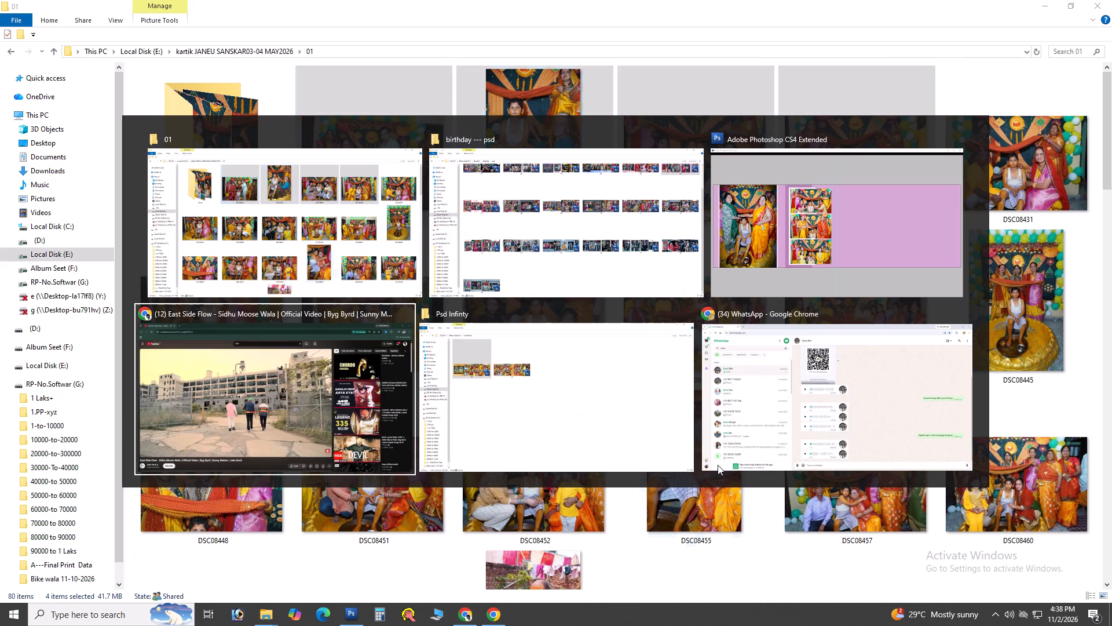
pyautogui.hotkey('alt', 'Tab')
pyautogui.hotkey('alt', 'shift', 'Tab')
pyautogui.click(594, 283)
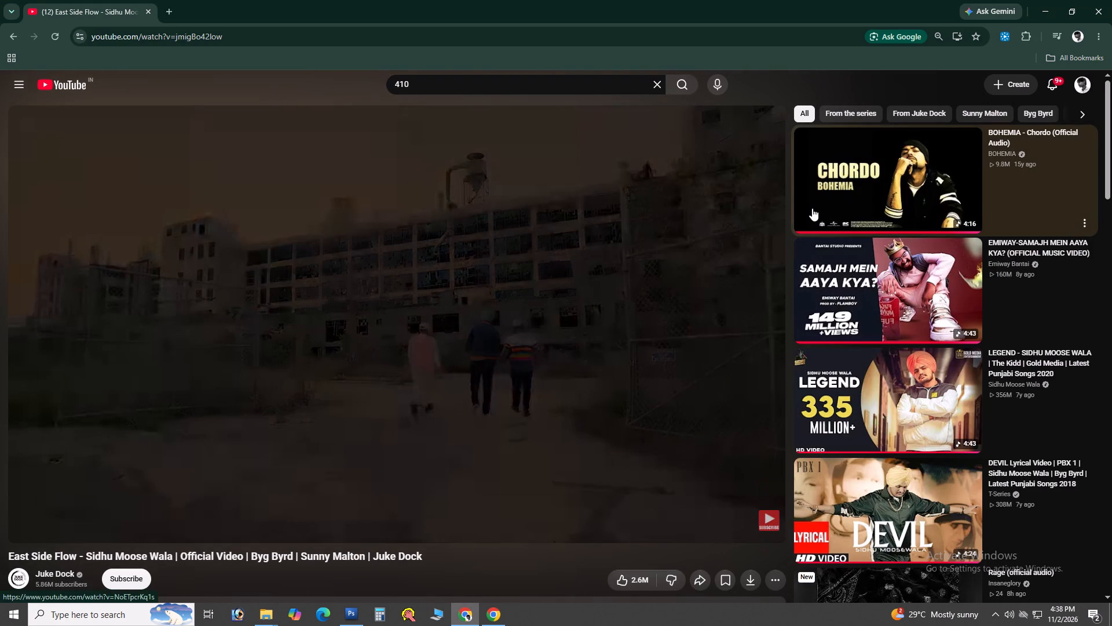
pyautogui.scroll(-5, 813, 209)
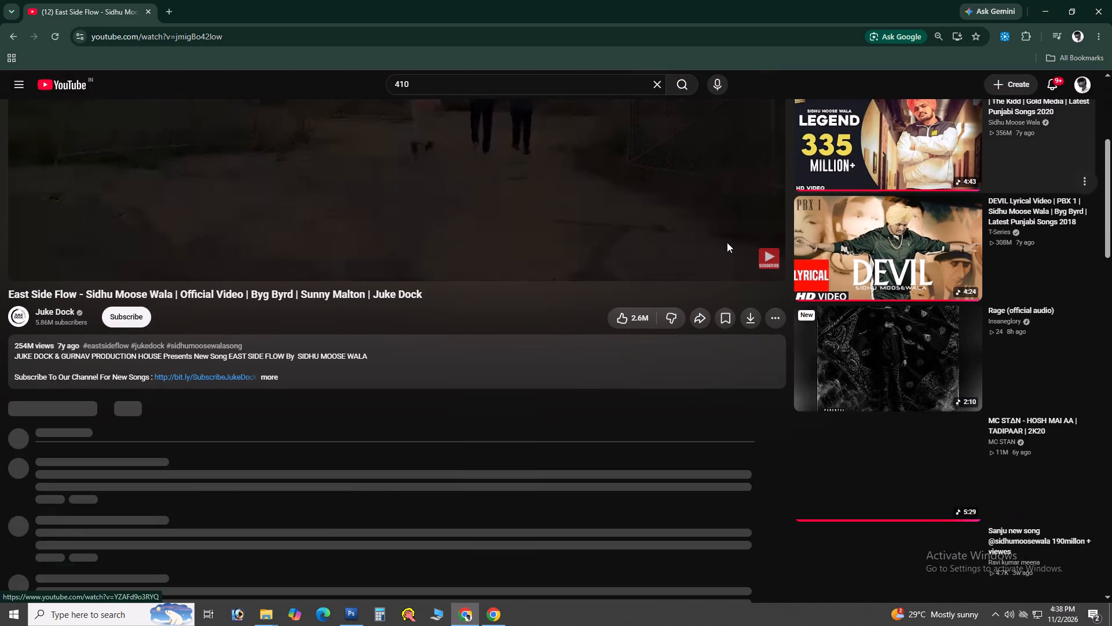
pyautogui.scroll(-7, 727, 242)
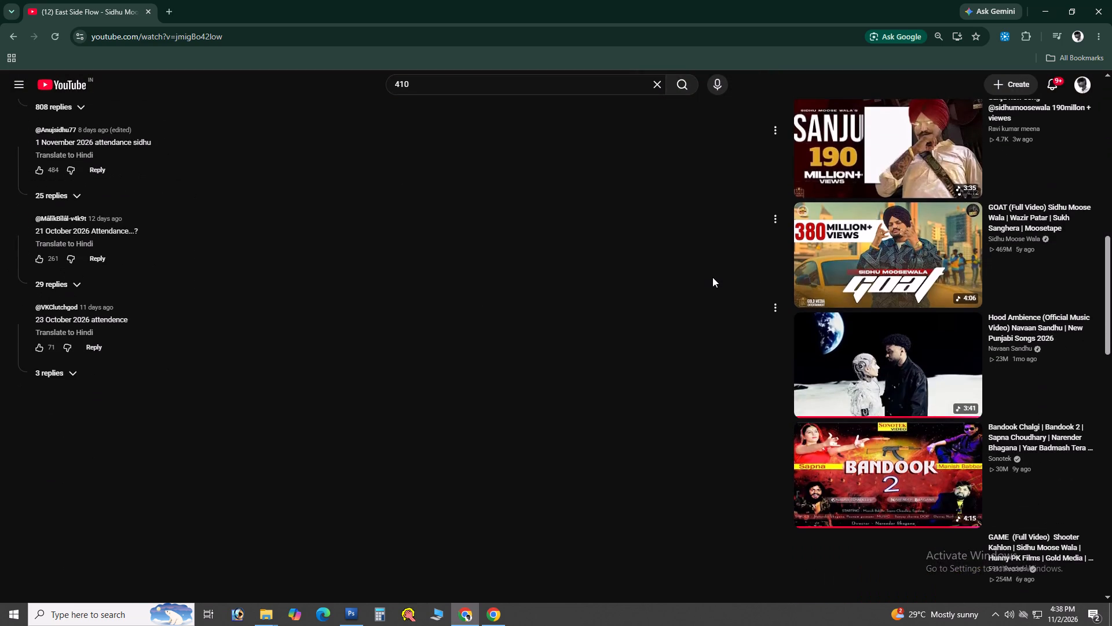
# Replace the YouTube search text with bohemia, using the matching suggestion.
pyautogui.moveTo(424, 78); pyautogui.dragTo(371, 83)
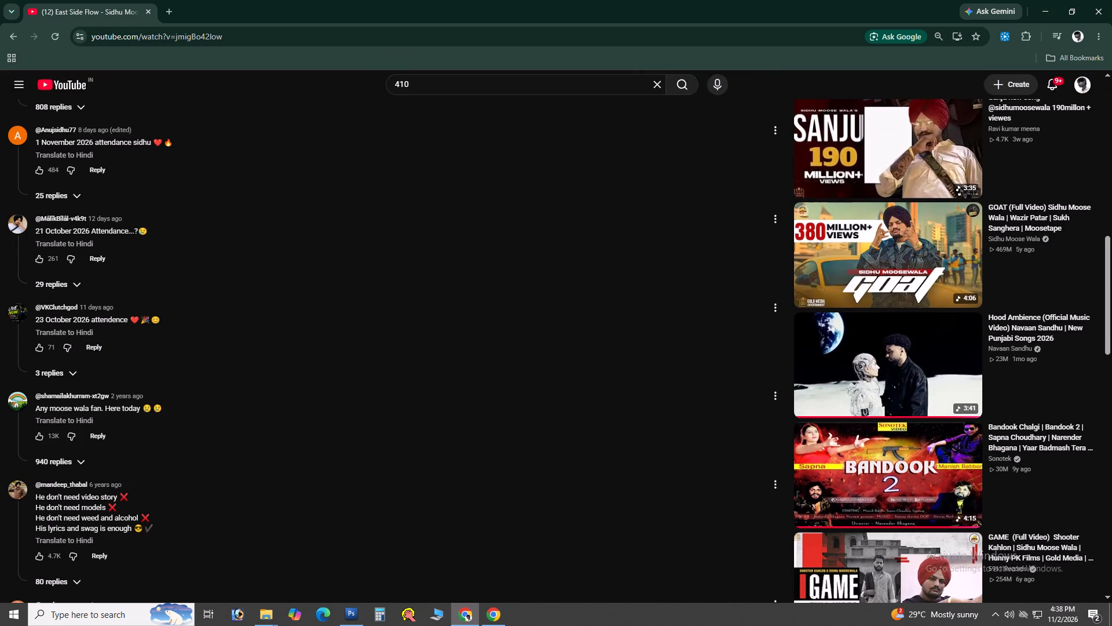
pyautogui.moveTo(426, 83); pyautogui.dragTo(394, 77)
pyautogui.write('bohhe')
pyautogui.press('Down')
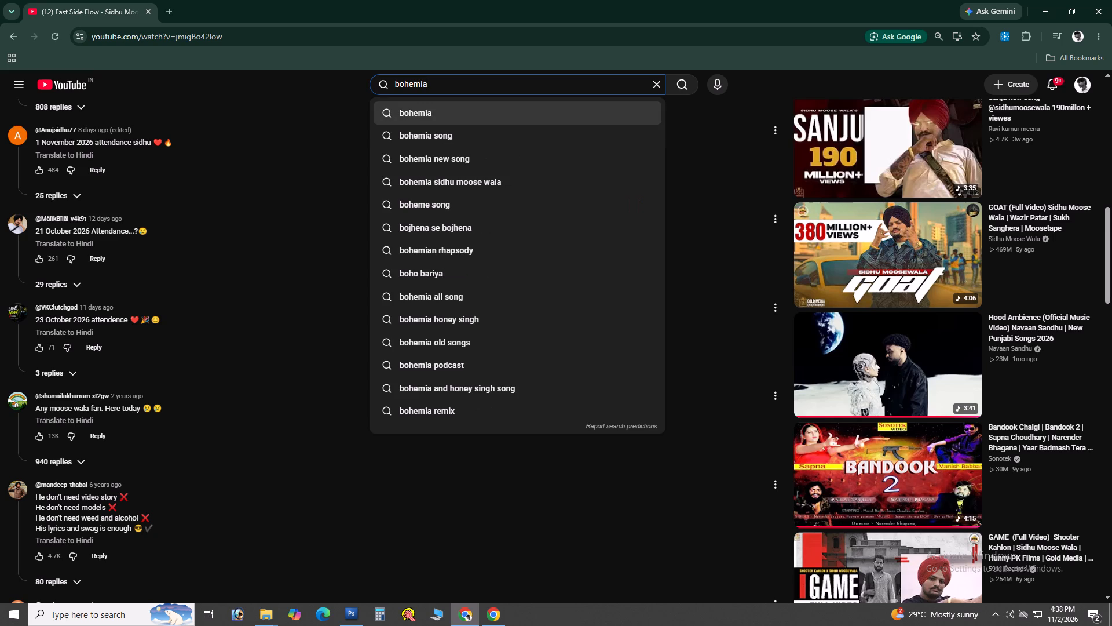